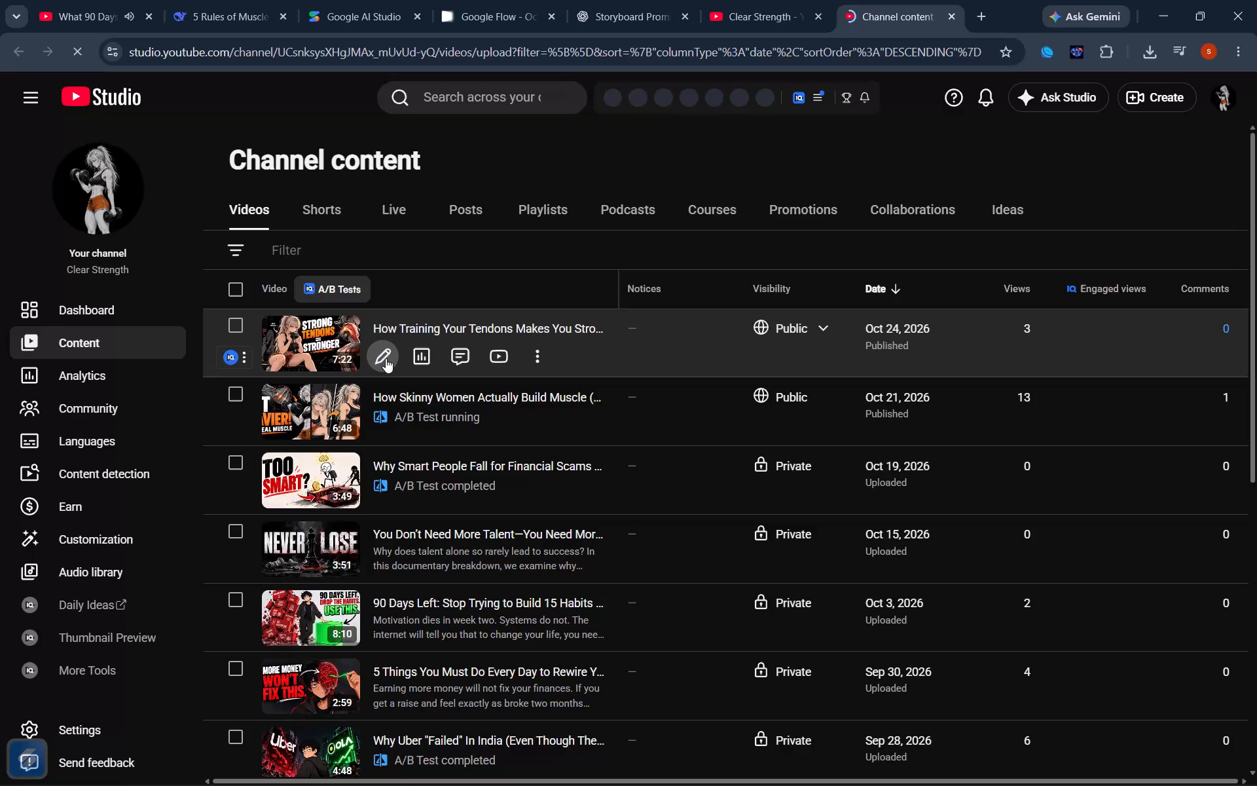
# Open the details of the video "How Training Your Tendons Makes You Stronger (Women's Guide)" for editing.
pyautogui.click(386, 358)
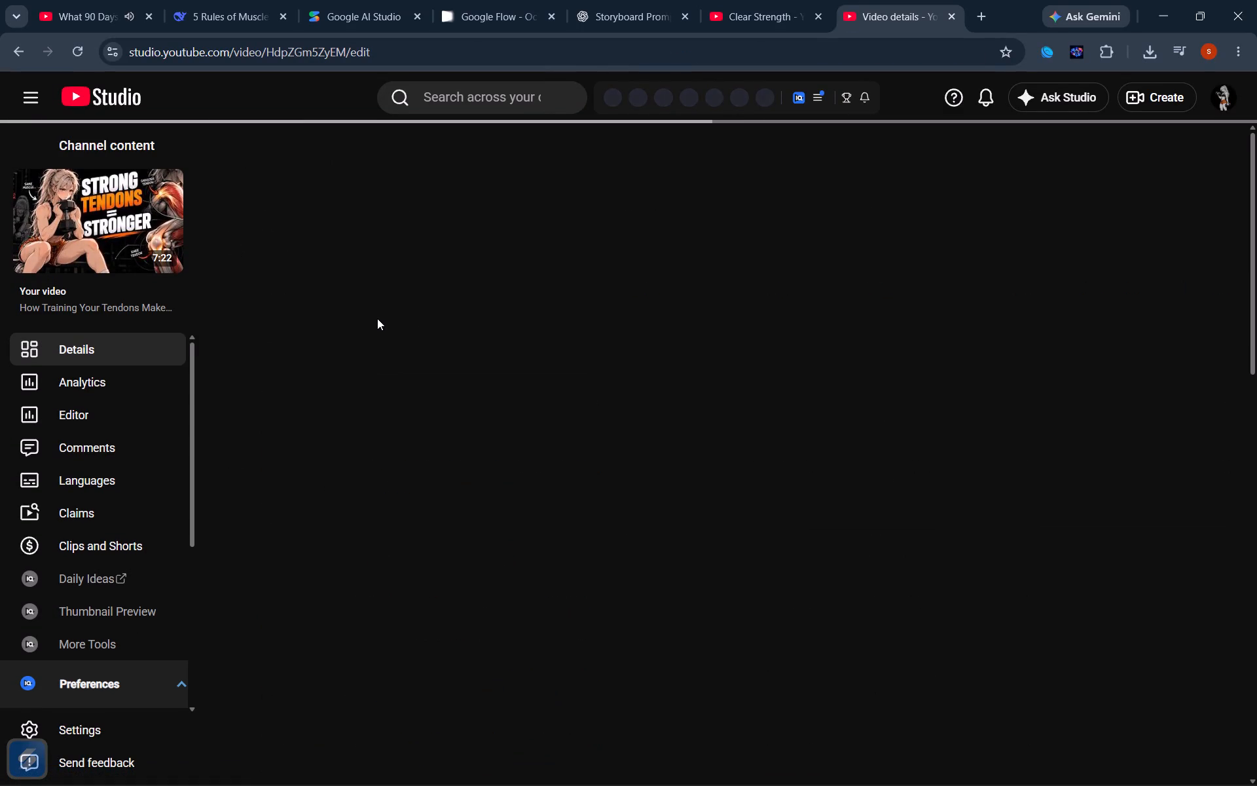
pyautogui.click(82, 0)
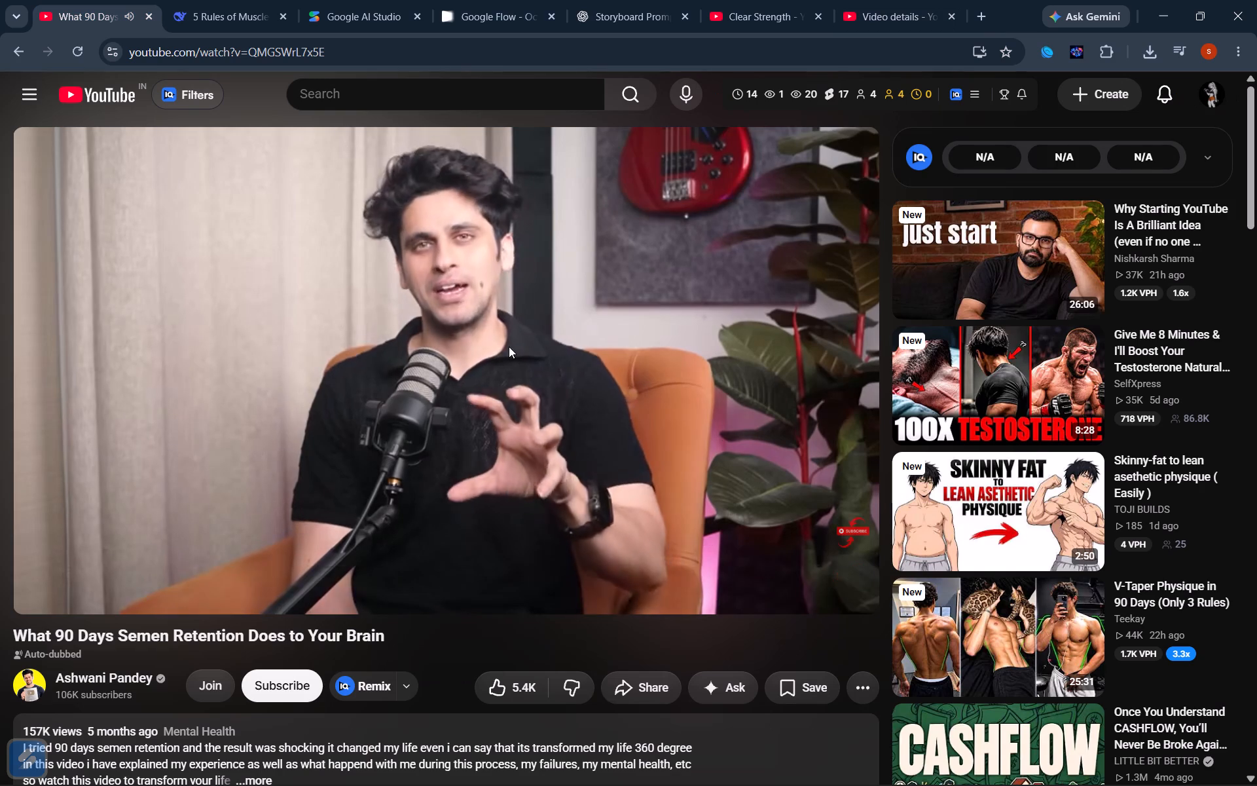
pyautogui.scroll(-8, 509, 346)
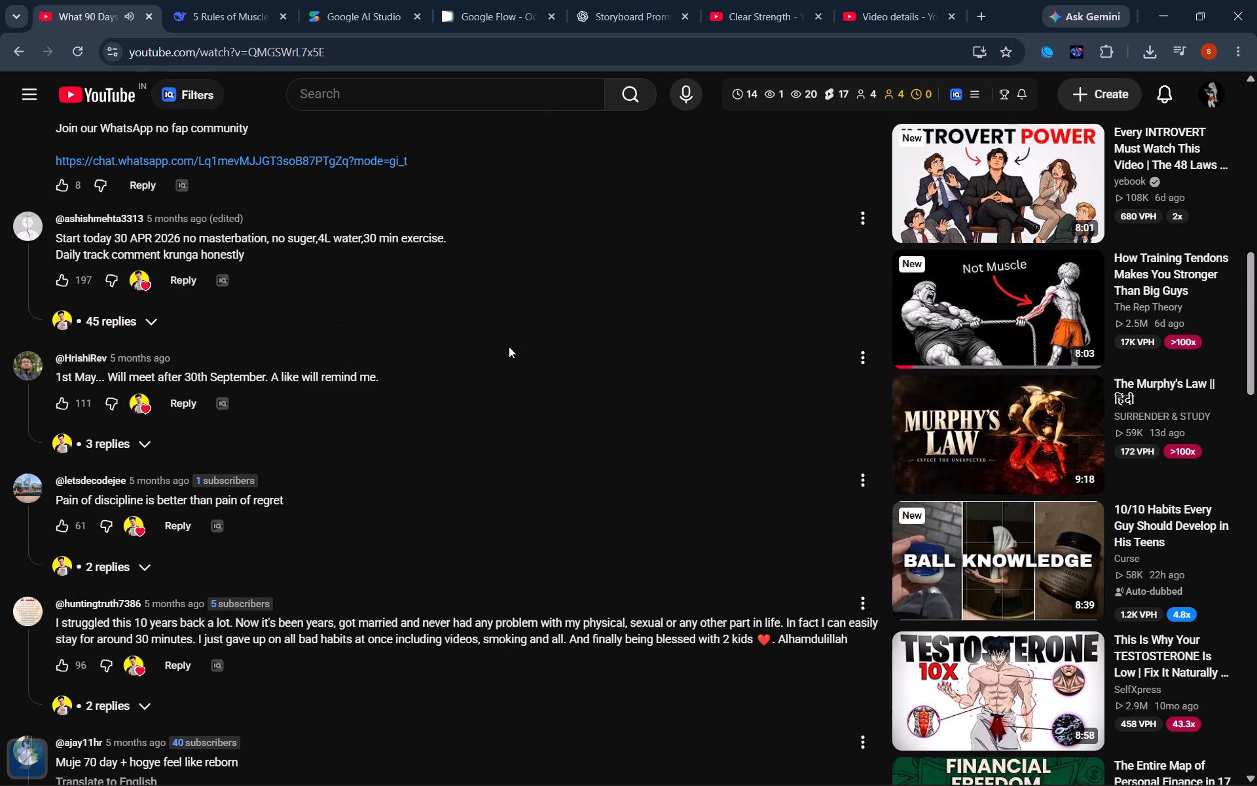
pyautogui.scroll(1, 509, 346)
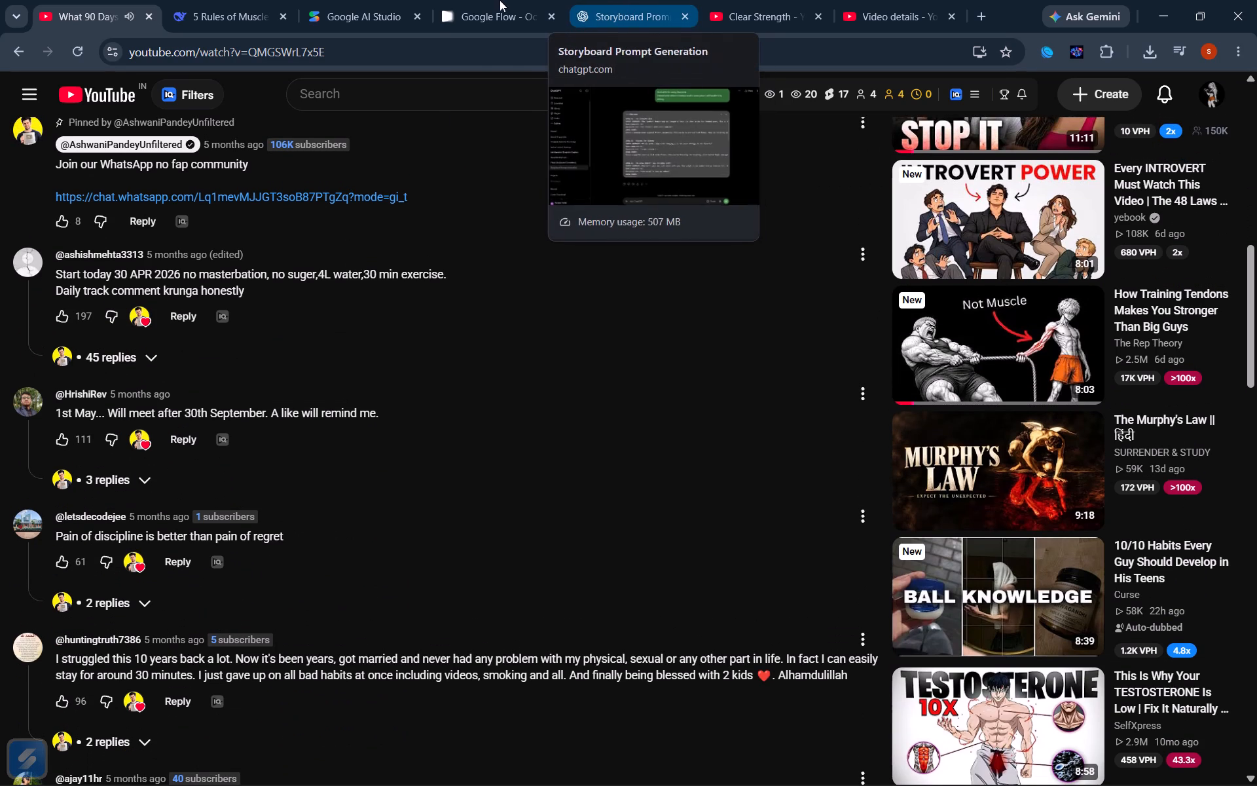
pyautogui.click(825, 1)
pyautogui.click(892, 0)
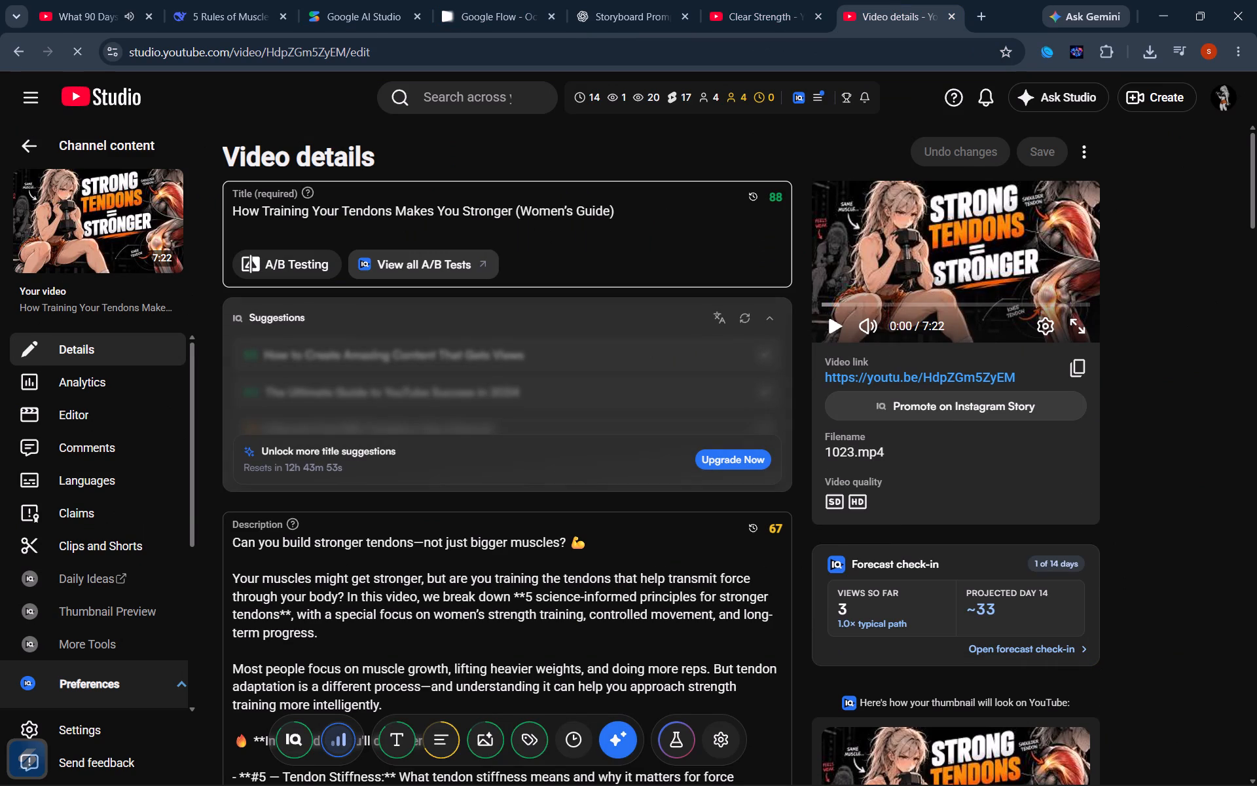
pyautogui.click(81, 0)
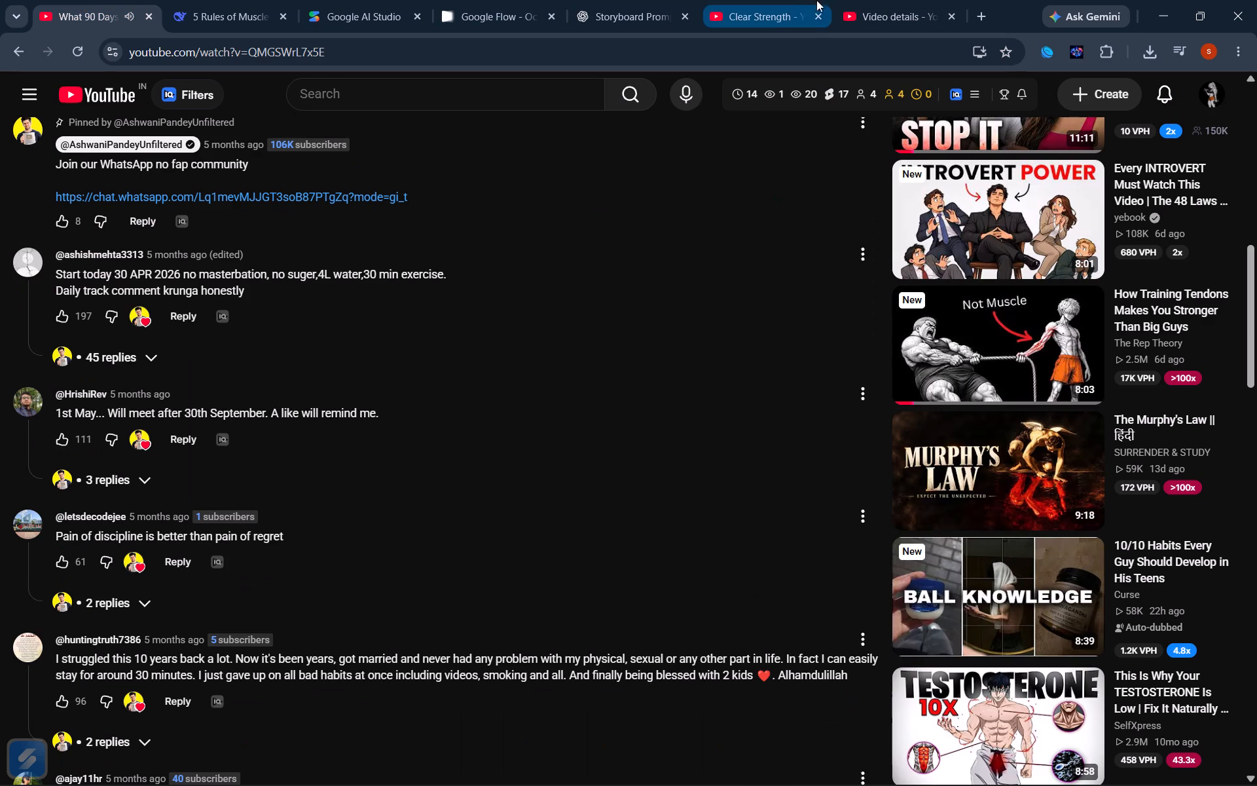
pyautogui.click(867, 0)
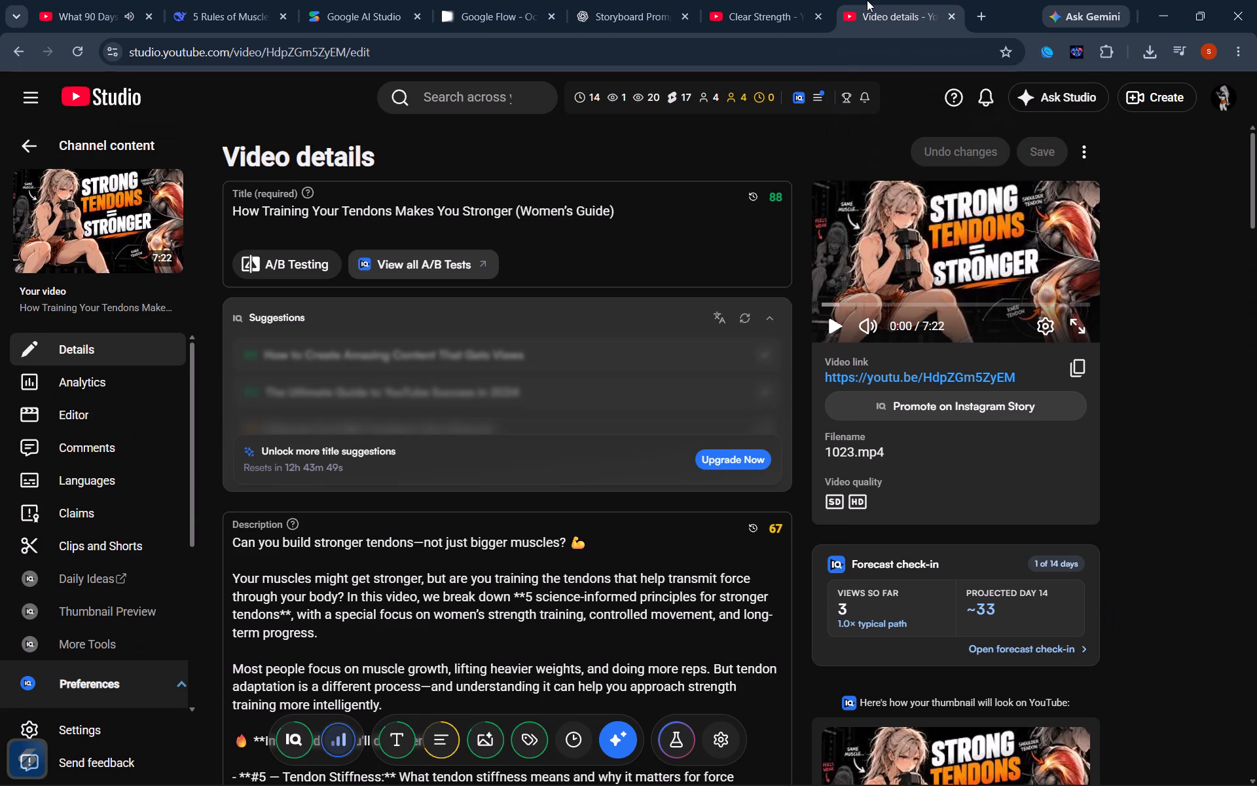
# Remove "Your" before "Tendons" in the video title, add "Than Boys" after "Stronger", and save the changes.
pyautogui.click(338, 214)
pyautogui.press('BackSpace')
pyautogui.press('BackSpace')
pyautogui.press('BackSpace')
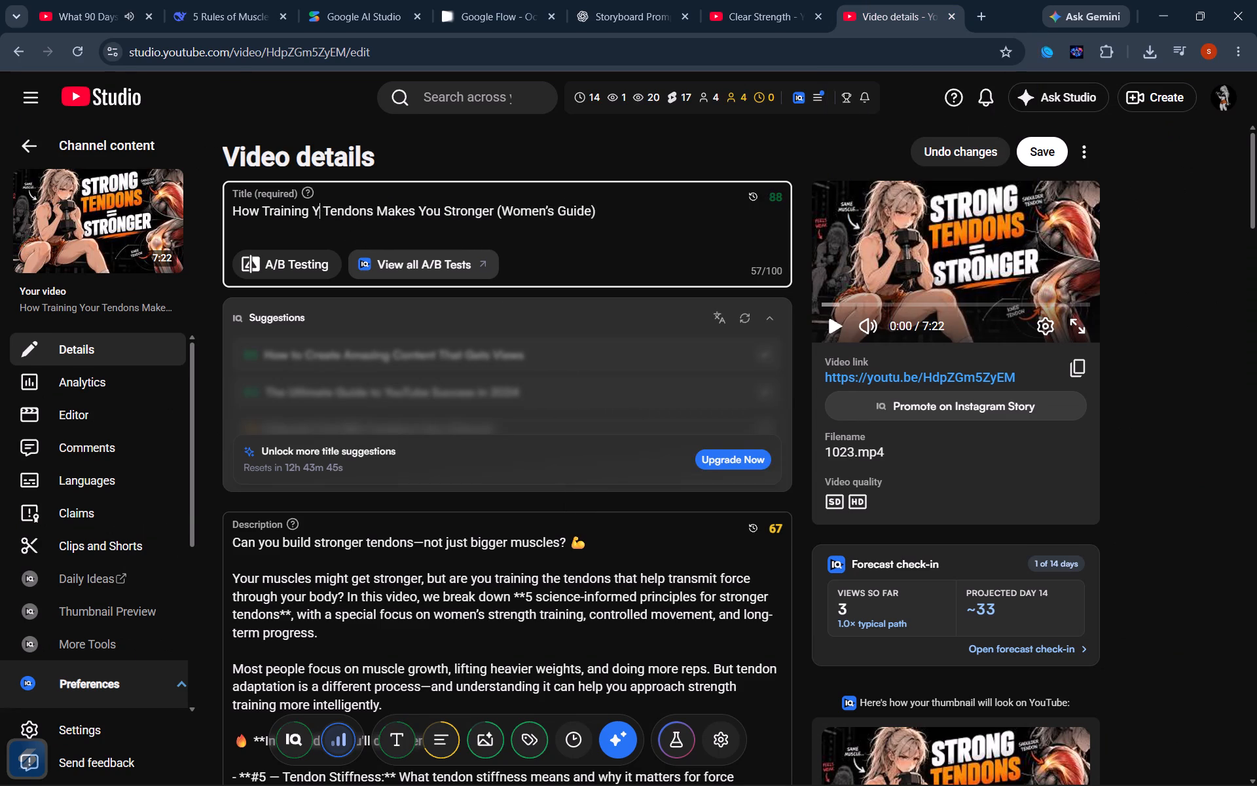
pyautogui.press('BackSpace')
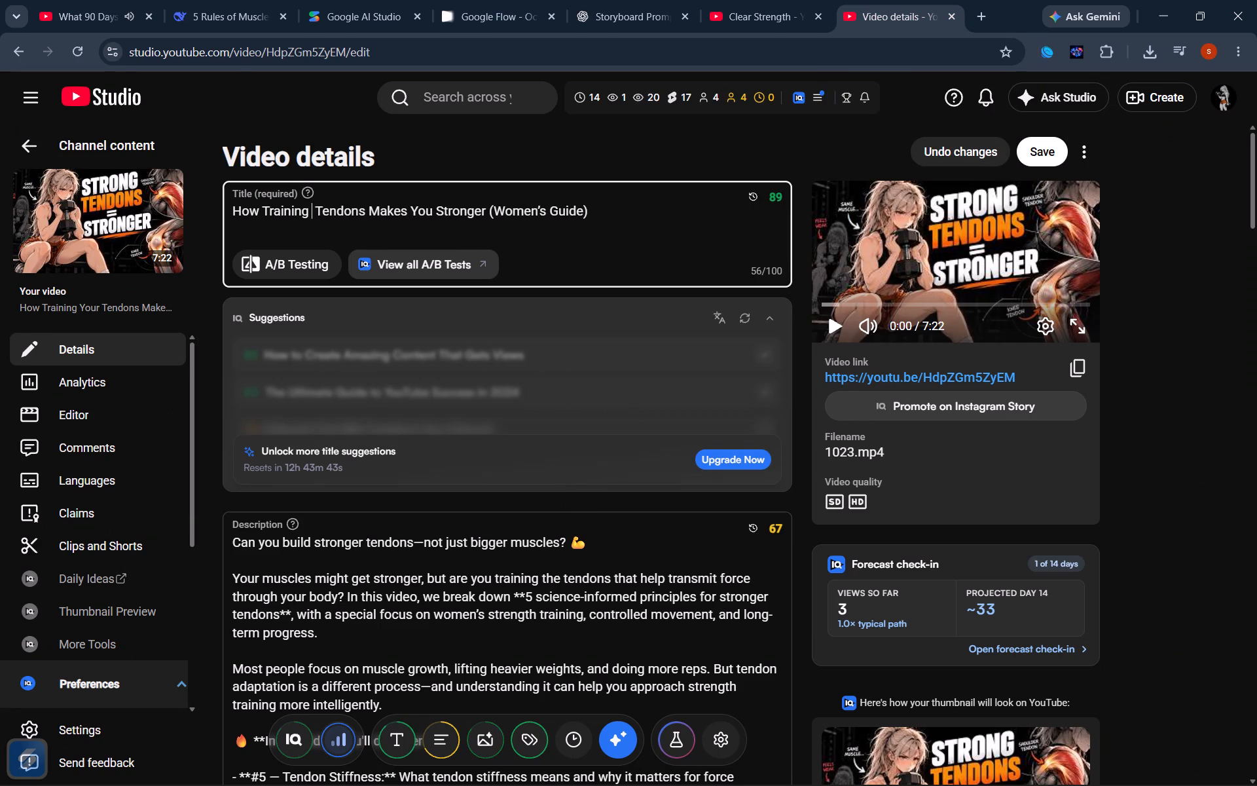
pyautogui.click(487, 218)
pyautogui.press('space')
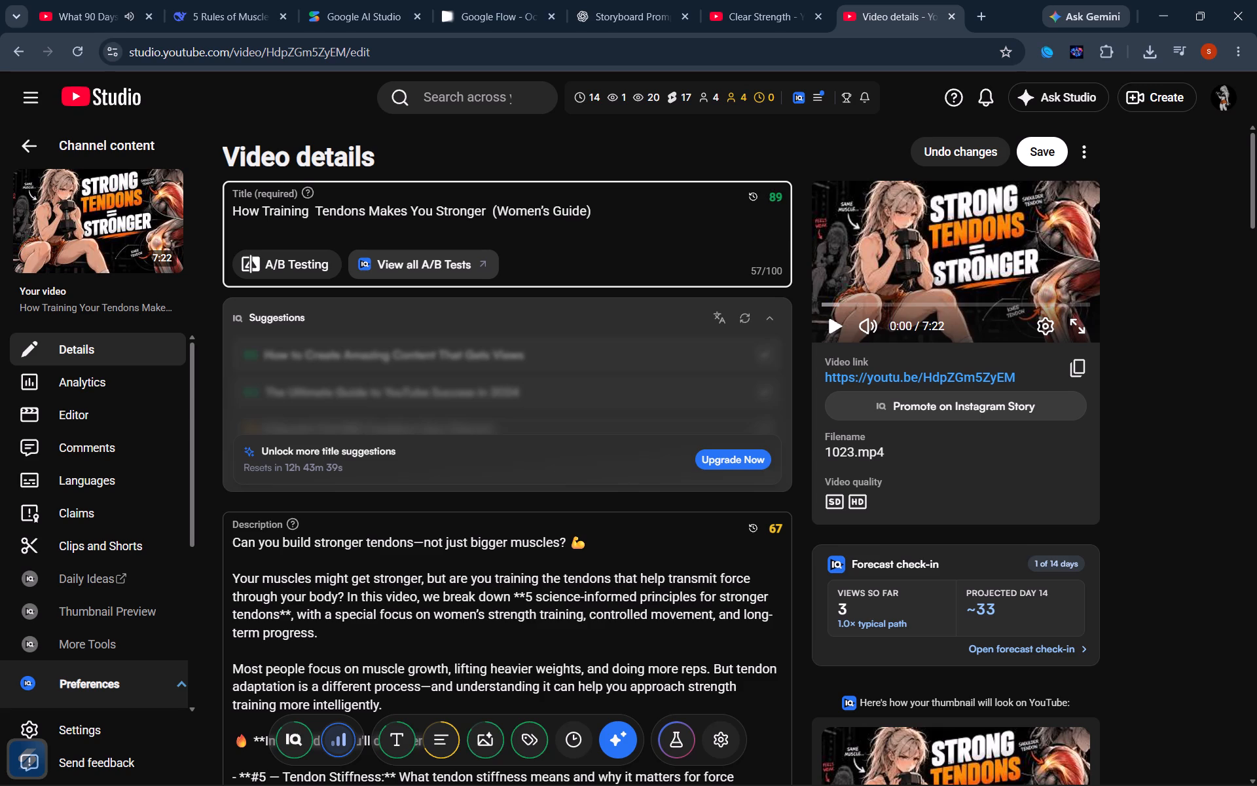
pyautogui.write('THAN')
pyautogui.press('space')
pyautogui.press('BackSpace')
pyautogui.press('BackSpace')
pyautogui.press('BackSpace')
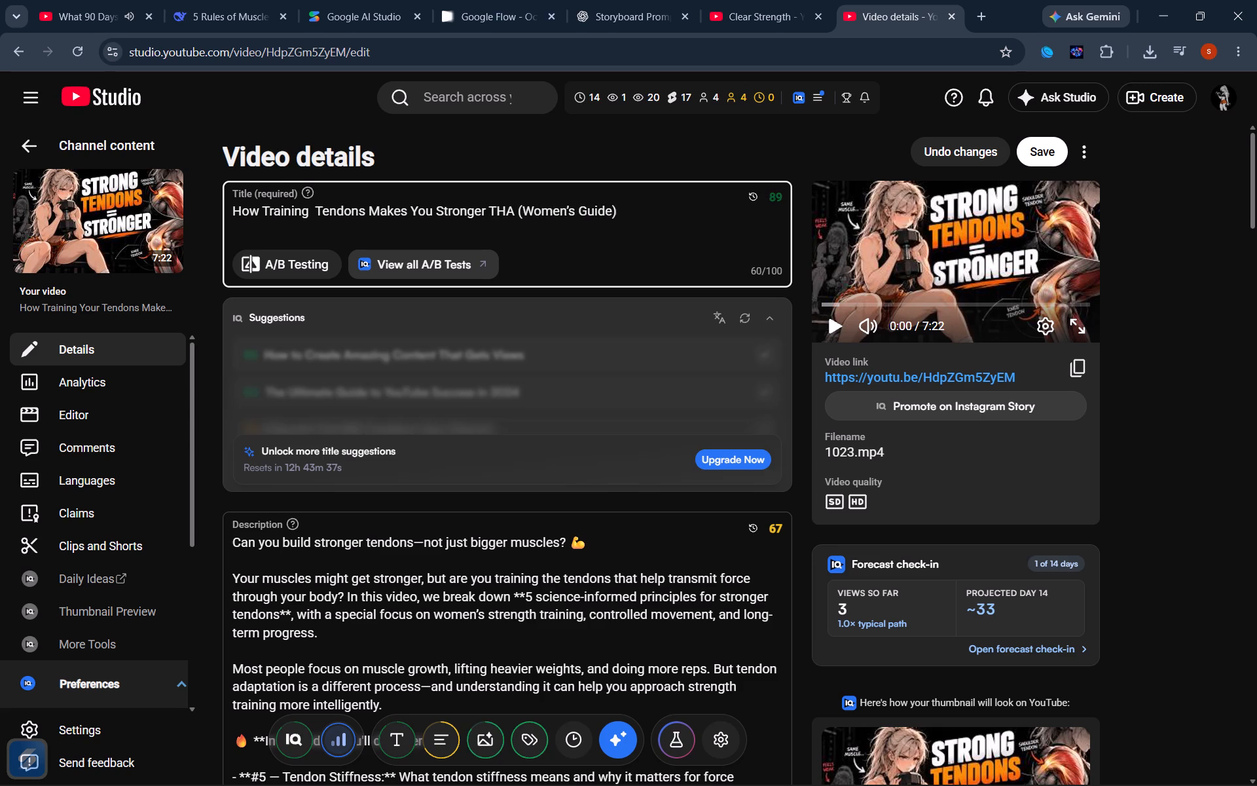
pyautogui.press('BackSpace')
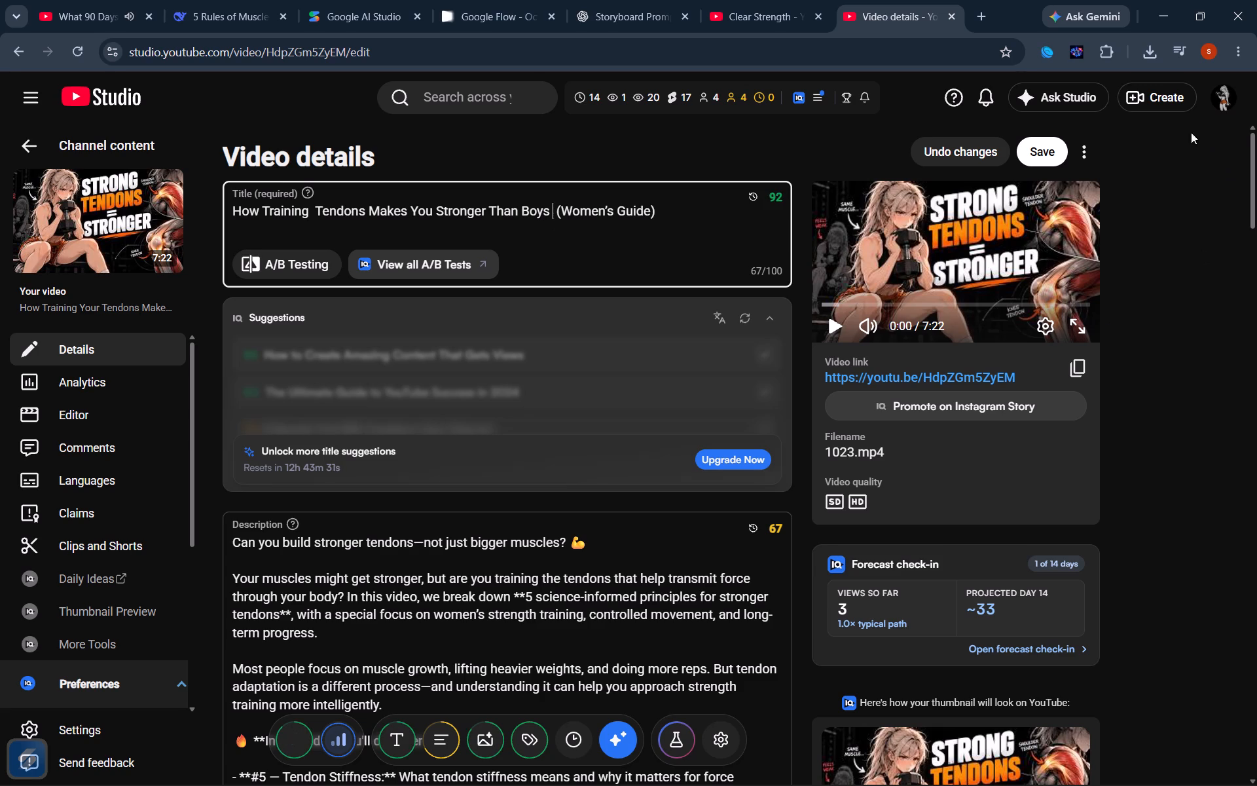
pyautogui.click(1049, 153)
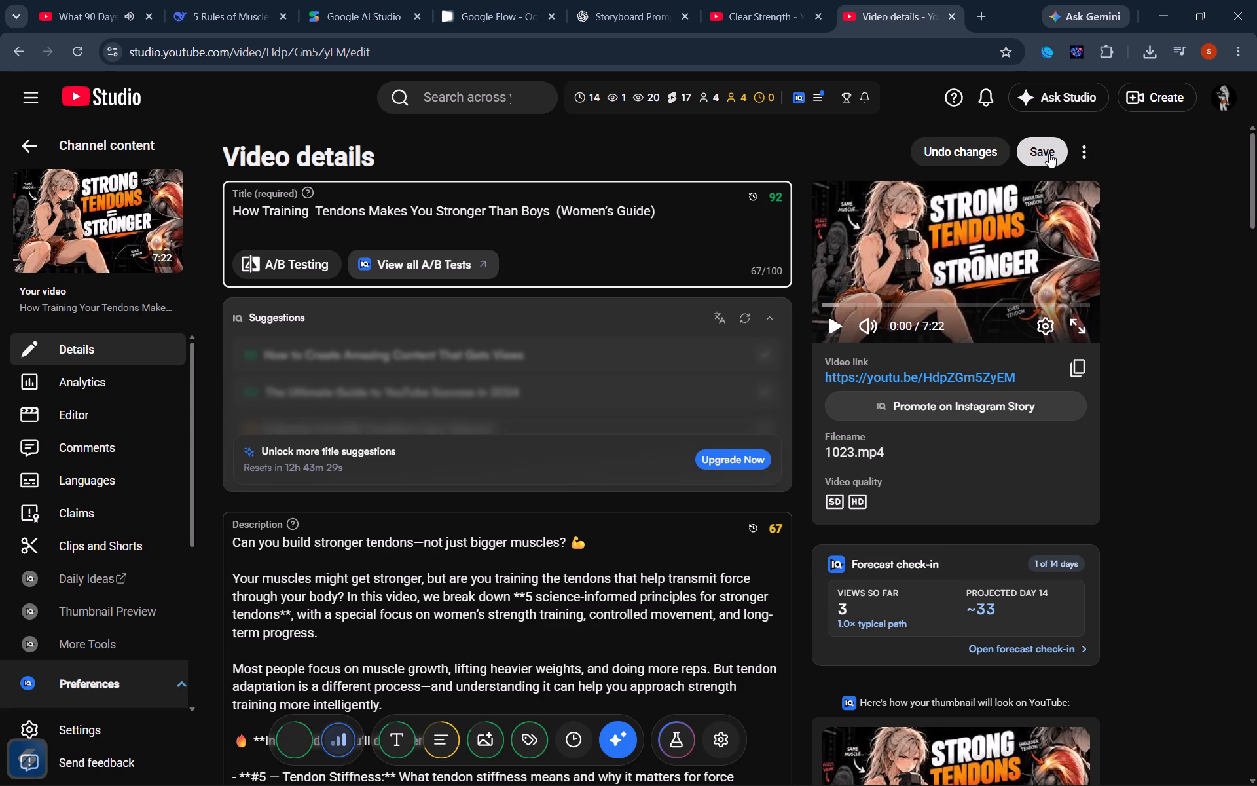
# Delete "(Women's Guide)" from the end of the video title and save the changes.
pyautogui.scroll(-1, 813, 499)
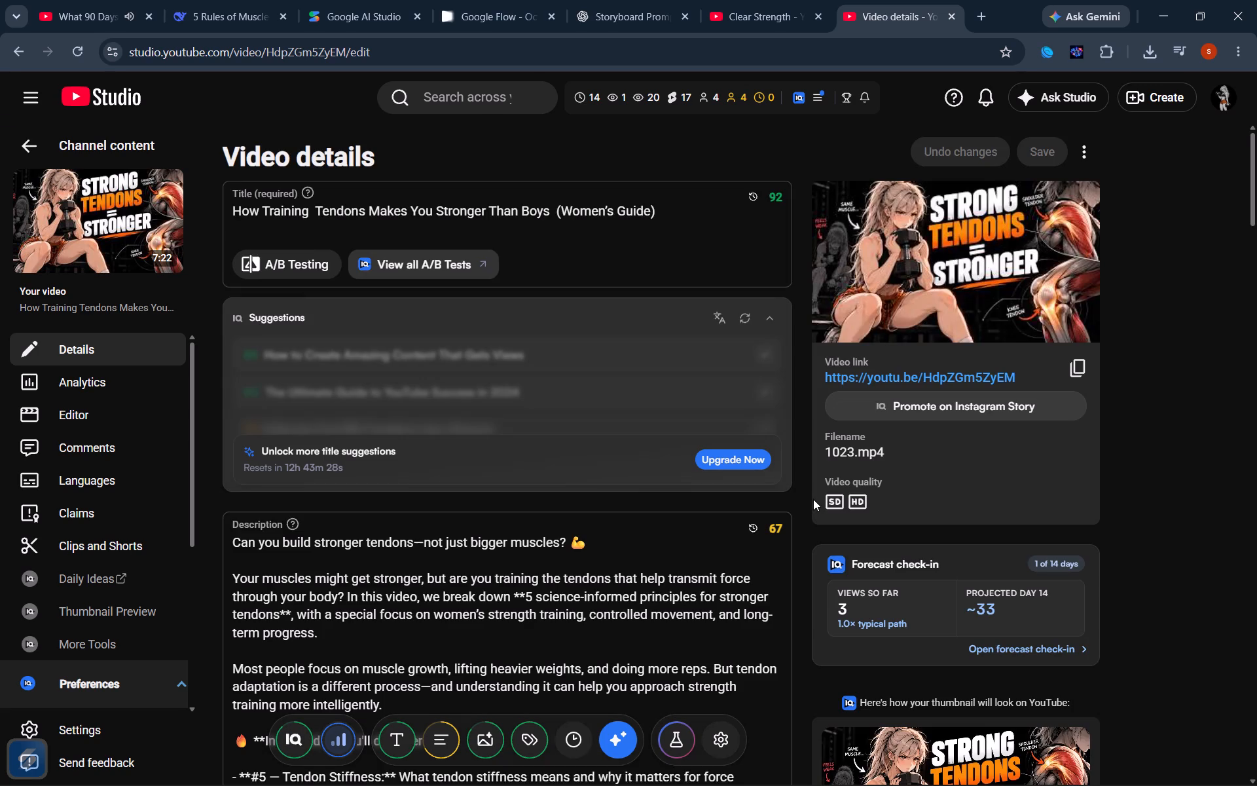
pyautogui.scroll(-1, 813, 499)
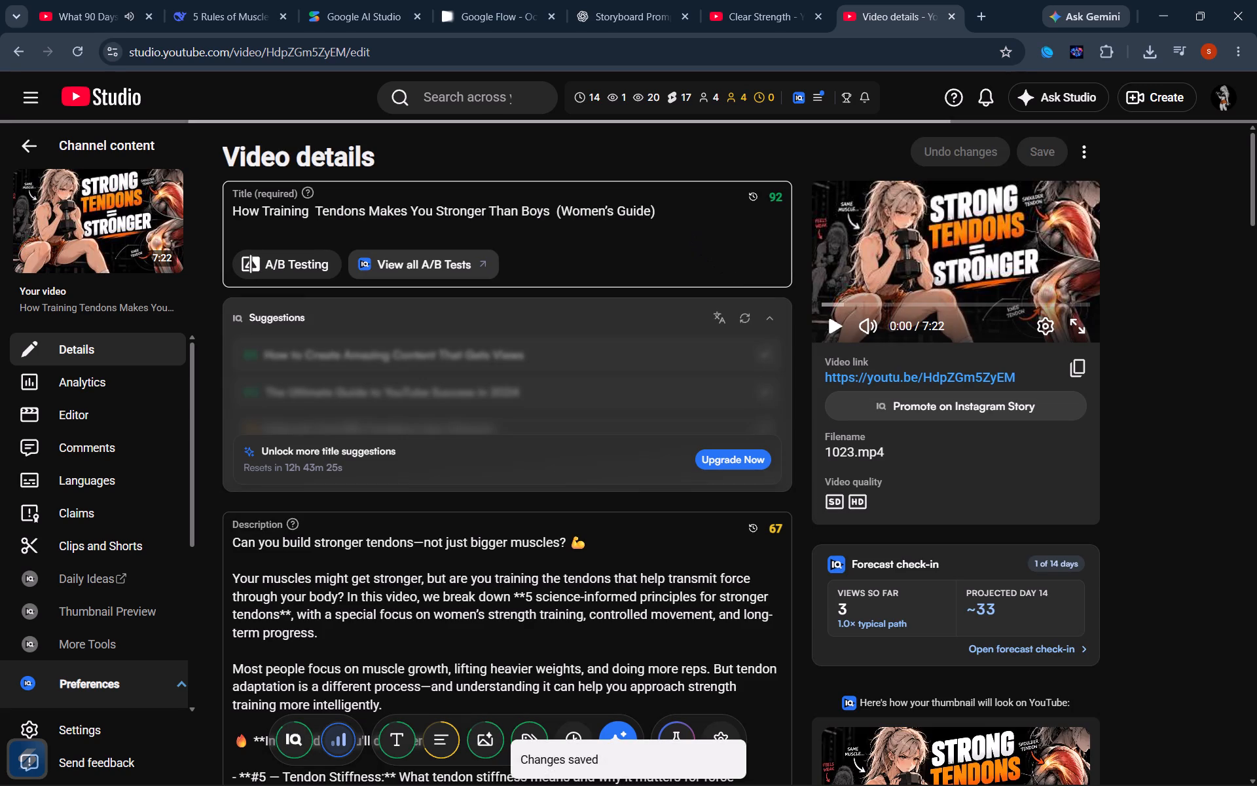
pyautogui.click(668, 212)
pyautogui.press('BackSpace')
pyautogui.press('BackSpace')
pyautogui.press('BackSpace')
pyautogui.press('BackSpace')
pyautogui.press('BackSpace')
pyautogui.press('BackSpace')
pyautogui.press('BackSpace')
pyautogui.press('BackSpace')
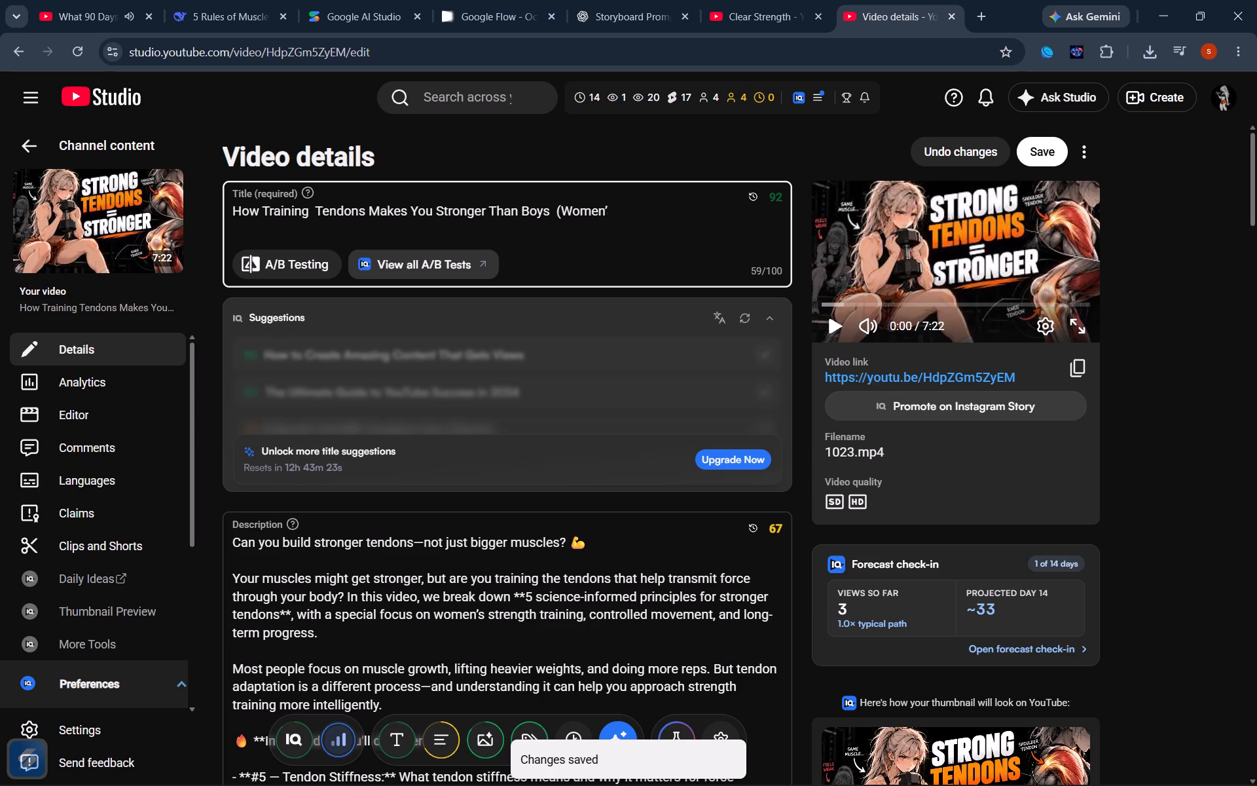
pyautogui.press('BackSpace')
pyautogui.press('BackSpace')
pyautogui.press('BackSpace')
pyautogui.press('BackSpace')
pyautogui.press('BackSpace')
pyautogui.press('BackSpace')
pyautogui.press('BackSpace')
pyautogui.press('BackSpace')
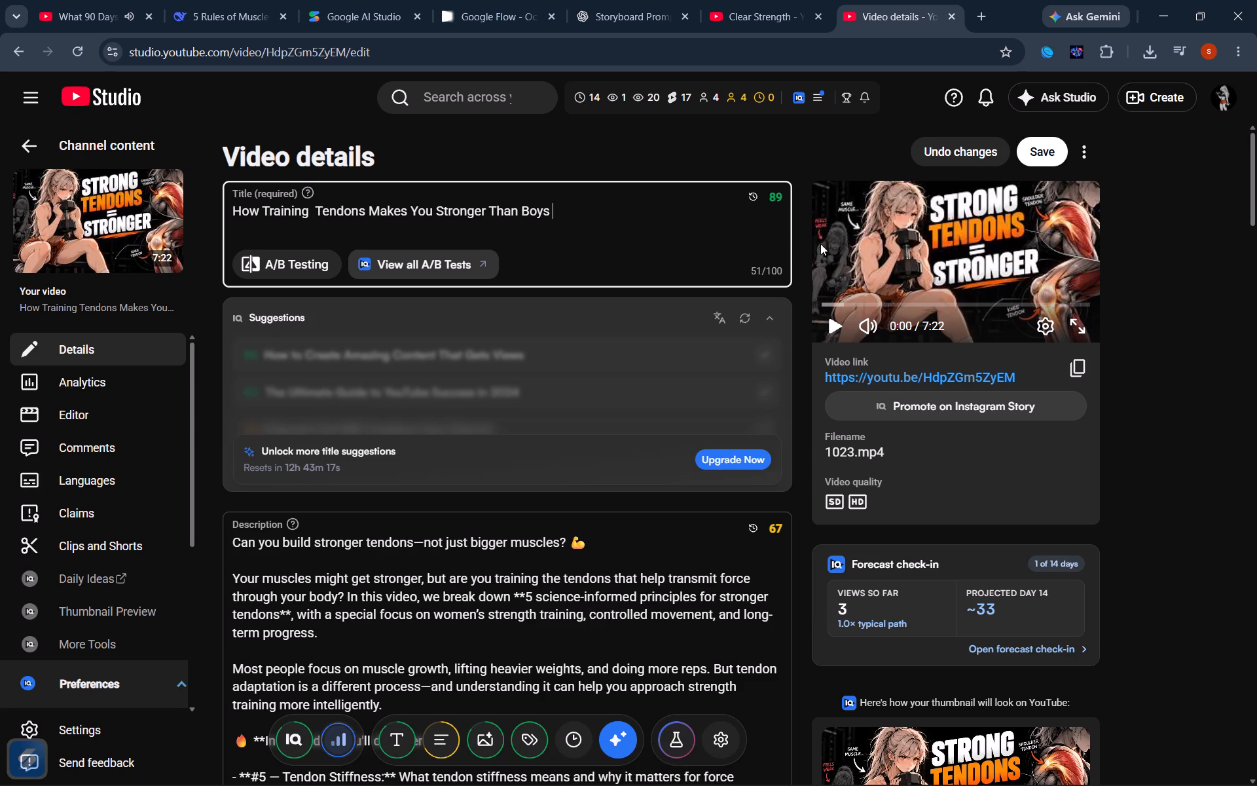
pyautogui.click(1037, 149)
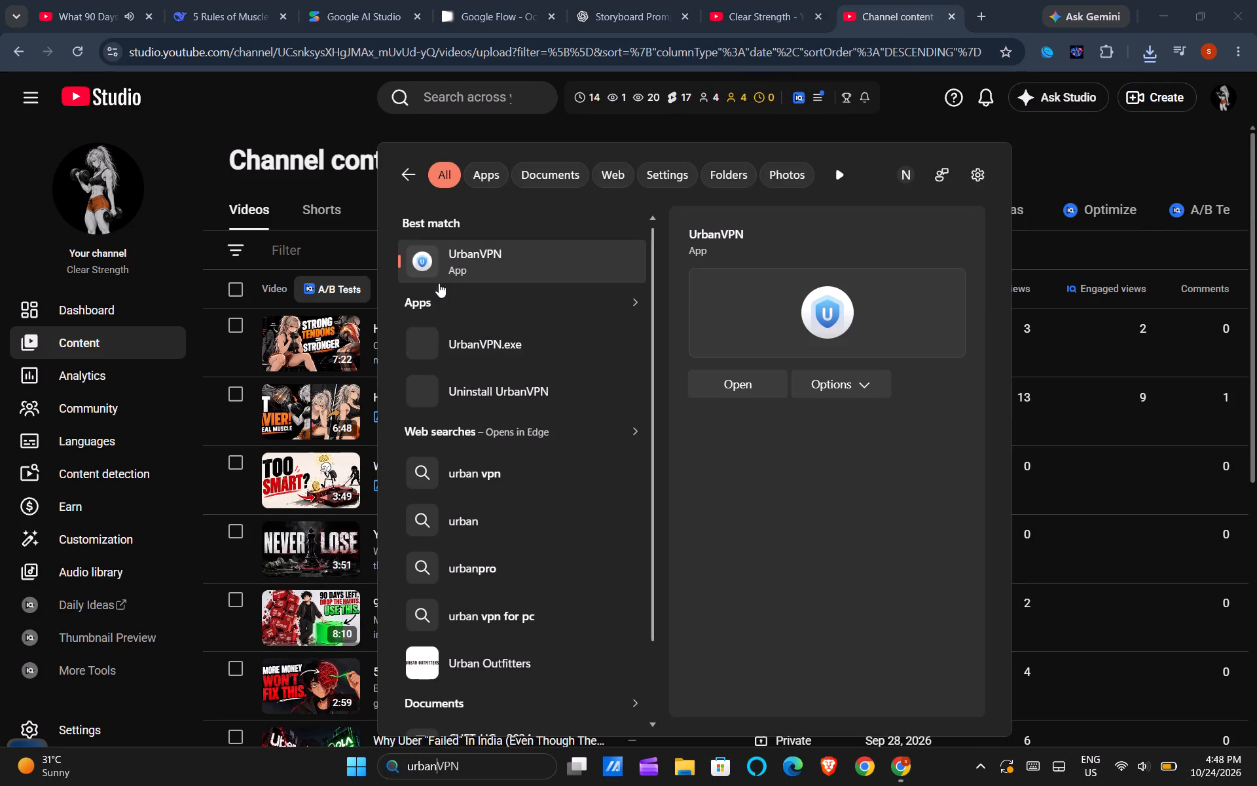
pyautogui.click(440, 262)
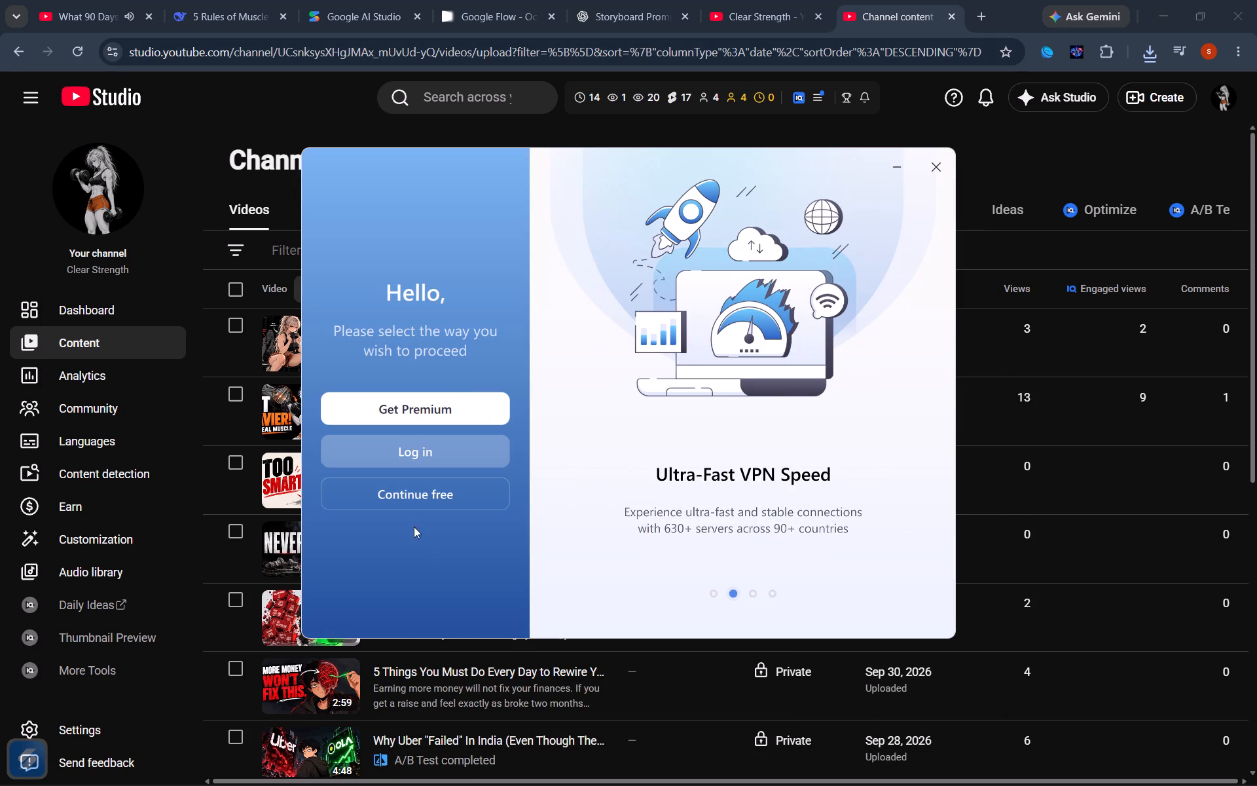
pyautogui.click(418, 499)
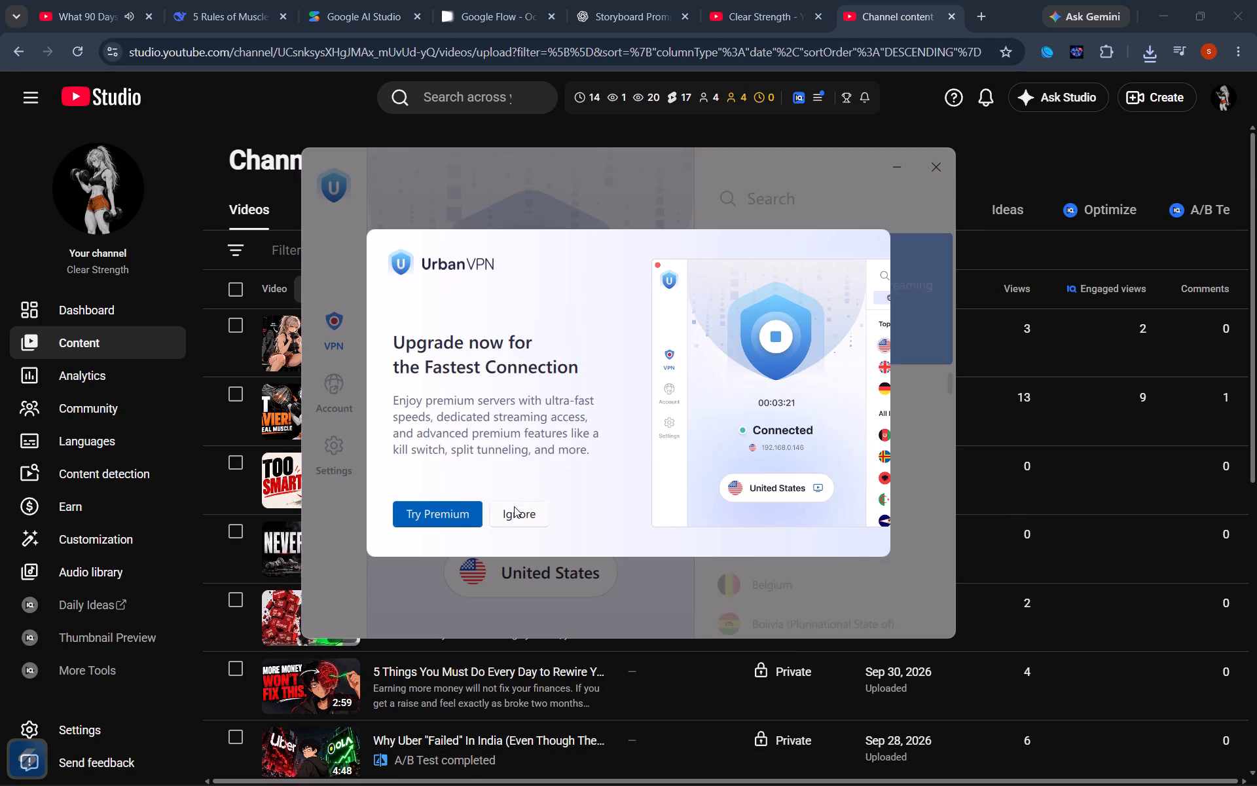
pyautogui.click(514, 506)
pyautogui.click(528, 299)
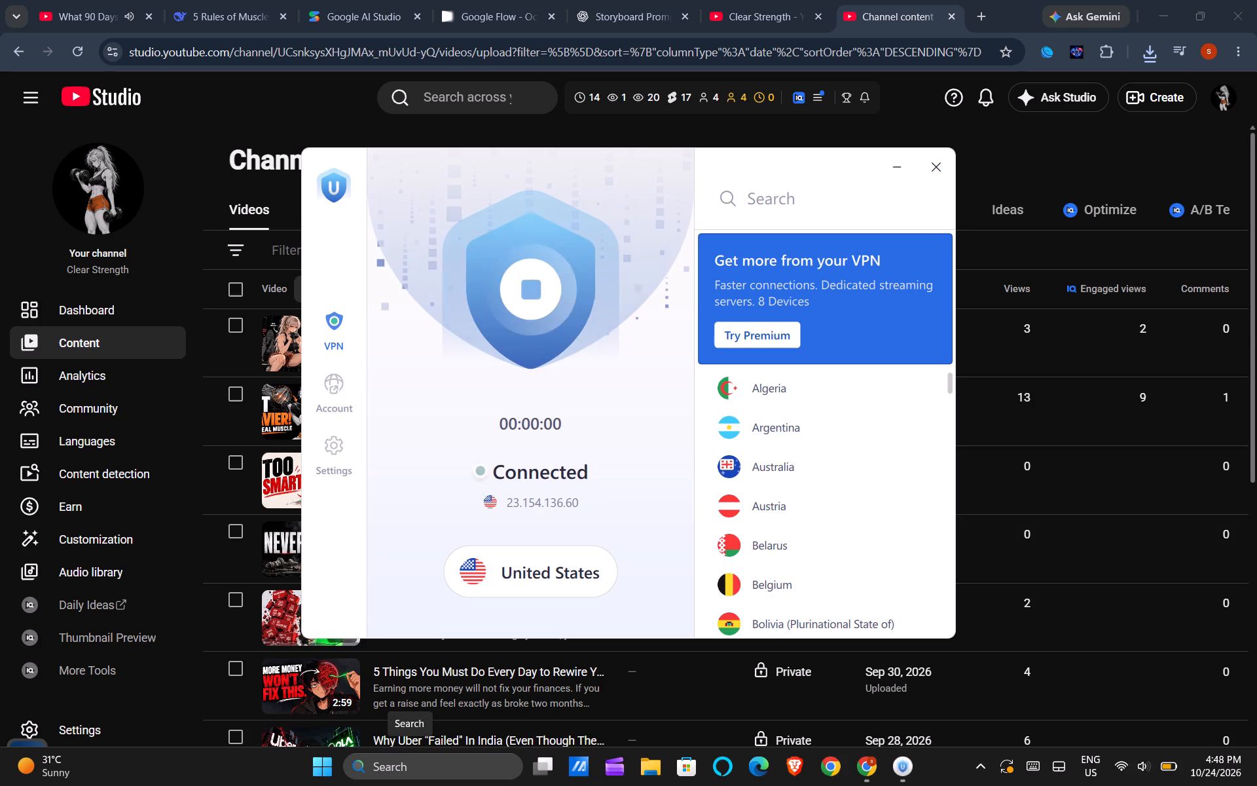
# Launch CapCut, minimize the browser and bring the CapCut home window in front of the VPN window.
pyautogui.click(410, 773)
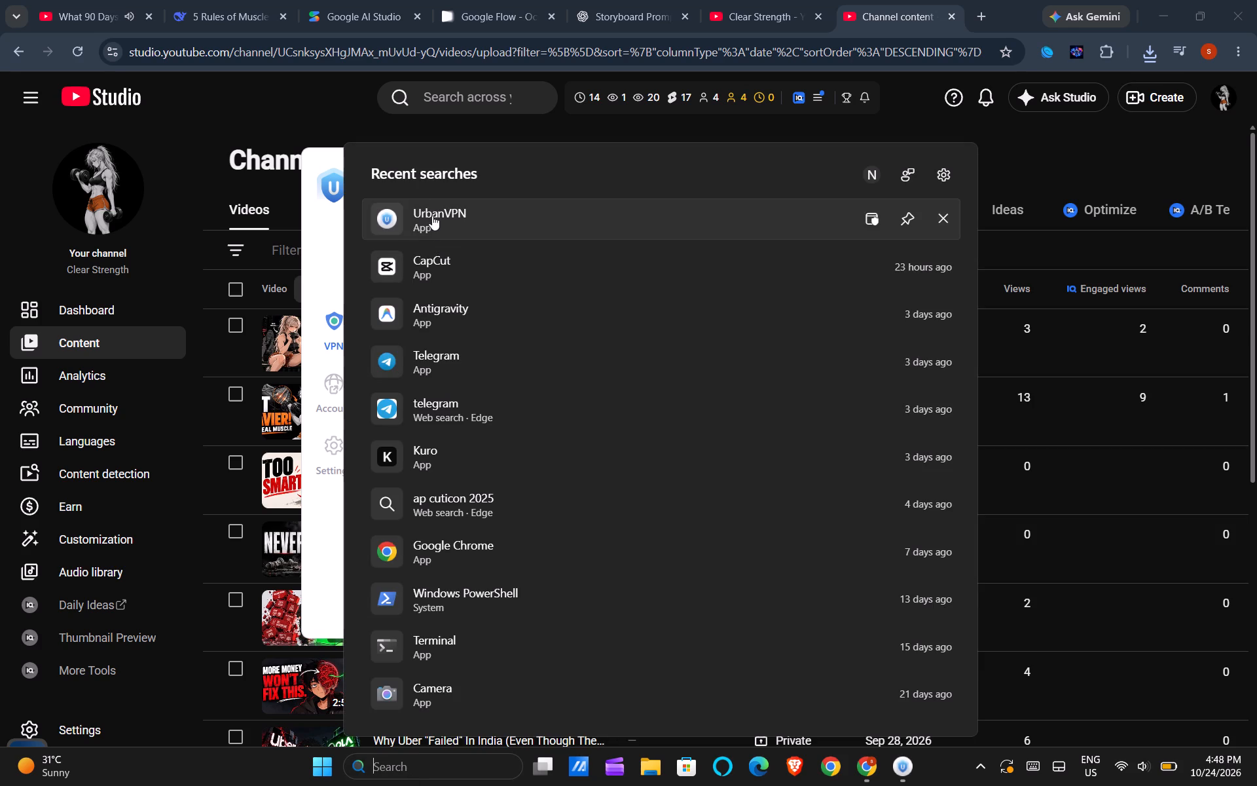
pyautogui.click(433, 262)
pyautogui.click(156, 0)
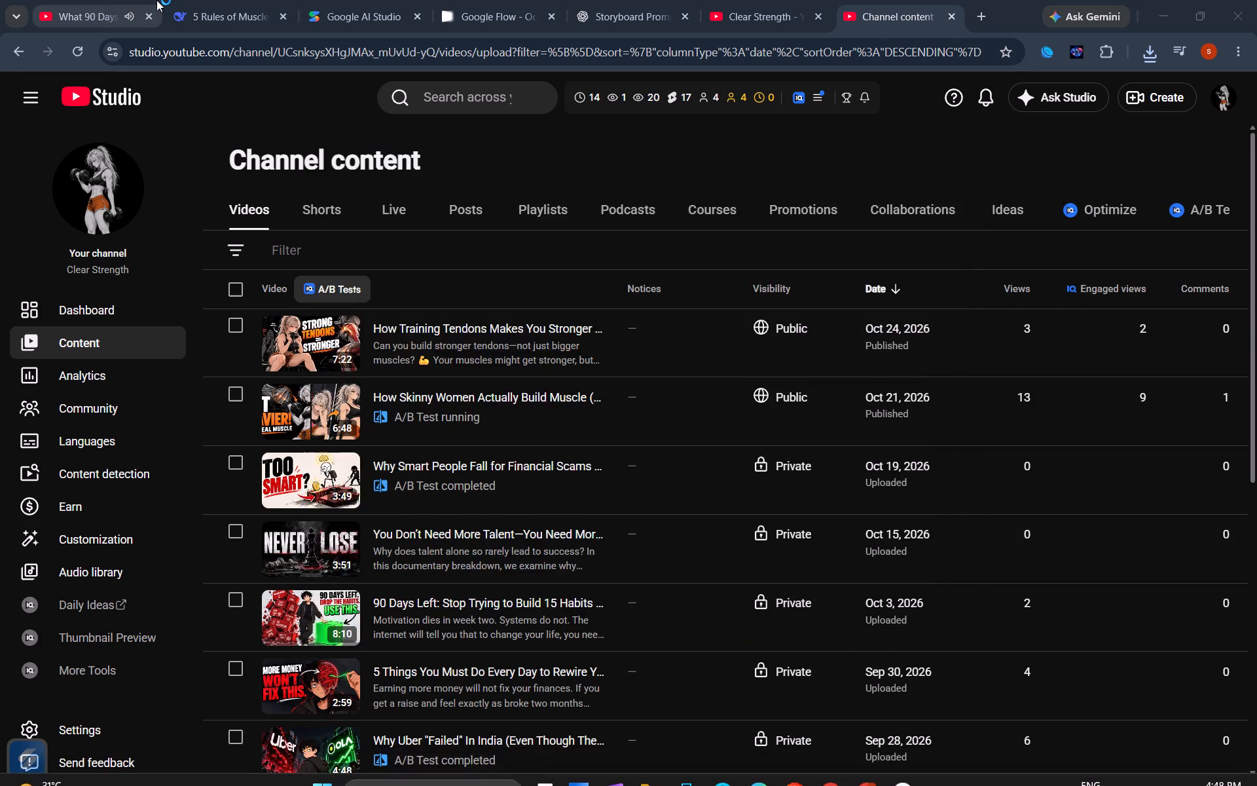
pyautogui.scroll(9, 470, 367)
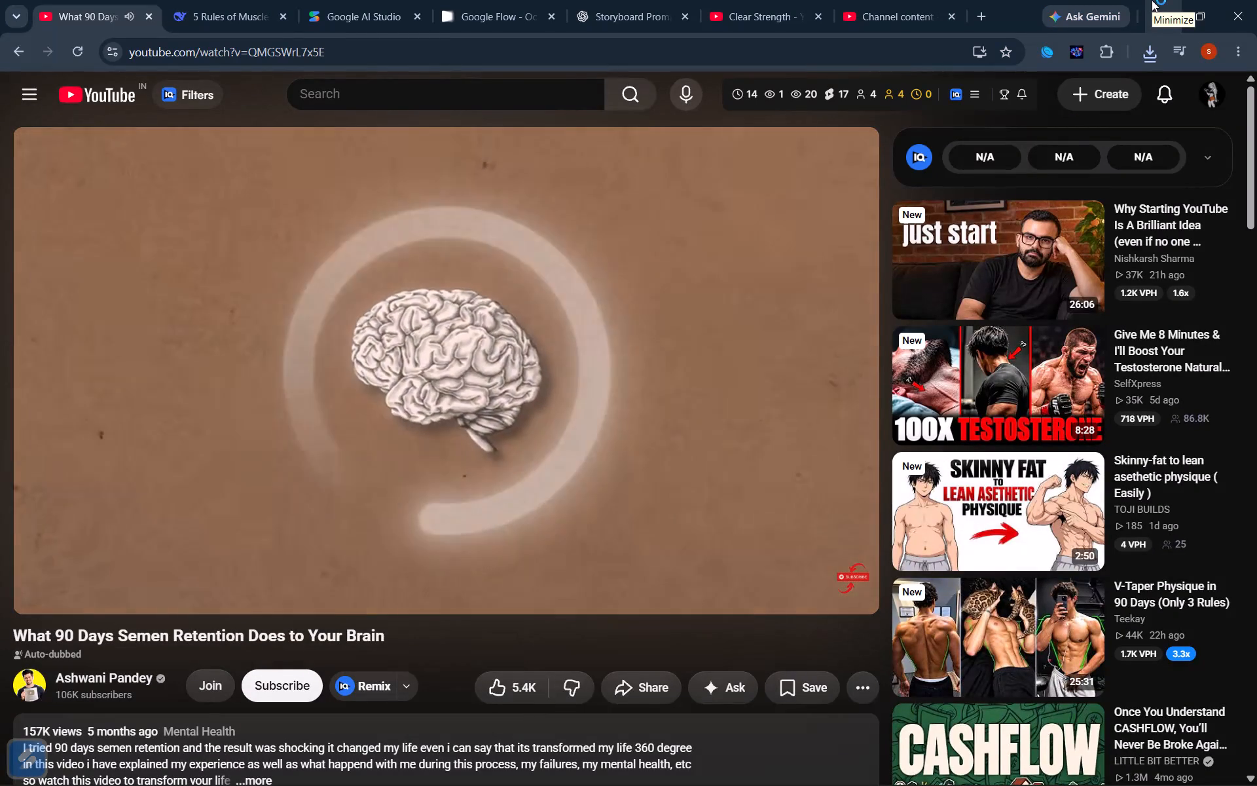
pyautogui.click(1152, 0)
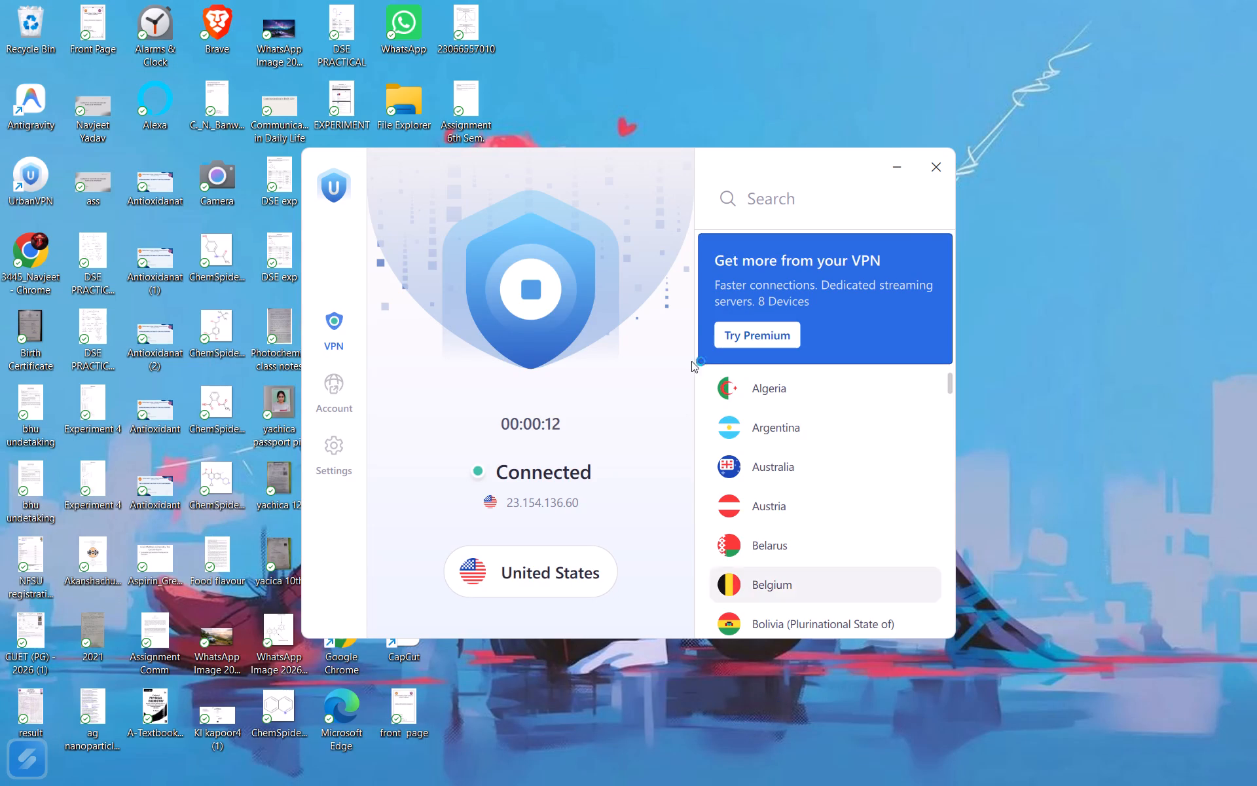
pyautogui.moveTo(659, 166); pyautogui.dragTo(955, 122)
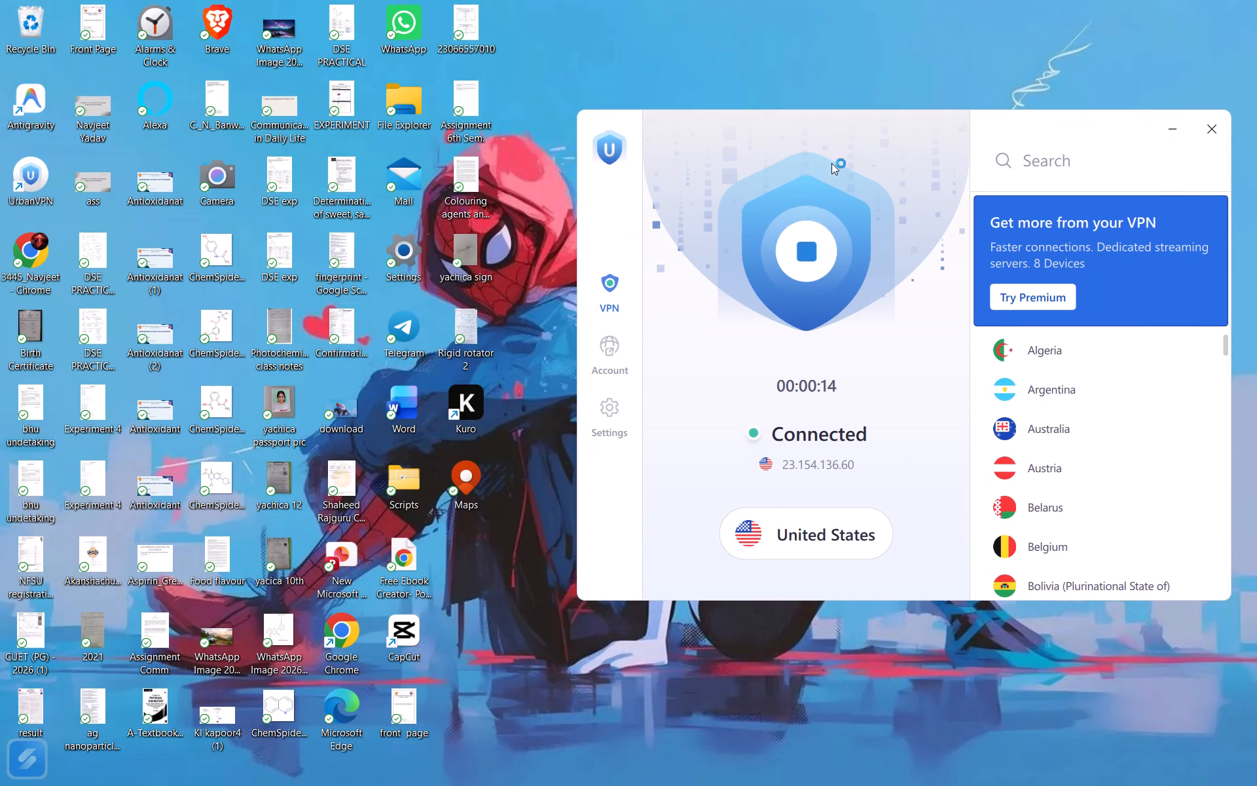
pyautogui.moveTo(865, 140); pyautogui.dragTo(591, 180)
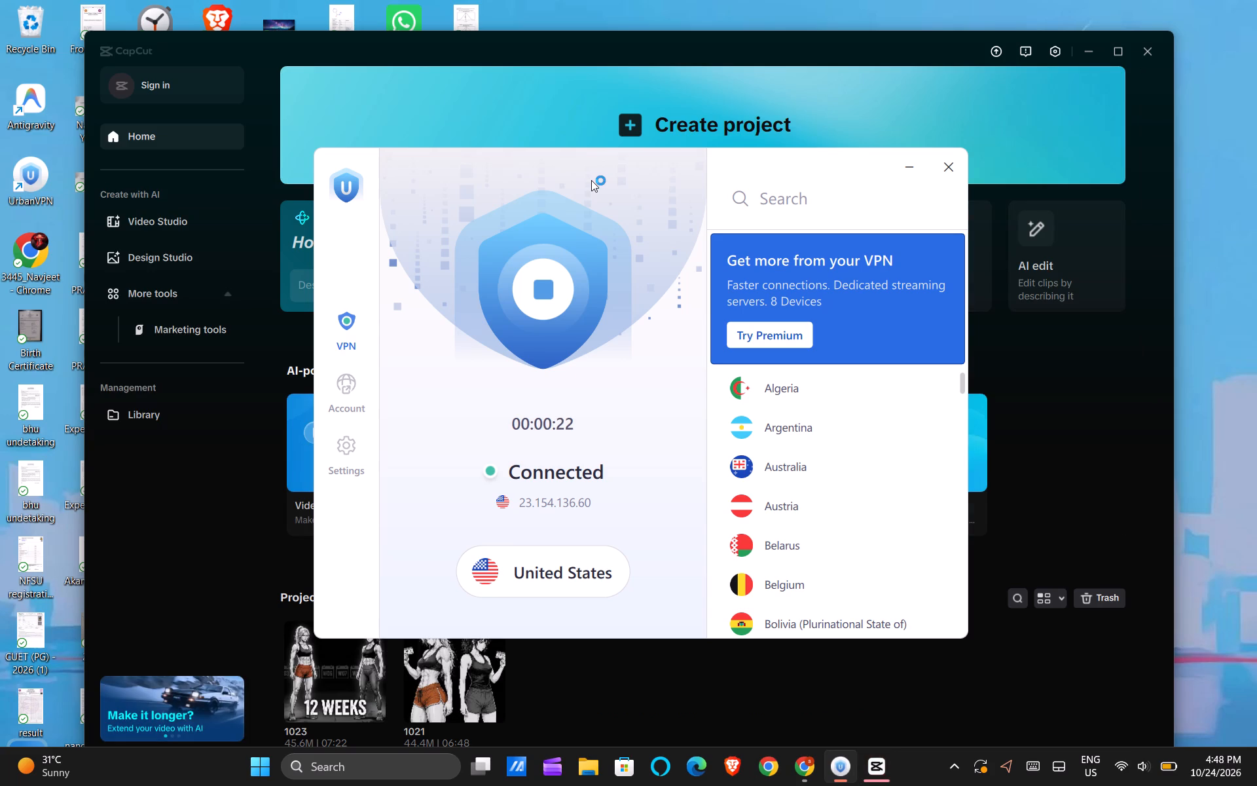
pyautogui.click(621, 55)
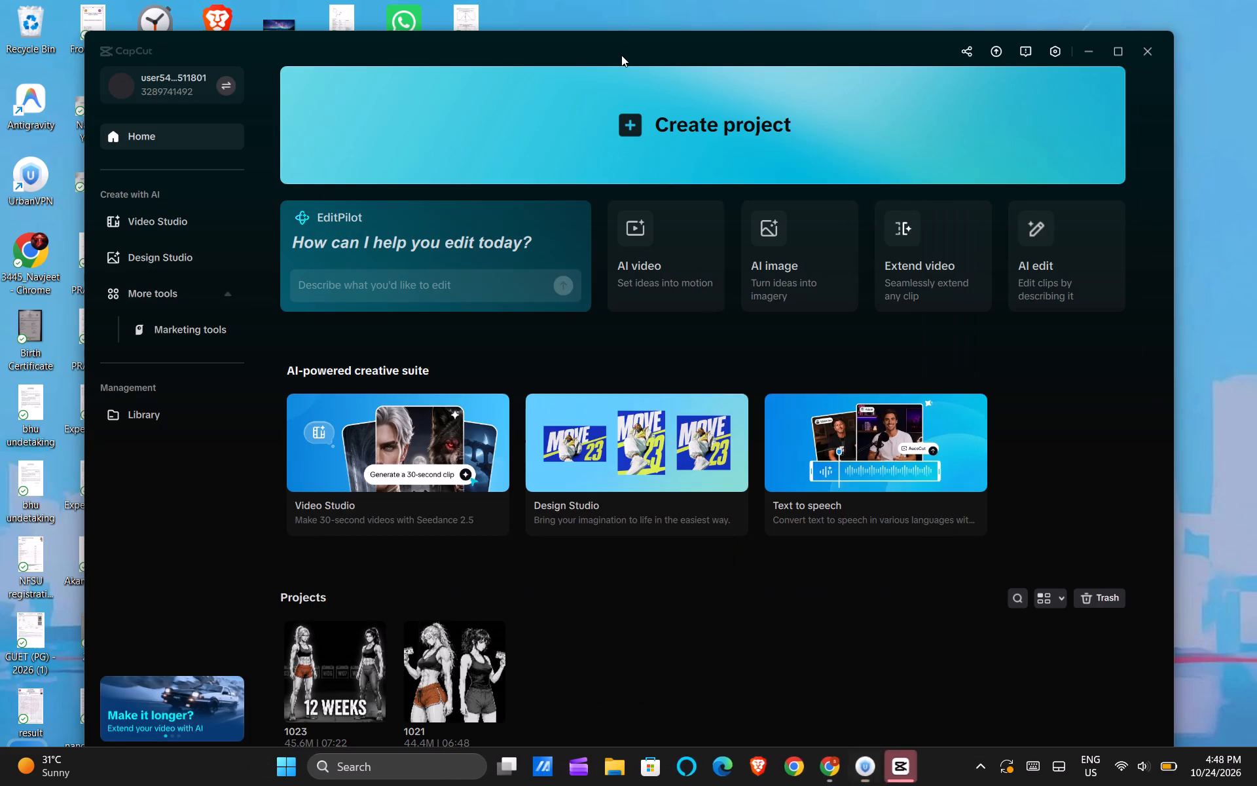
# Dismiss the Pro offer and create a new CapCut project.
pyautogui.scroll(-1, 496, 614)
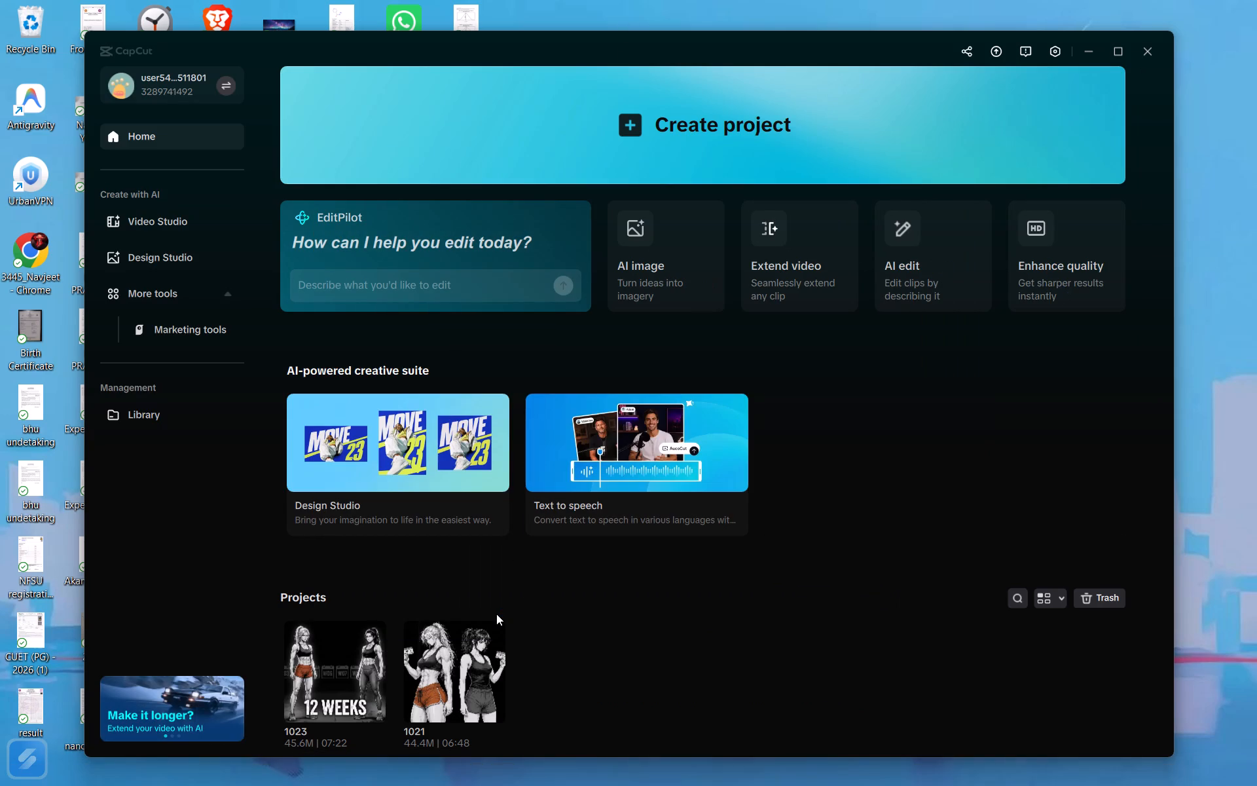
pyautogui.scroll(-1, 496, 614)
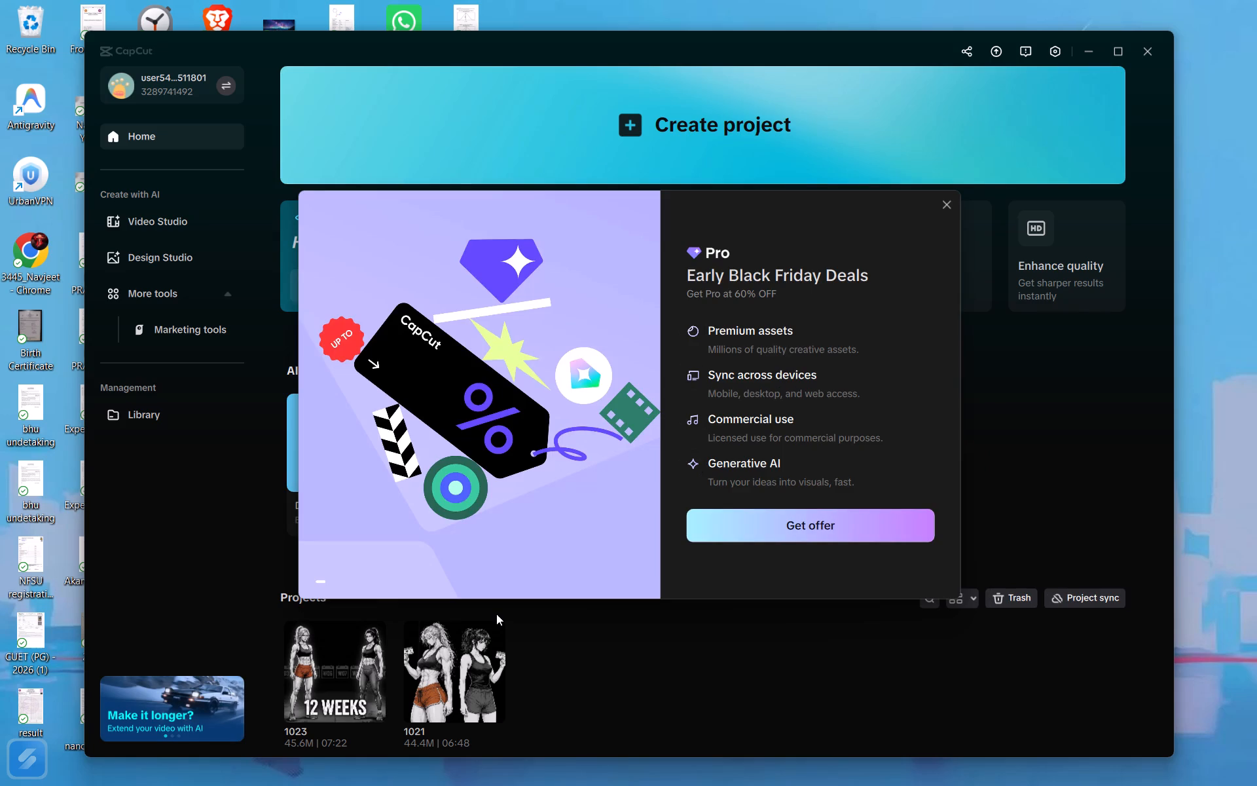
pyautogui.scroll(-1, 496, 614)
pyautogui.click(947, 208)
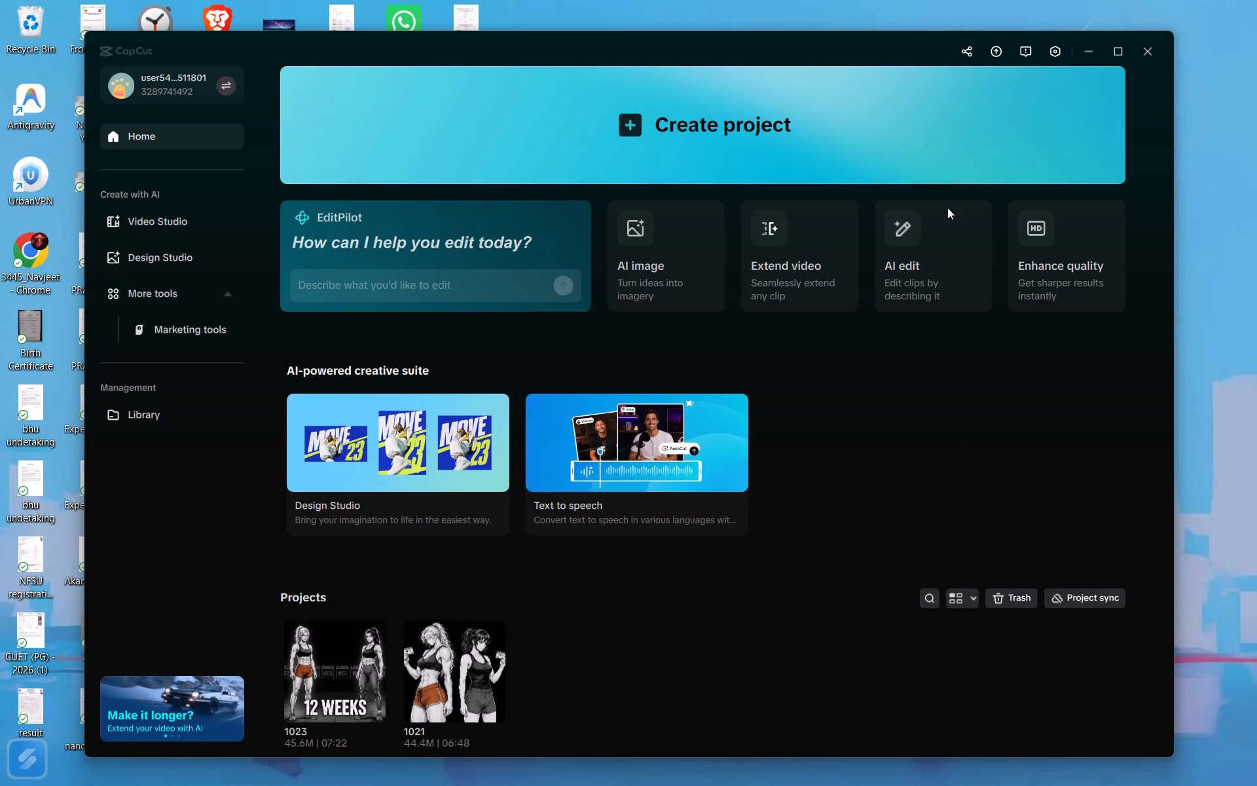
pyautogui.scroll(-1, 712, 496)
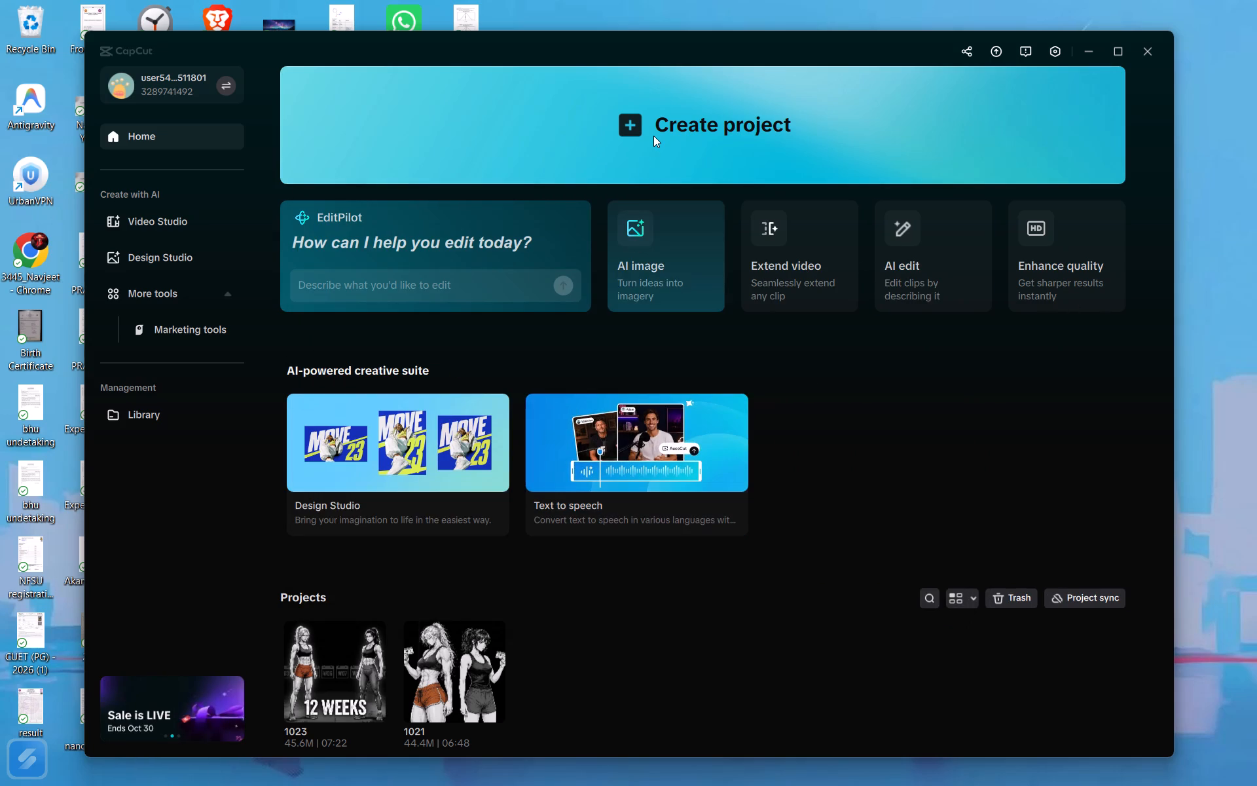
pyautogui.click(653, 136)
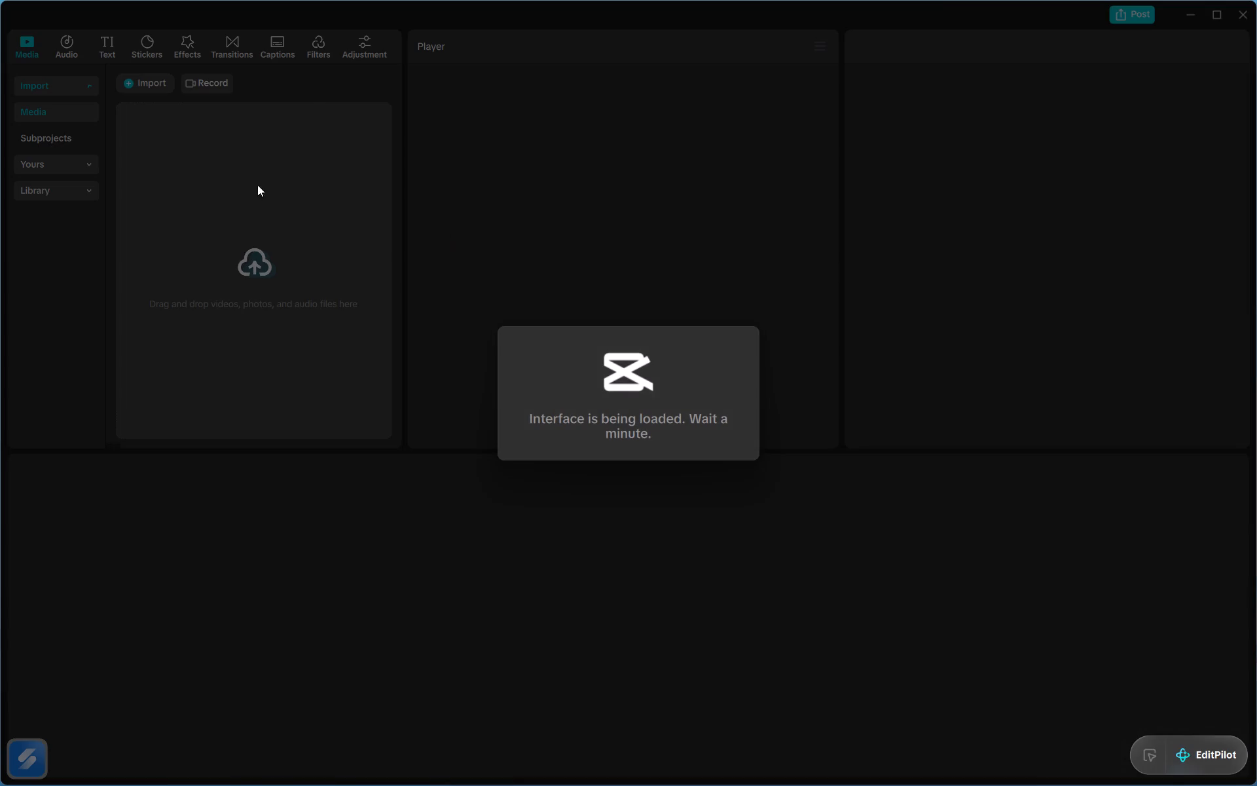
# Import today's six downloaded fitness images and the "Generated Audio October 24, 2026 - 4_43PM" file from the device's Downloads folder.
pyautogui.click(253, 250)
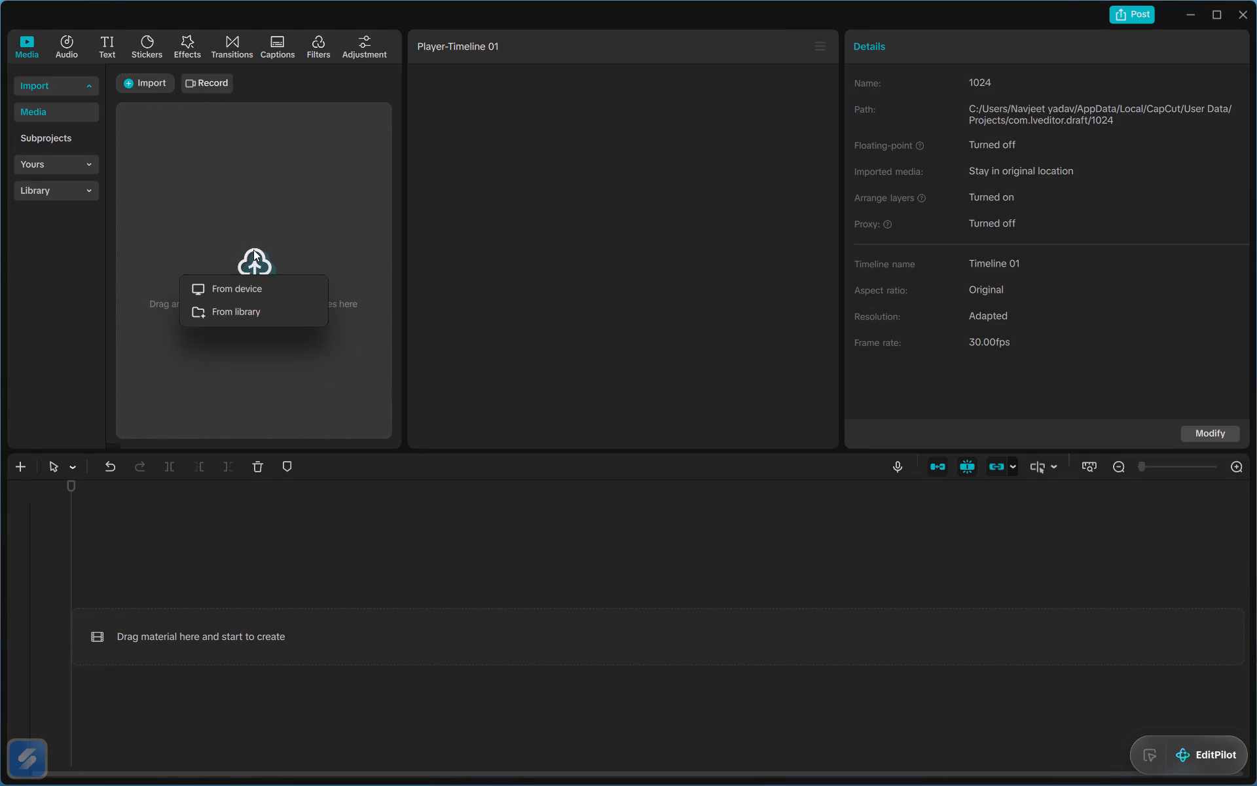
pyautogui.click(255, 285)
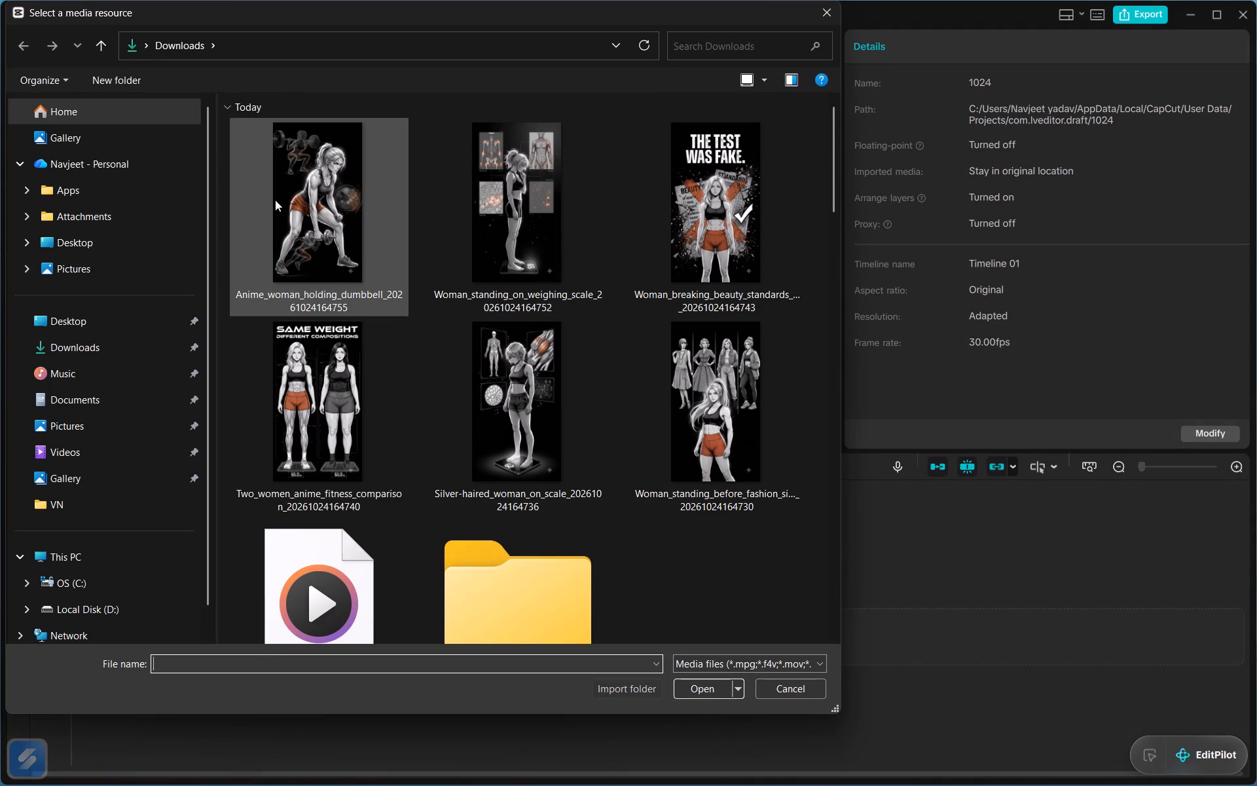
pyautogui.moveTo(242, 180); pyautogui.dragTo(689, 531)
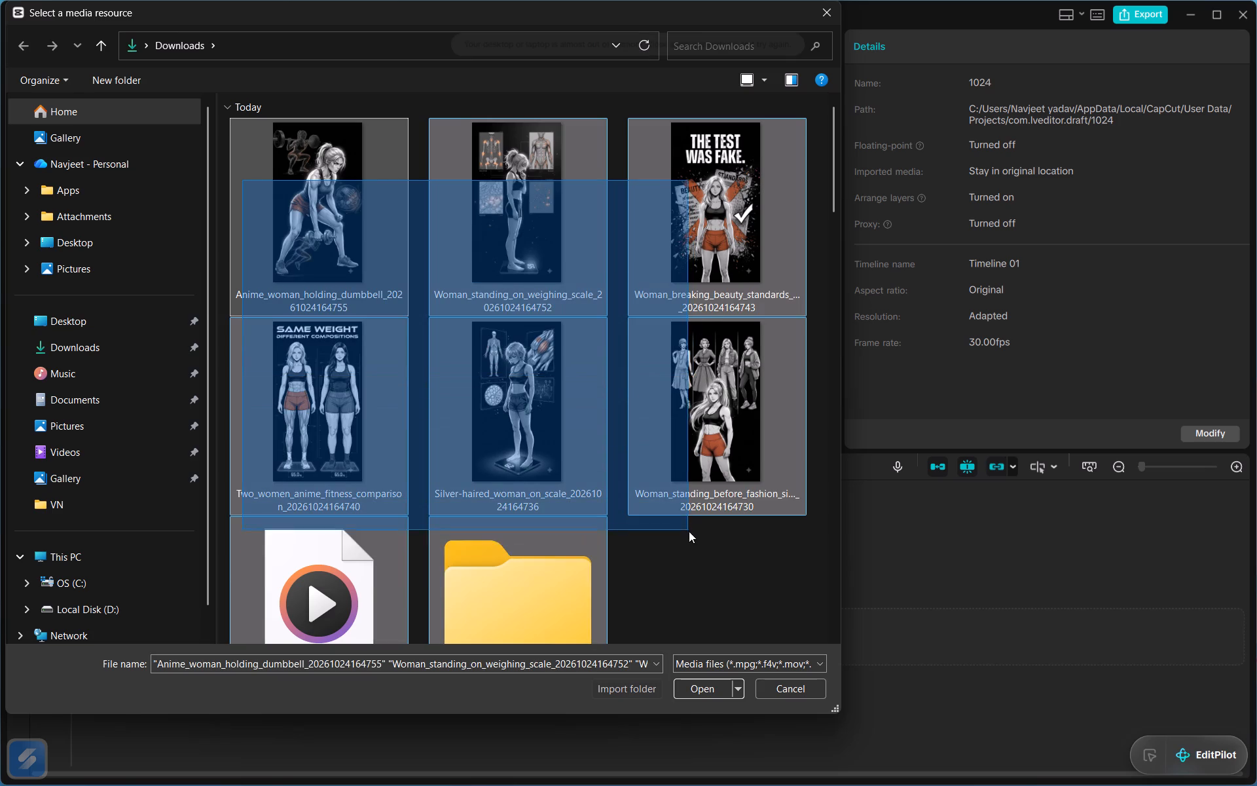
pyautogui.moveTo(689, 531); pyautogui.dragTo(714, 611)
pyautogui.scroll(-1, 714, 610)
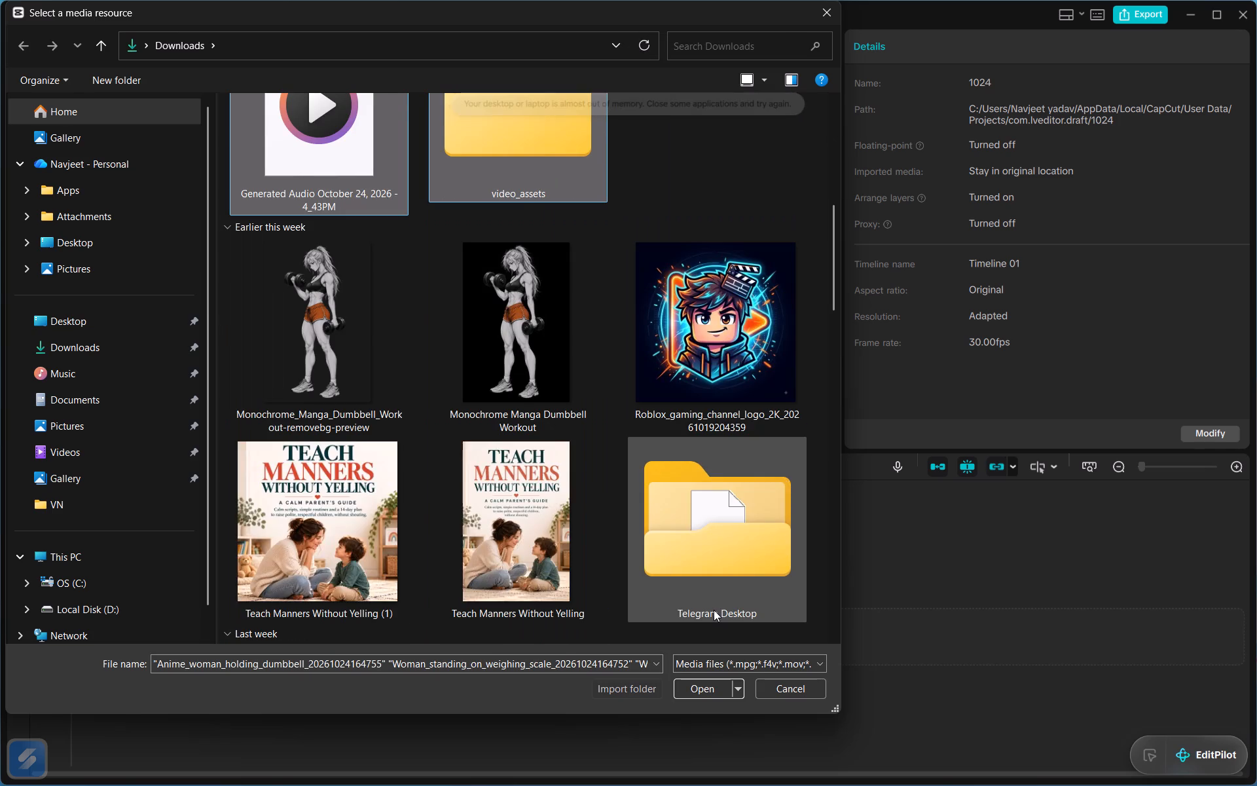
pyautogui.scroll(1, 714, 610)
pyautogui.click(711, 689)
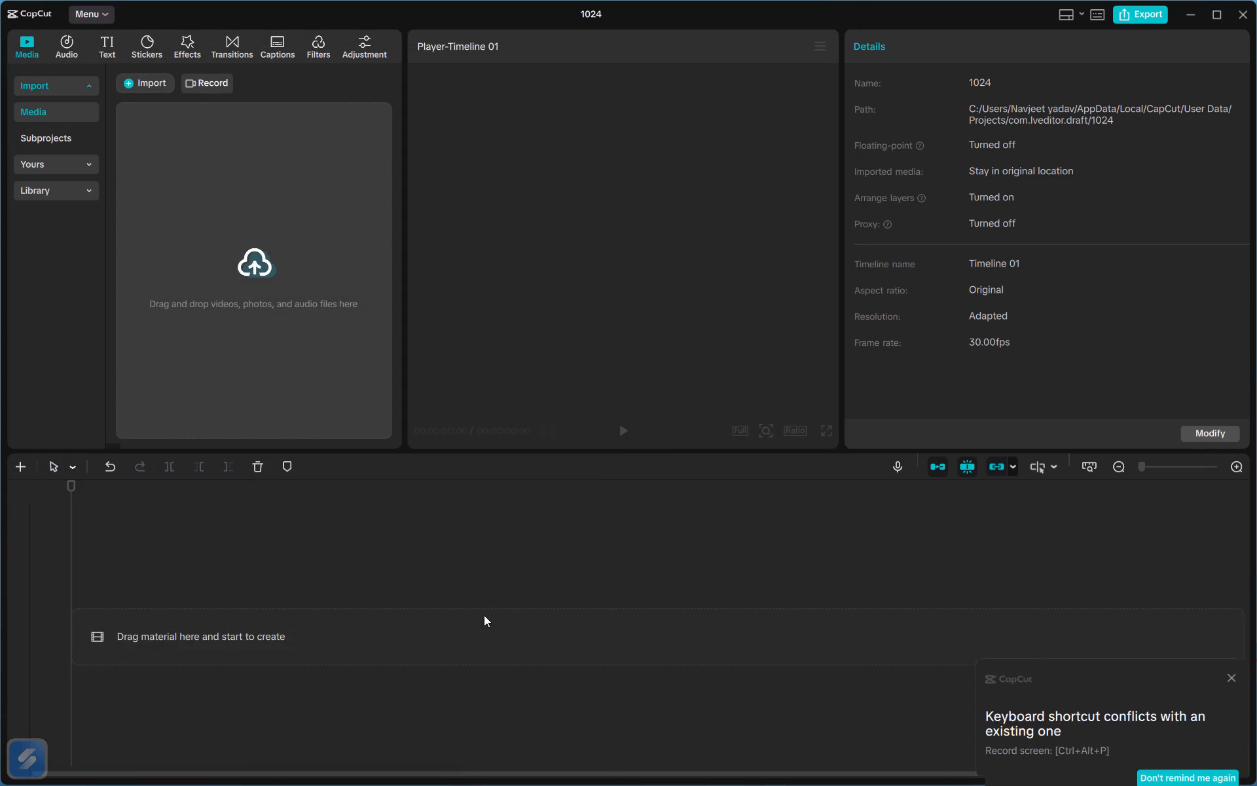
# Place the generated audio file on the timeline, starting at 00:00.
pyautogui.click(368, 265)
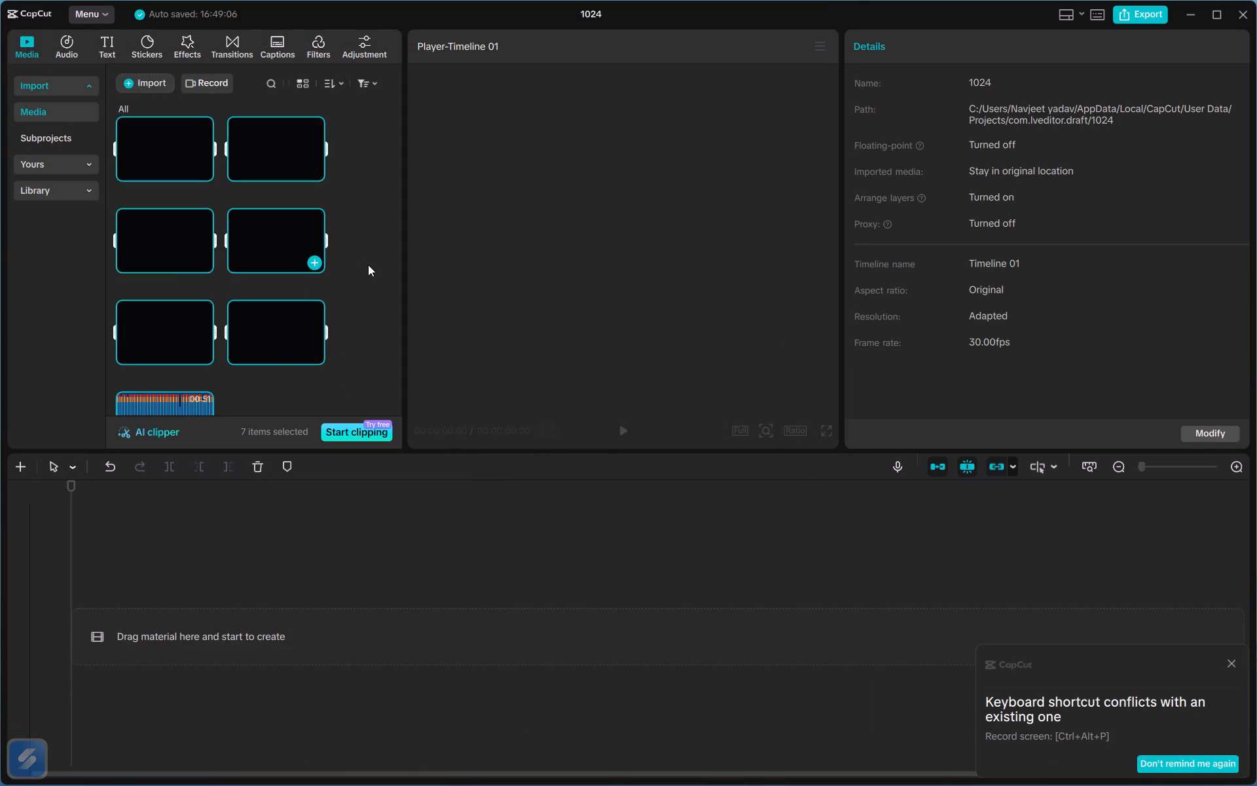
pyautogui.scroll(-3, 368, 265)
pyautogui.moveTo(191, 349); pyautogui.dragTo(180, 614)
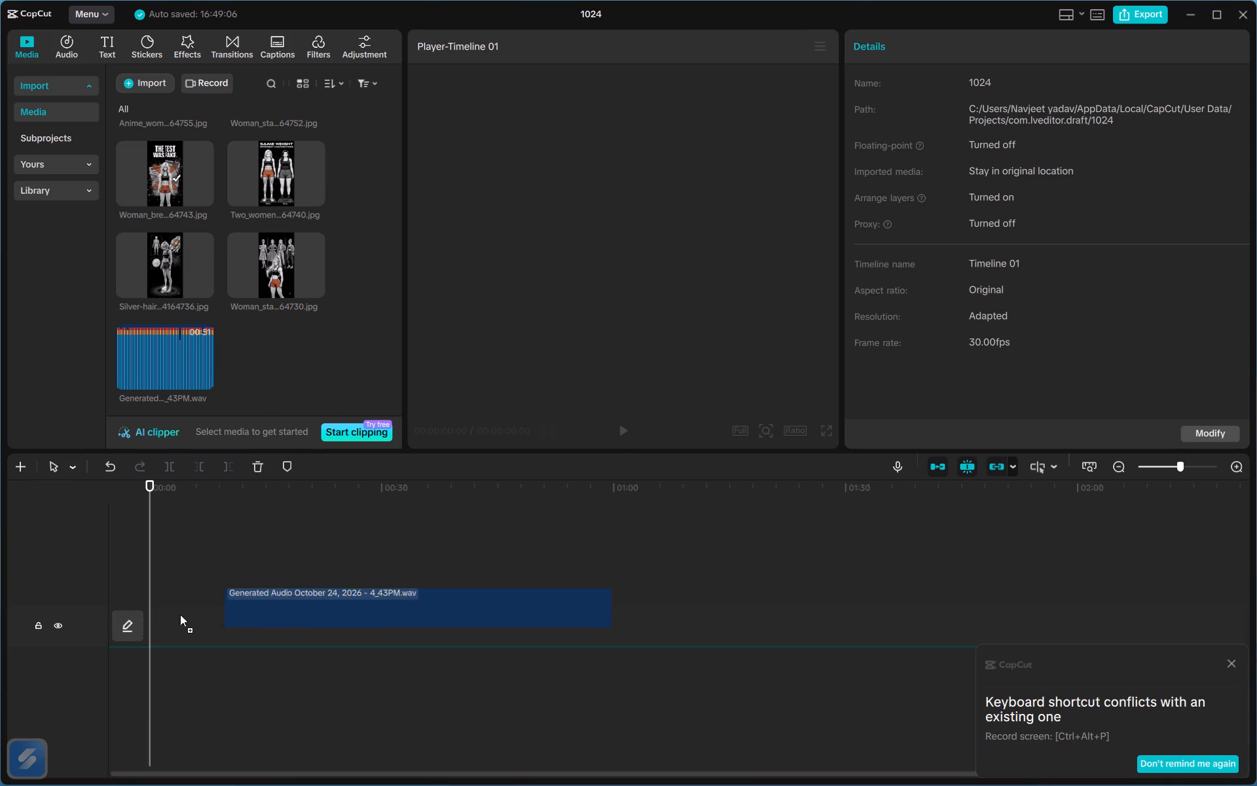
pyautogui.moveTo(180, 614); pyautogui.dragTo(145, 629)
pyautogui.moveTo(145, 629); pyautogui.dragTo(1256, 660)
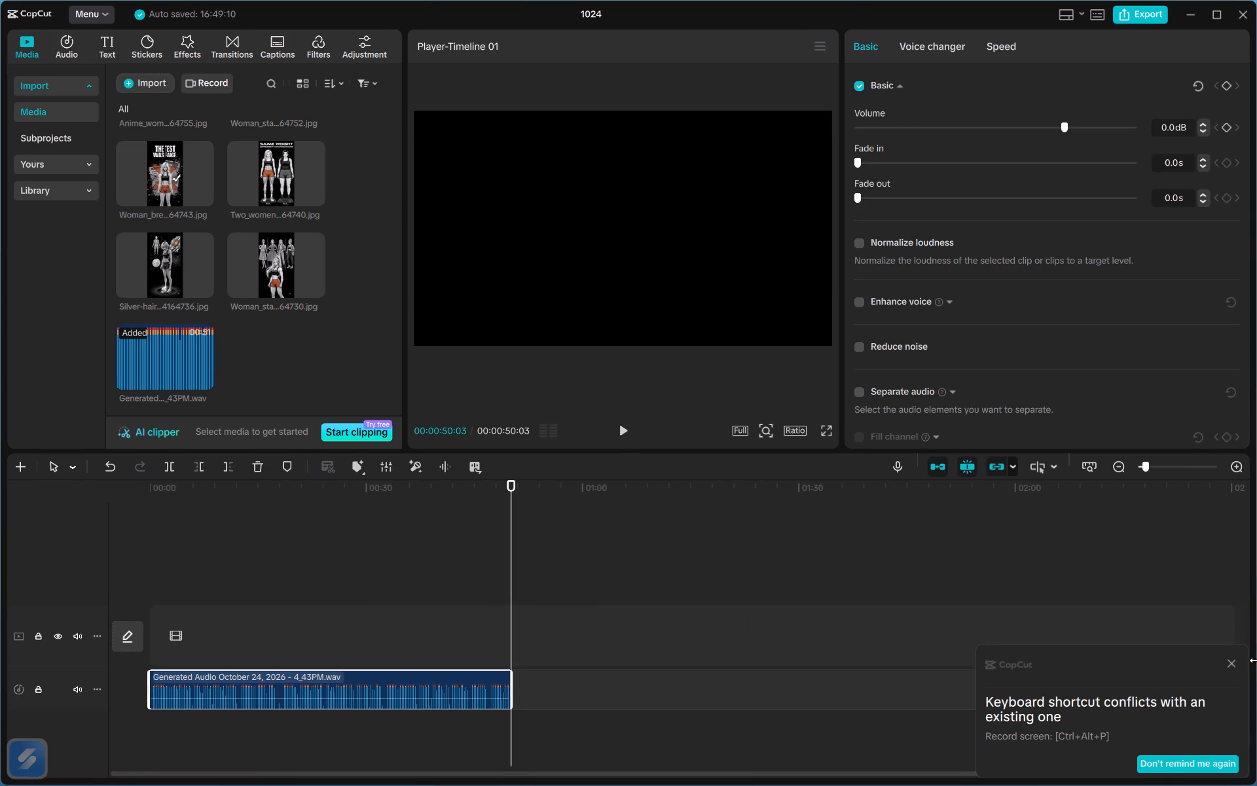
# Dismiss the keyboard shortcut conflict notice and set the project's aspect ratio to 9:16.
pyautogui.click(1233, 663)
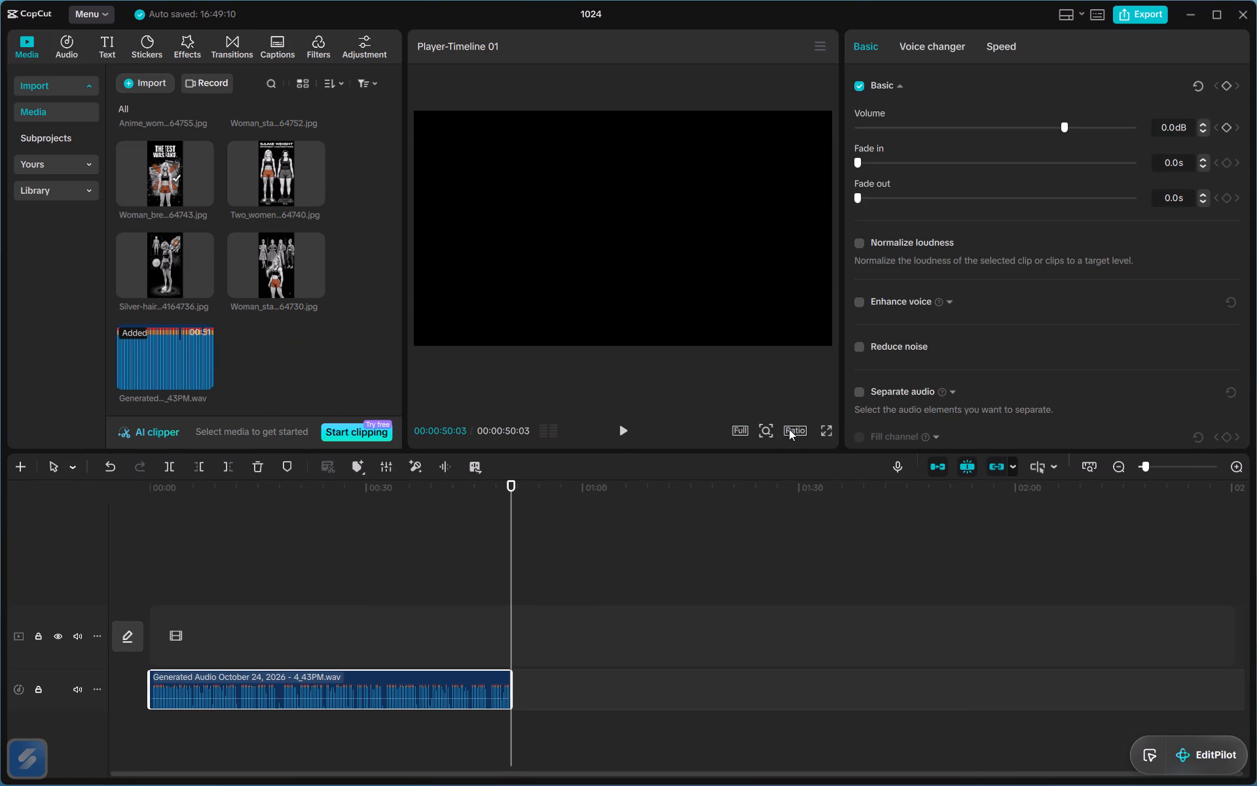
pyautogui.click(790, 430)
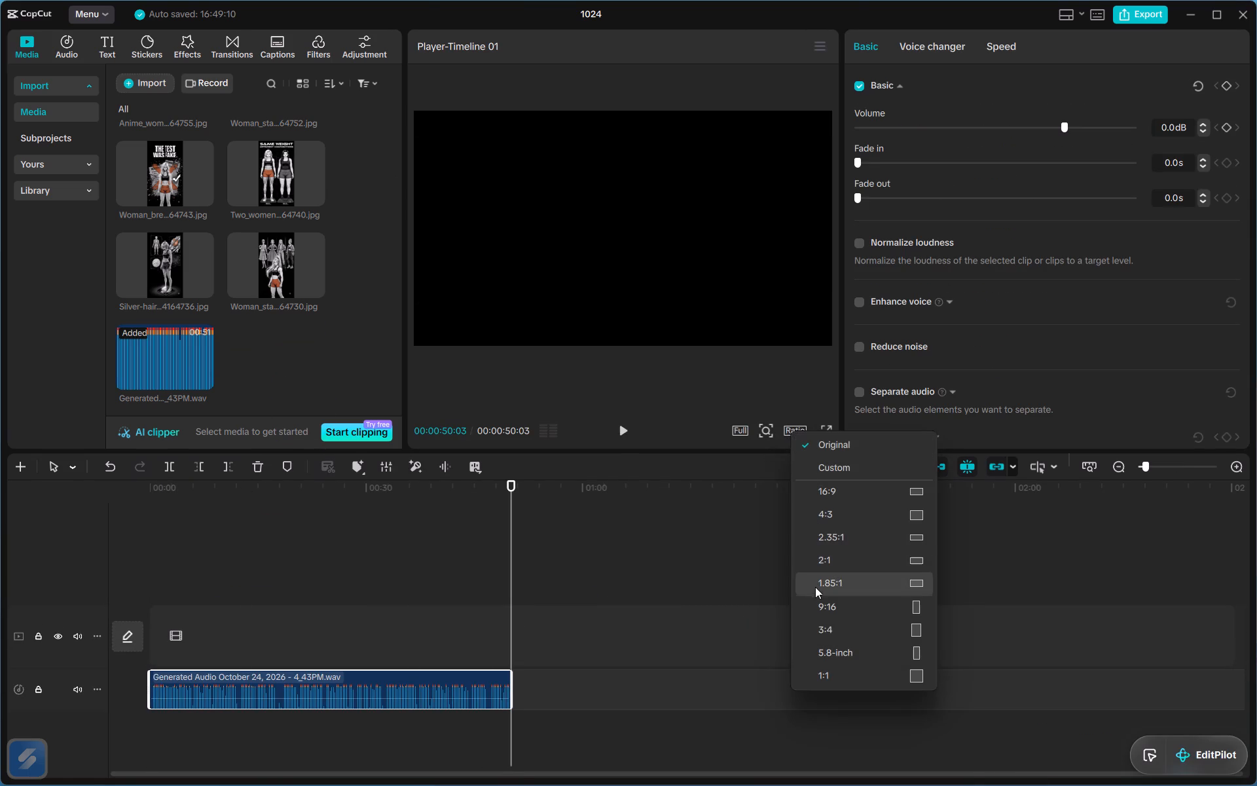
pyautogui.click(818, 605)
# Turn on the YouTube Shorts social media preview overlay for the player.
pyautogui.click(720, 431)
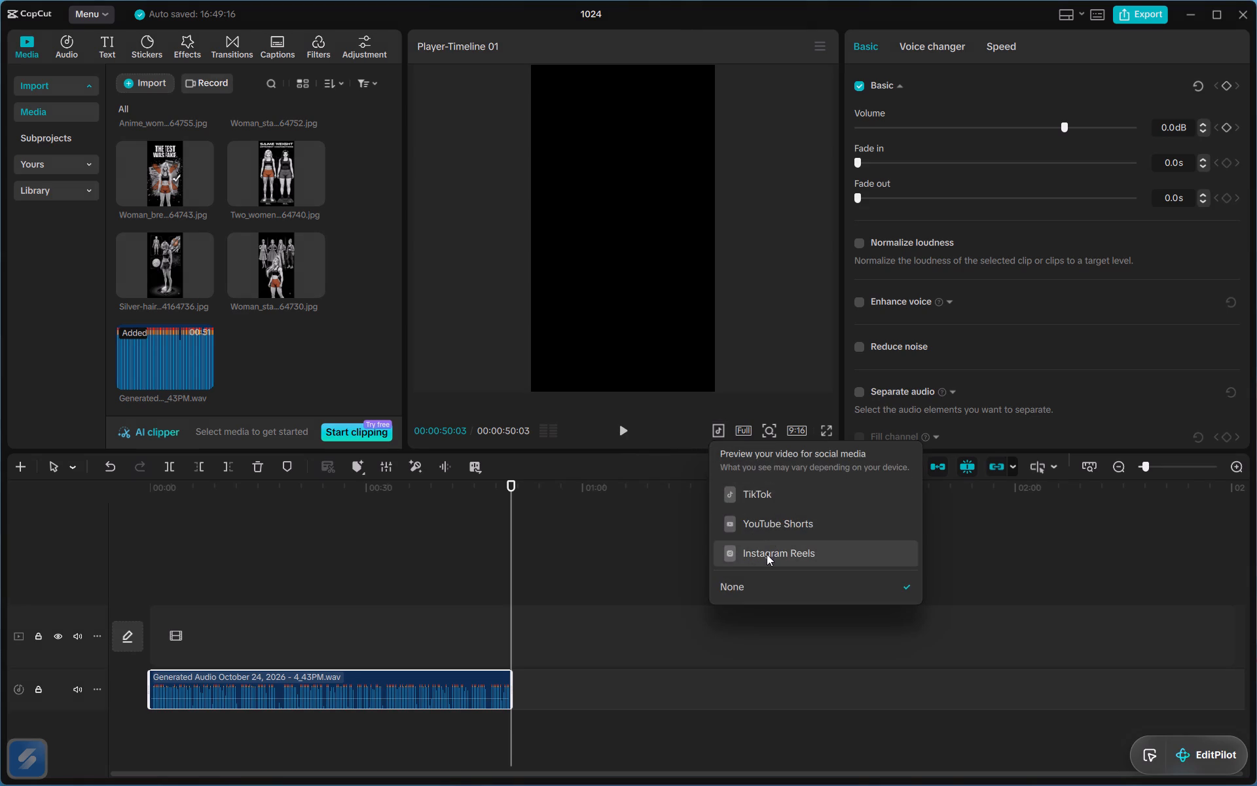
pyautogui.click(764, 517)
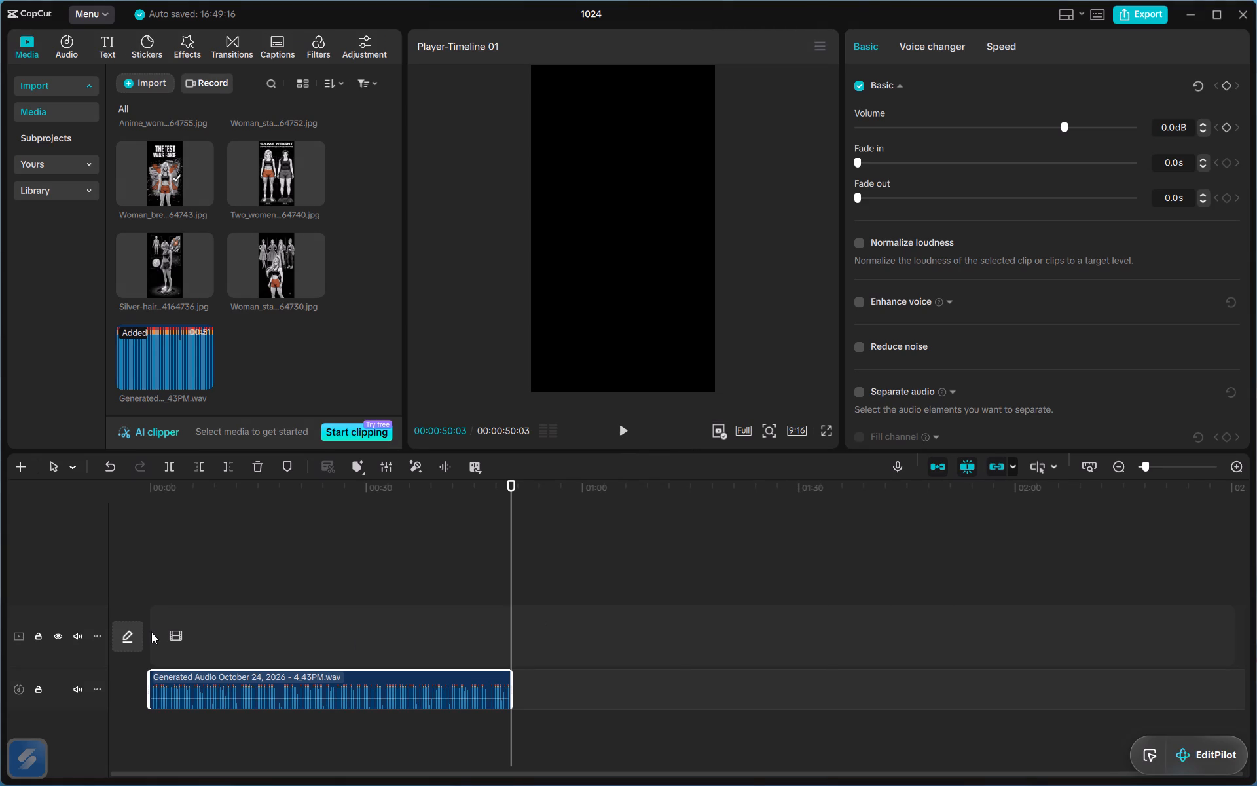
# Trim the short silence from the start of the generated audio clip and move the clip back to 00:00 on the timeline.
pyautogui.click(153, 493)
pyautogui.keyDown('ctrl'); pyautogui.scroll(12, 153, 493); pyautogui.keyUp('ctrl')
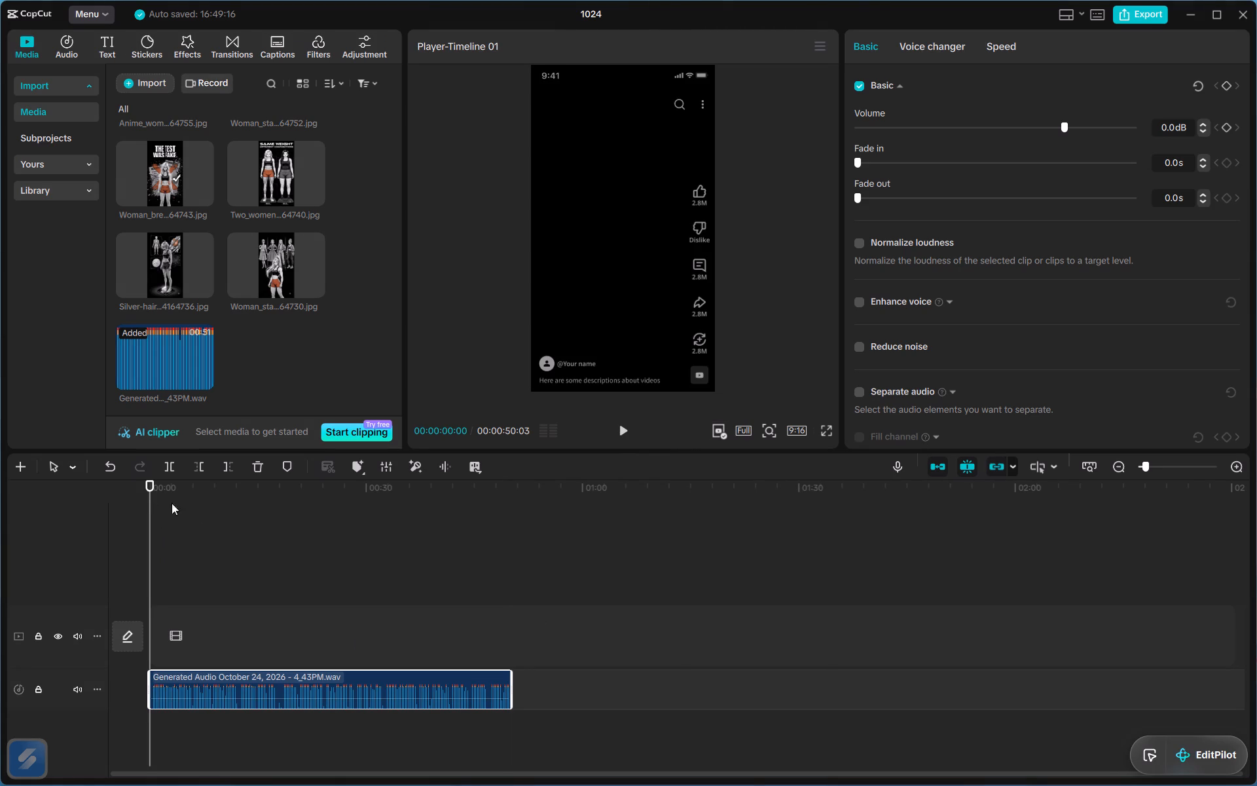
pyautogui.keyDown('ctrl'); pyautogui.scroll(18, 211, 536); pyautogui.keyUp('ctrl')
pyautogui.keyDown('ctrl'); pyautogui.scroll(5, 211, 536); pyautogui.keyUp('ctrl')
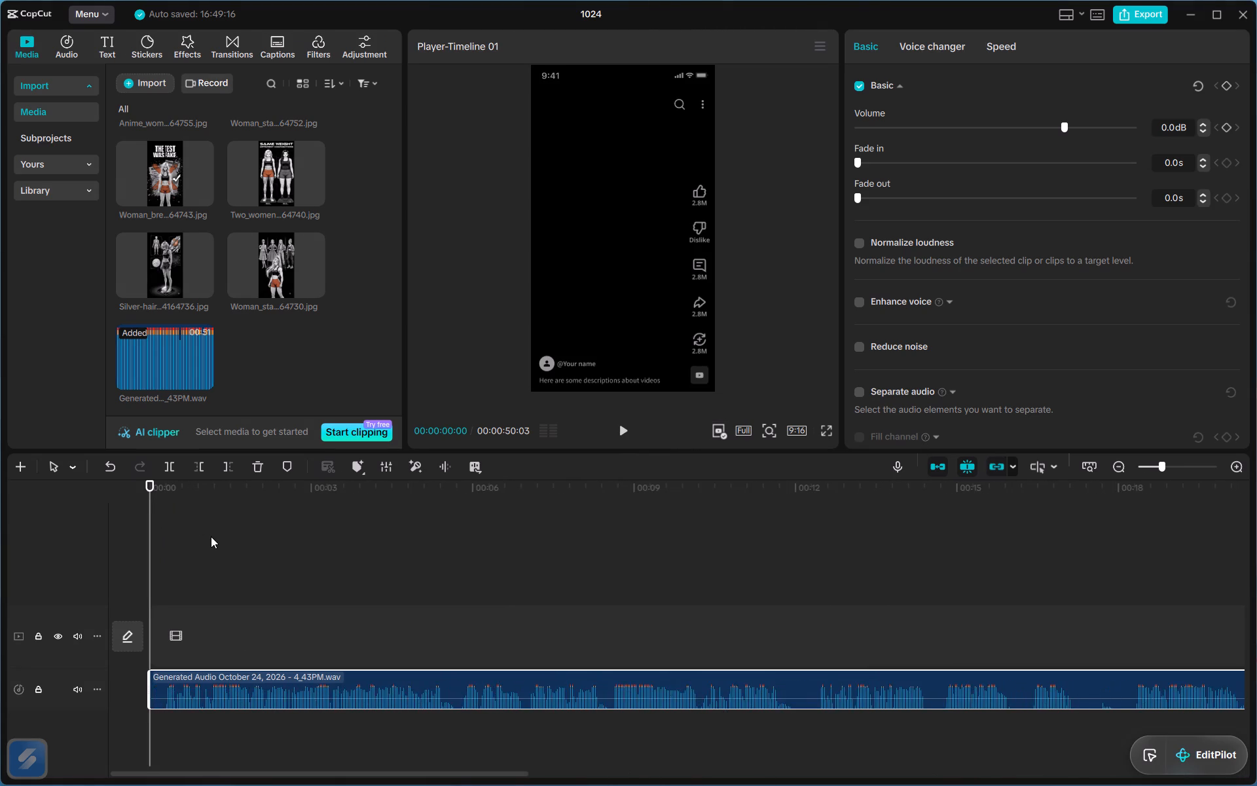
pyautogui.keyDown('ctrl'); pyautogui.scroll(7, 211, 536); pyautogui.keyUp('ctrl')
pyautogui.moveTo(147, 695); pyautogui.dragTo(168, 733)
pyautogui.moveTo(318, 681); pyautogui.dragTo(299, 681)
pyautogui.keyDown('ctrl'); pyautogui.scroll(-12, 299, 681); pyautogui.keyUp('ctrl')
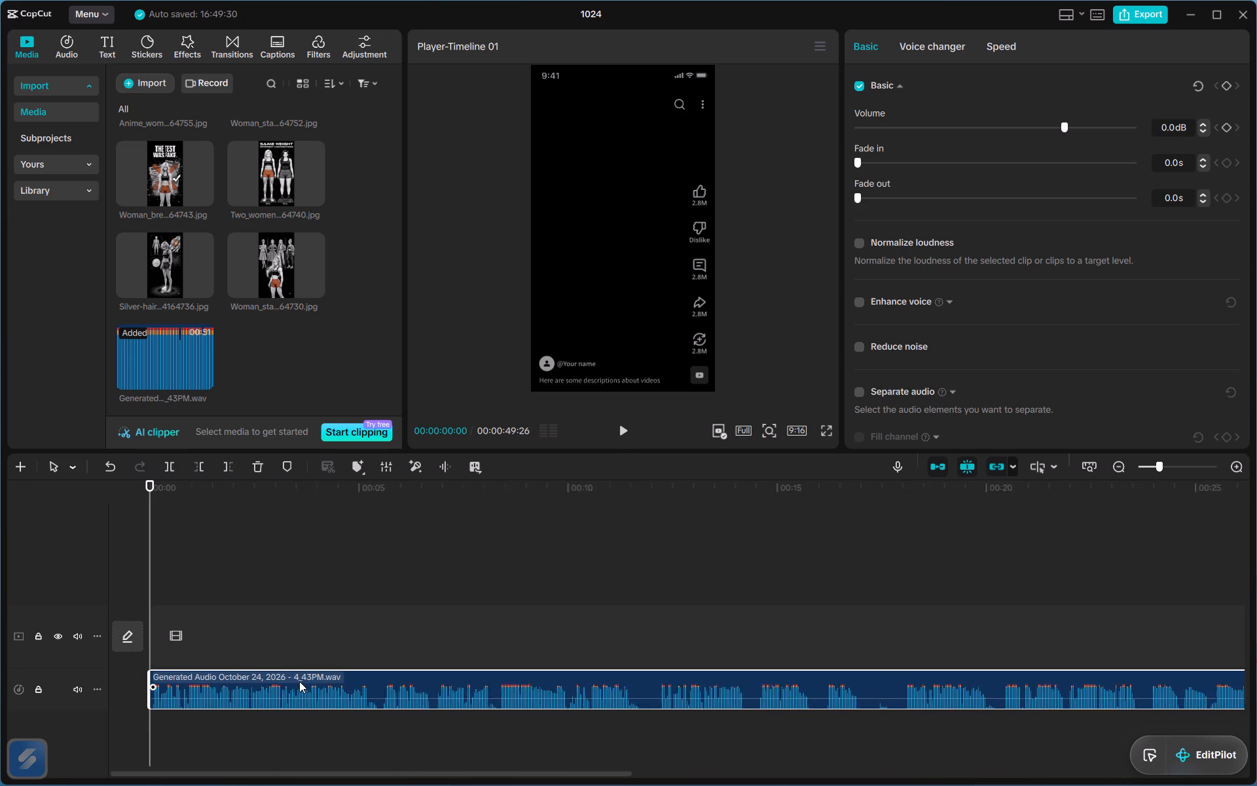
# Split the audio at 00:00:11:24, trim about 10 frames off the second clip's start and close the gap.
pyautogui.keyDown('ctrl'); pyautogui.scroll(-3, 299, 681); pyautogui.keyUp('ctrl')
pyautogui.click(516, 489)
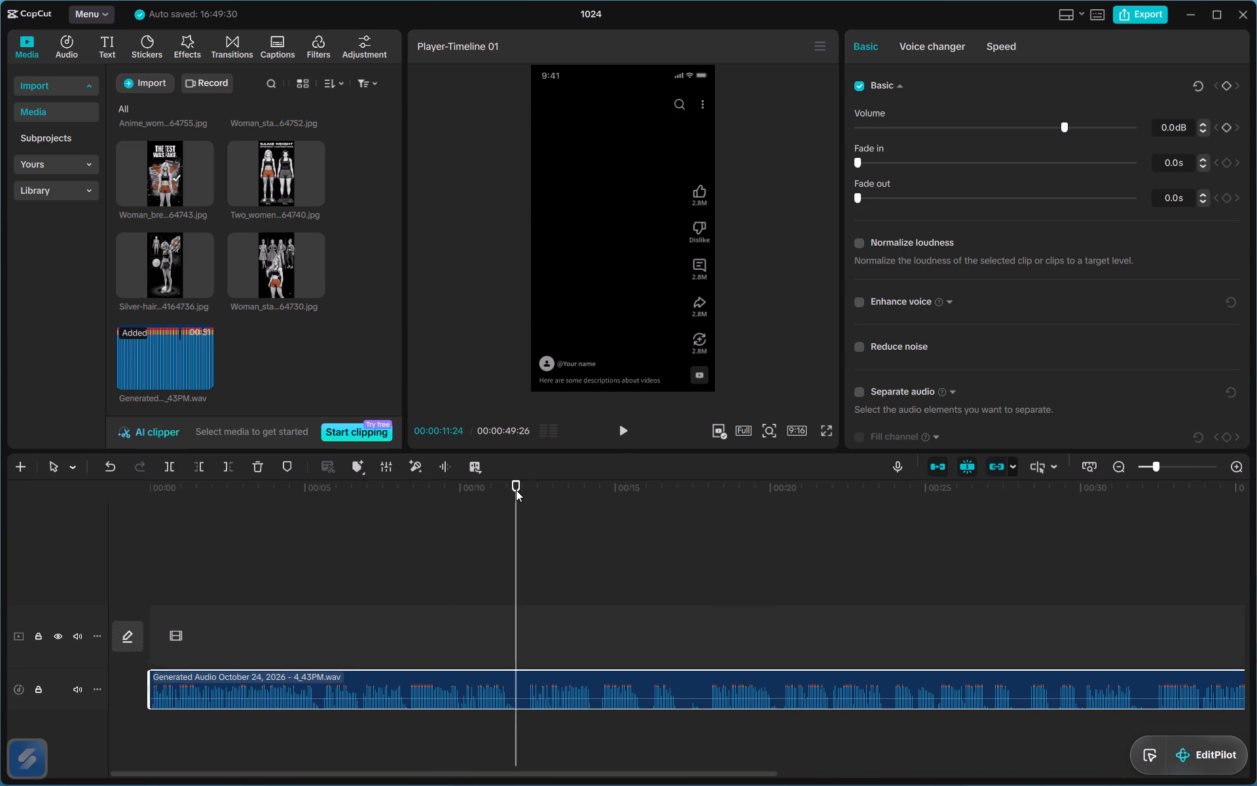
pyautogui.hotkey('ctrl', 'b')
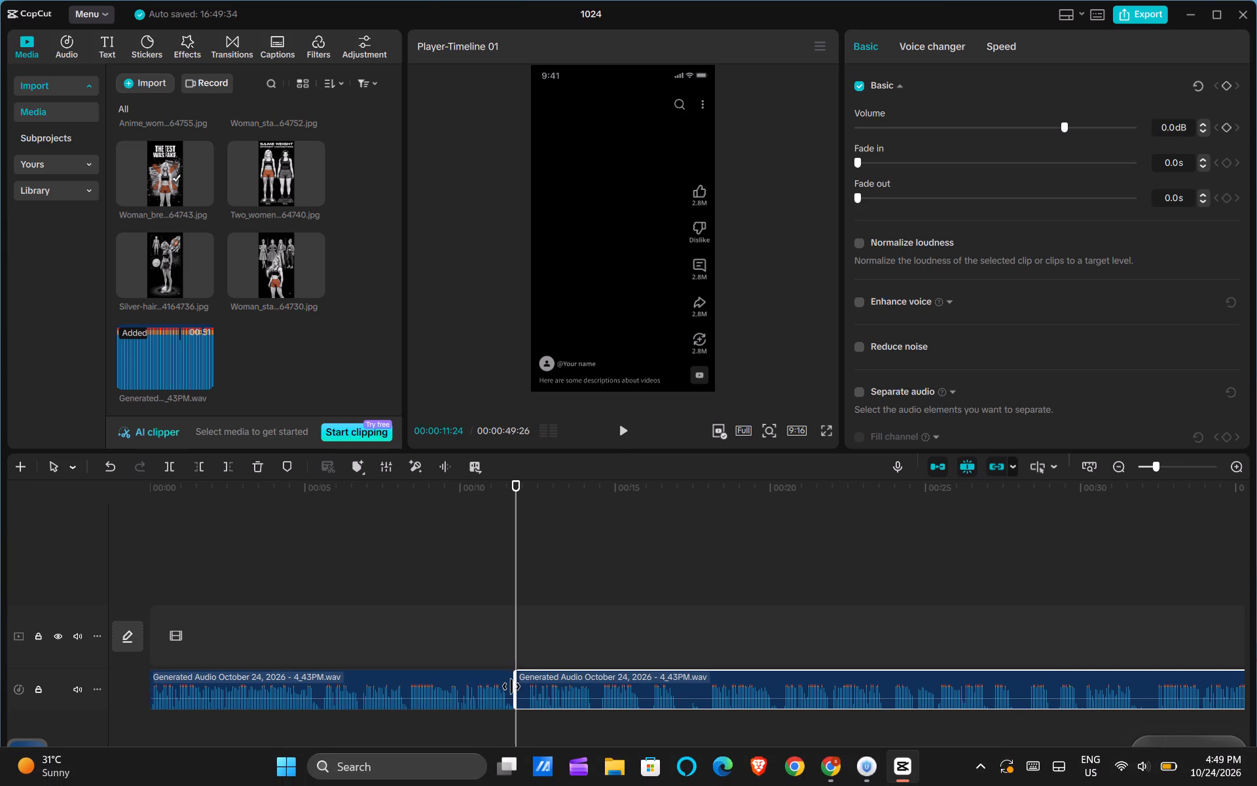
pyautogui.click(513, 686)
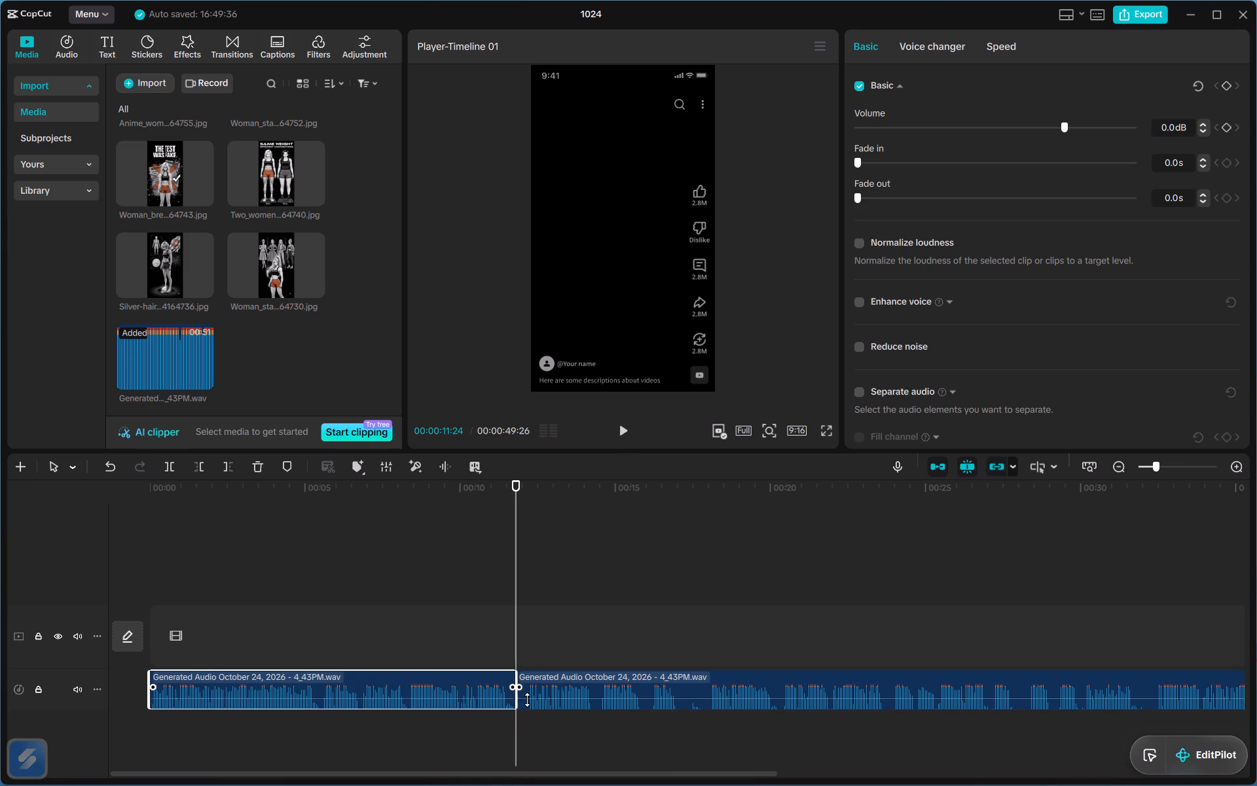
pyautogui.click(527, 700)
pyautogui.moveTo(517, 702); pyautogui.dragTo(525, 716)
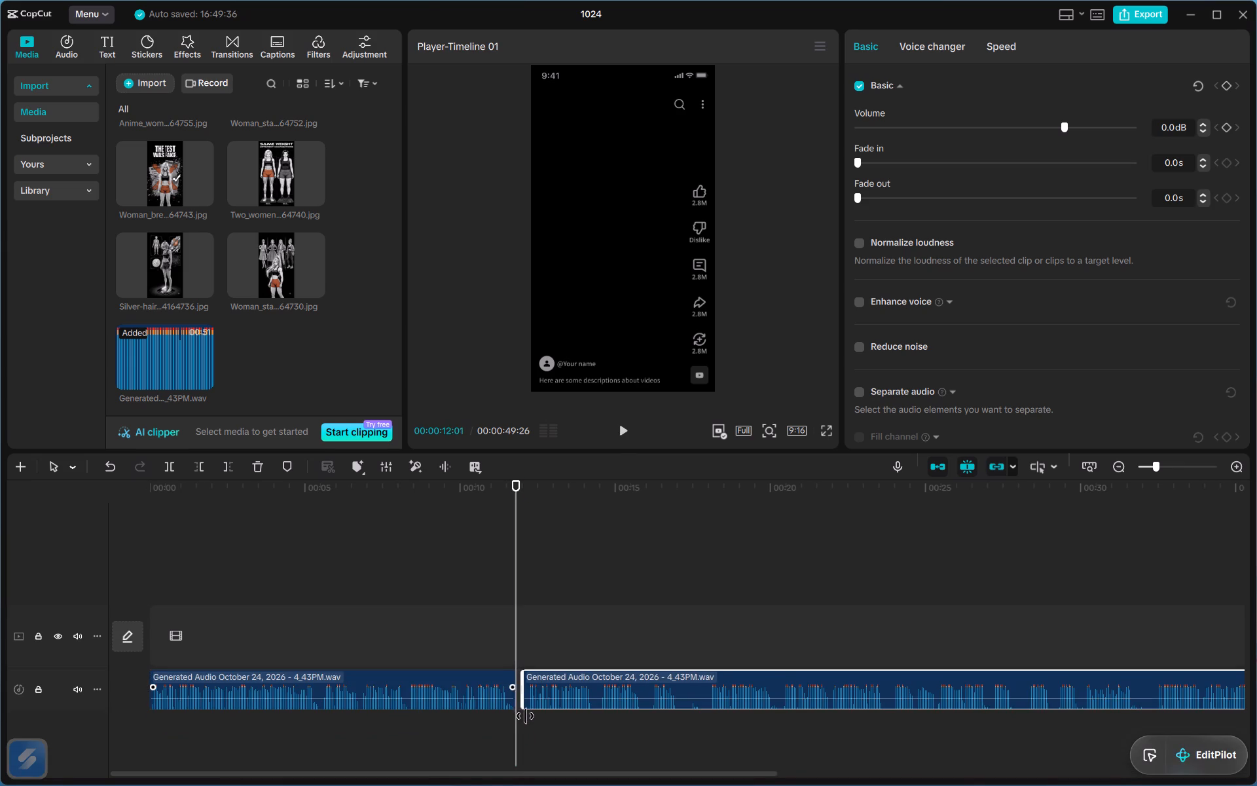
pyautogui.moveTo(525, 716); pyautogui.dragTo(528, 722)
pyautogui.moveTo(568, 691); pyautogui.dragTo(560, 692)
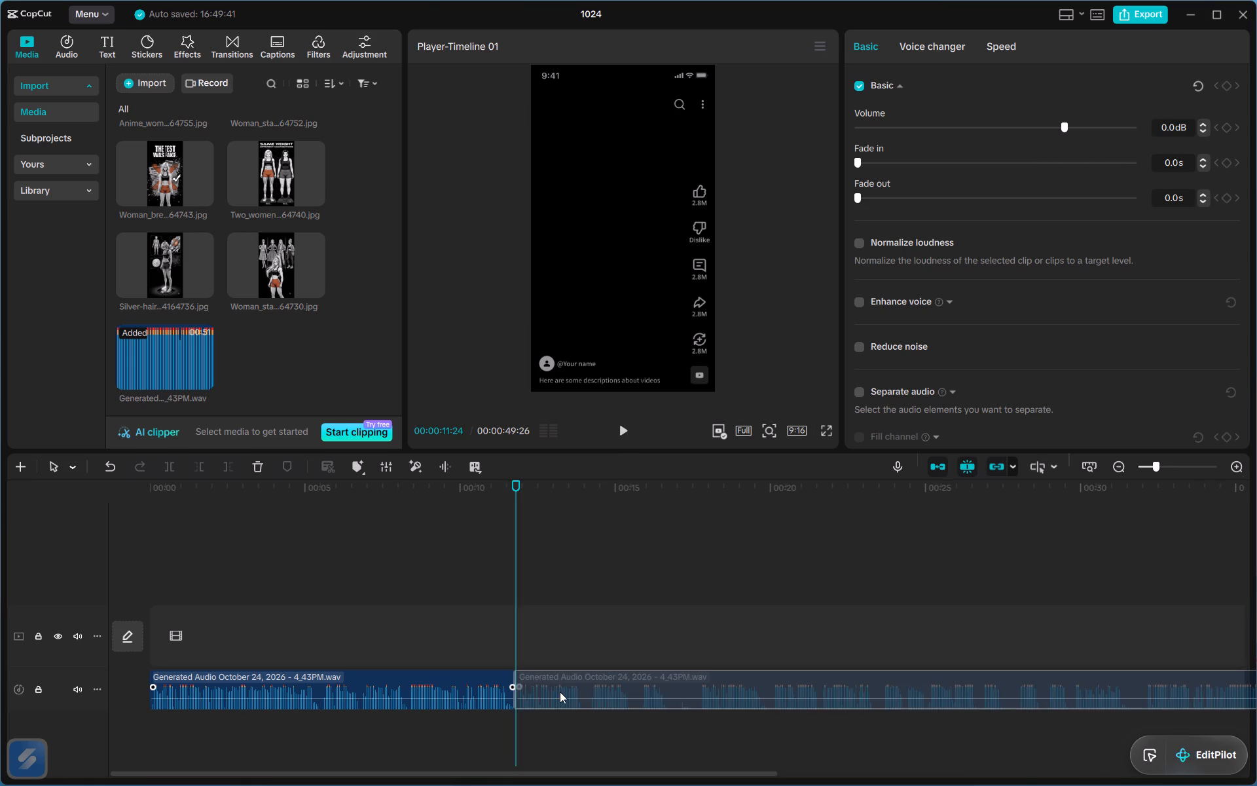
pyautogui.moveTo(560, 692); pyautogui.dragTo(560, 692)
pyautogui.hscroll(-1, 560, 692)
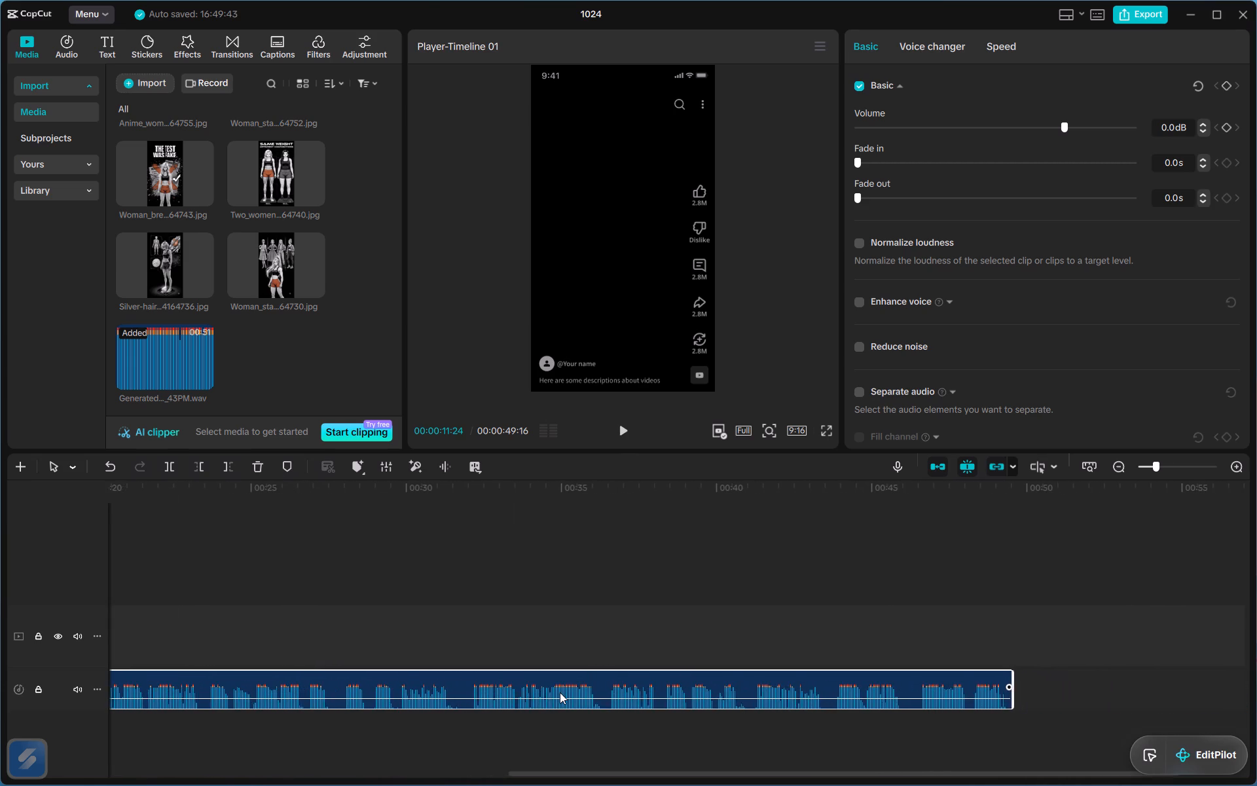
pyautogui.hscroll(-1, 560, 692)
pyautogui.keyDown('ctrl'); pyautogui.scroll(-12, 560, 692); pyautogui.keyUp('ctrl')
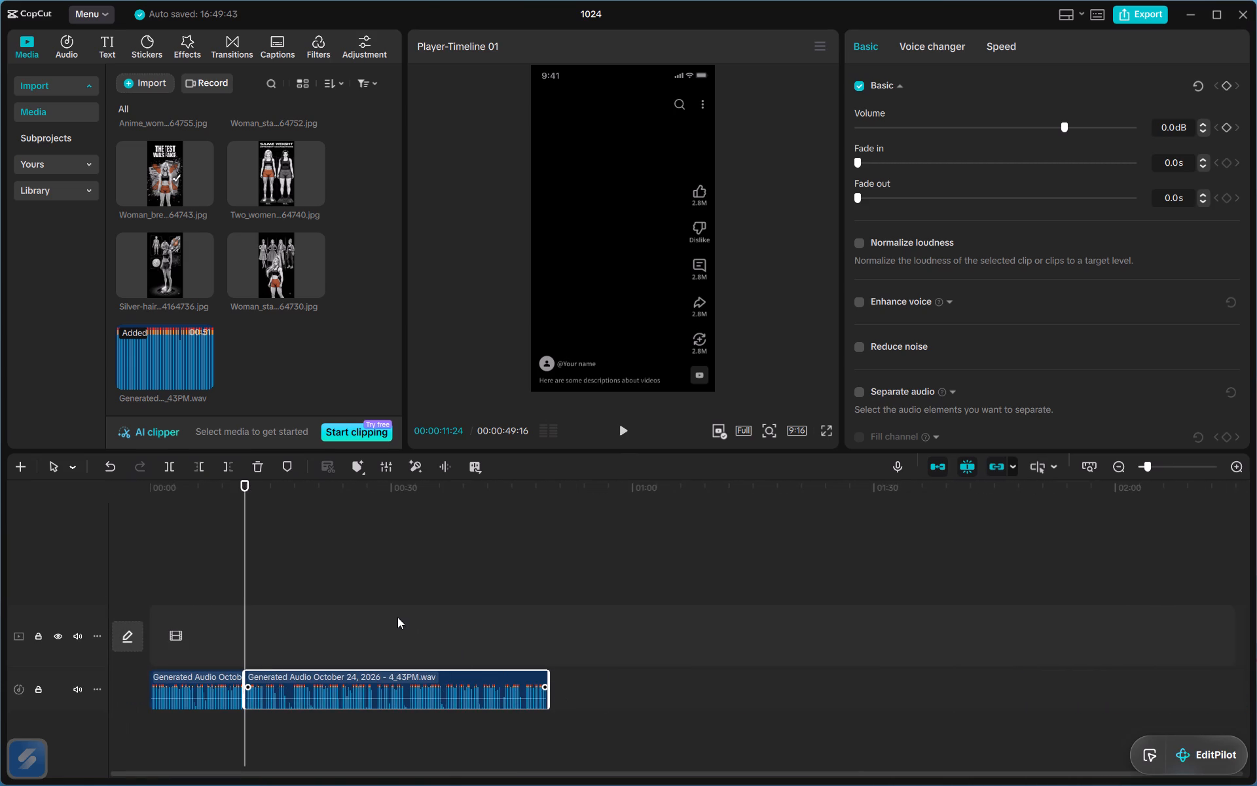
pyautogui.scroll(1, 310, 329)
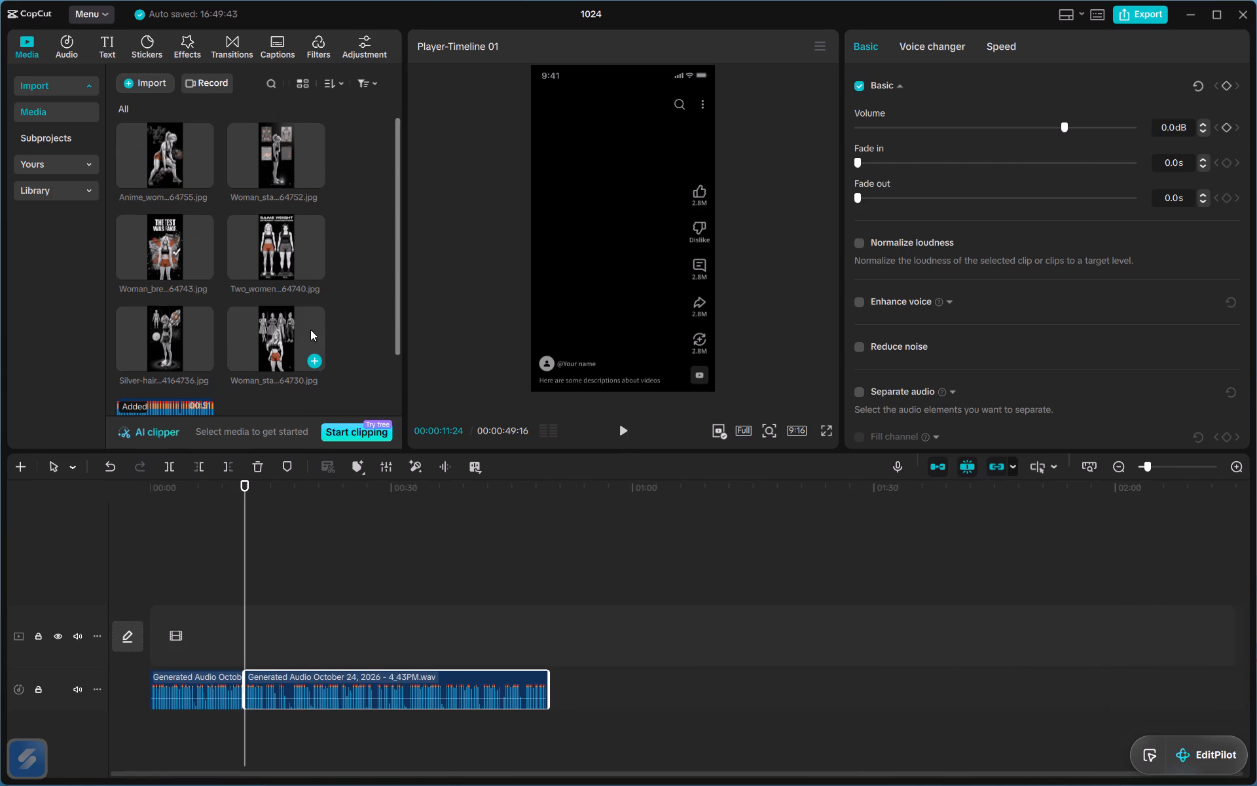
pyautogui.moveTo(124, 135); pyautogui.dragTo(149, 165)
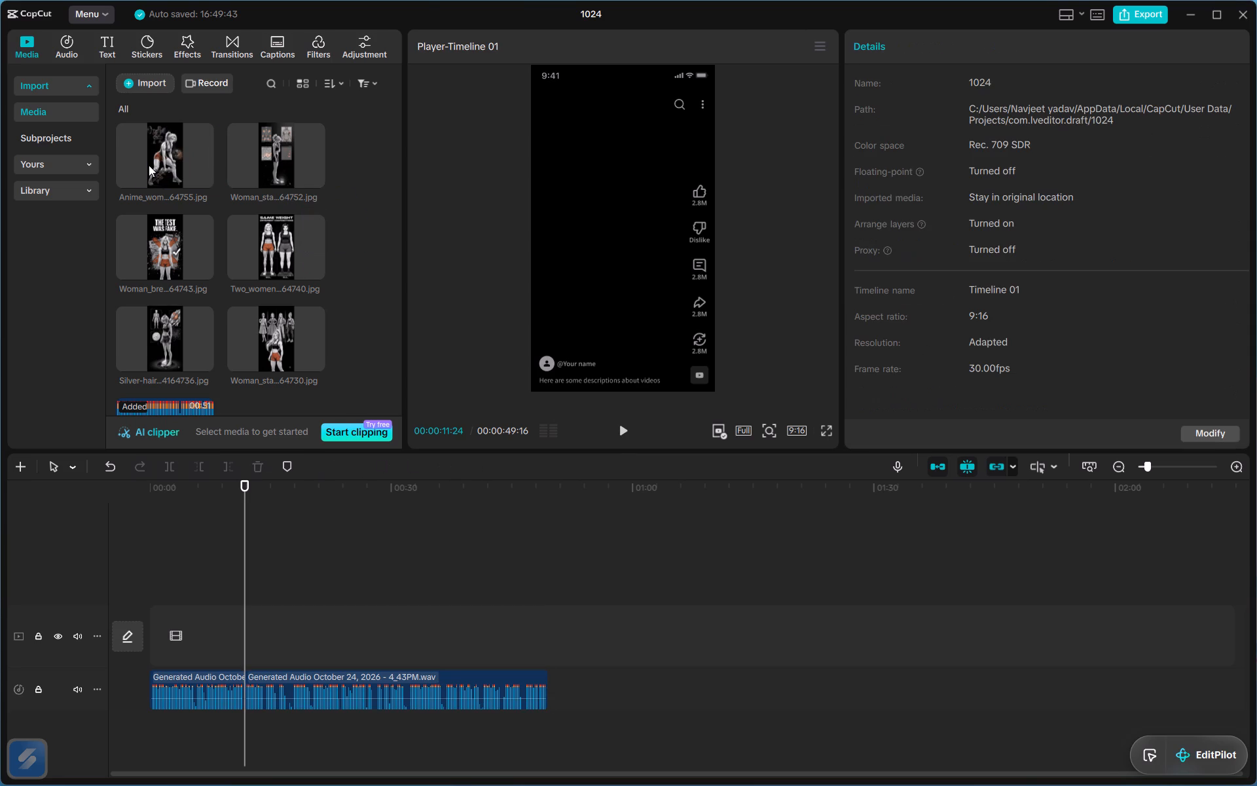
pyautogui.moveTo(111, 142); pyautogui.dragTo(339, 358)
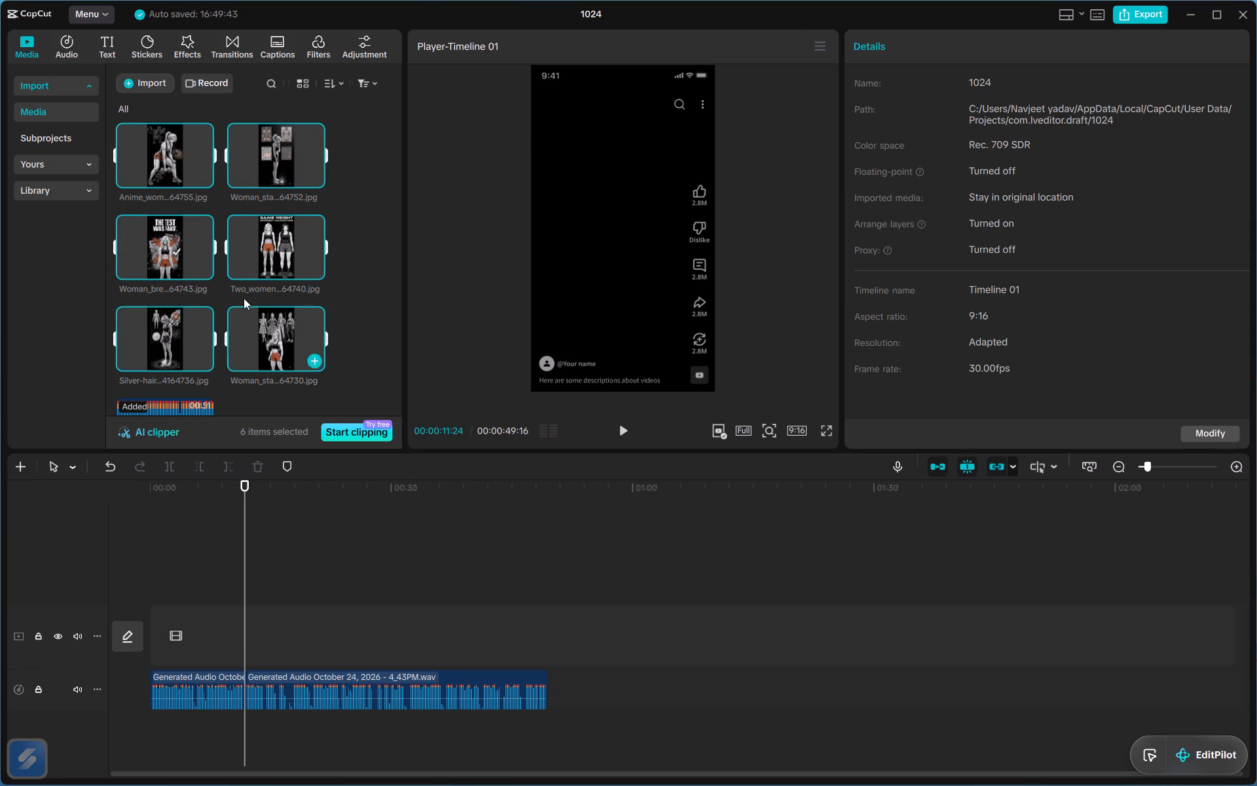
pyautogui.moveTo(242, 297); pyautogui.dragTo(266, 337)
# Place the six images on the main track in order: fashion silhouettes, silver-haired woman, two-women comparison, beauty standards, weighing scale, dumbbell.
pyautogui.click(261, 287)
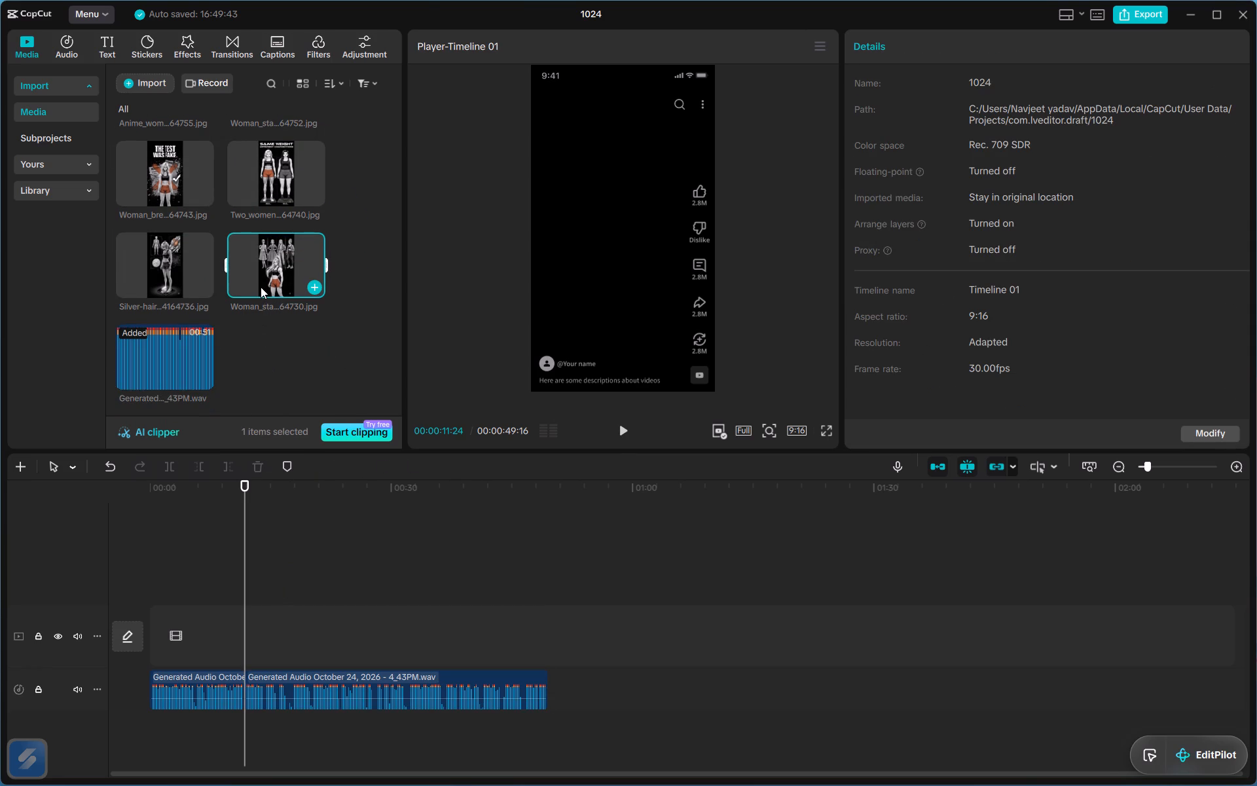
pyautogui.moveTo(261, 287); pyautogui.dragTo(183, 625)
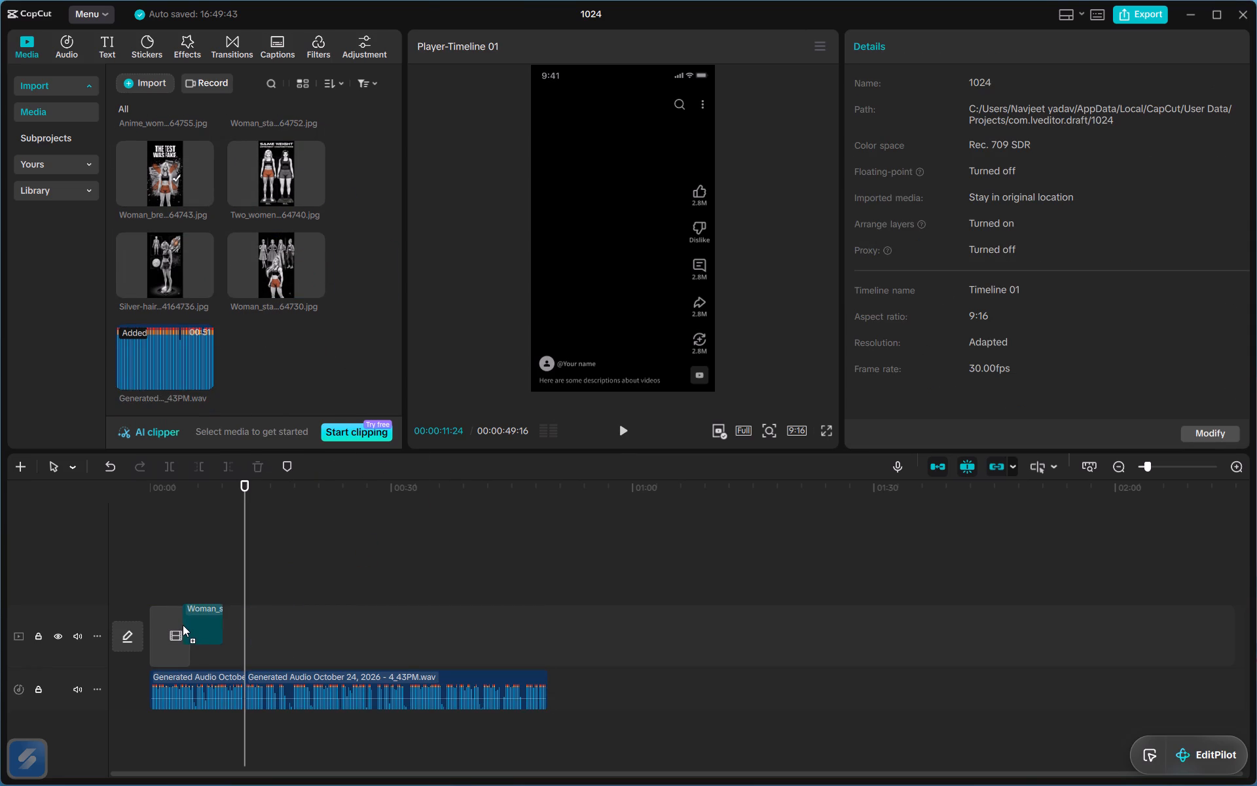
pyautogui.moveTo(166, 271); pyautogui.dragTo(211, 654)
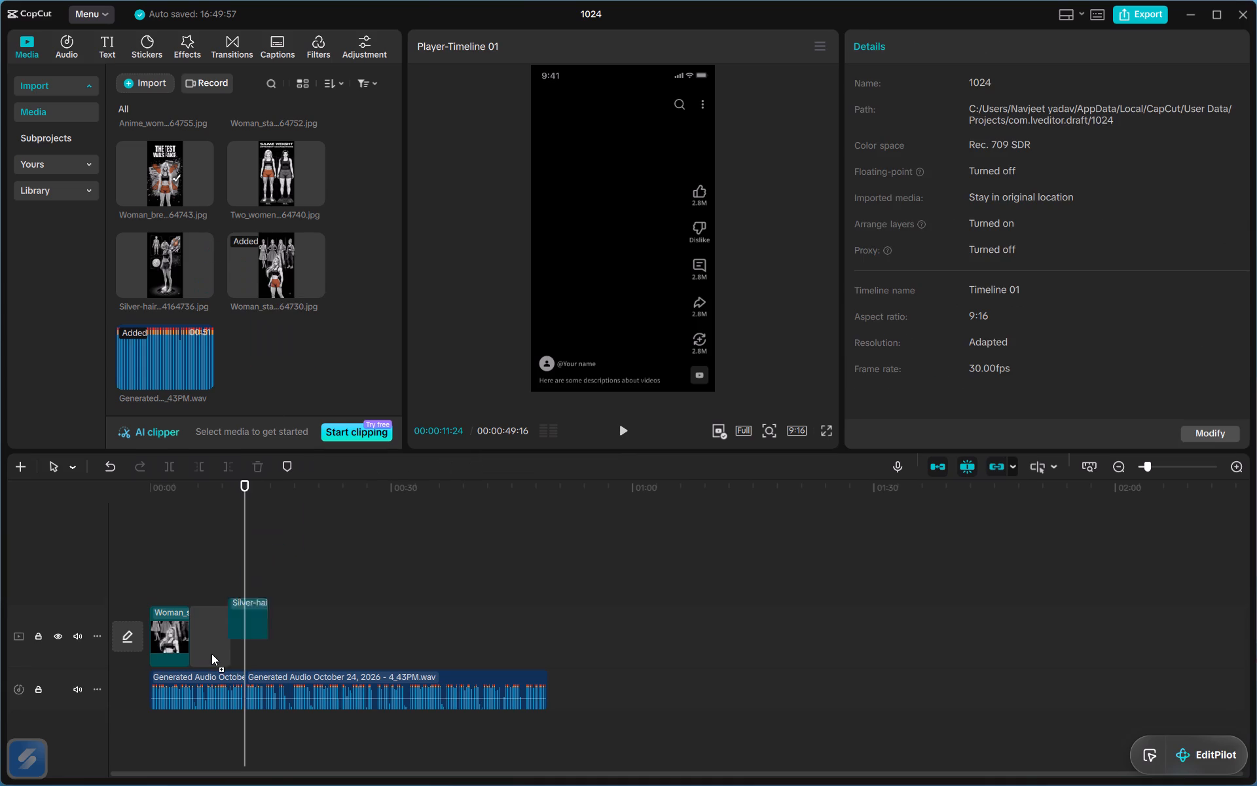
pyautogui.moveTo(211, 654); pyautogui.dragTo(211, 648)
pyautogui.moveTo(271, 198); pyautogui.dragTo(310, 573)
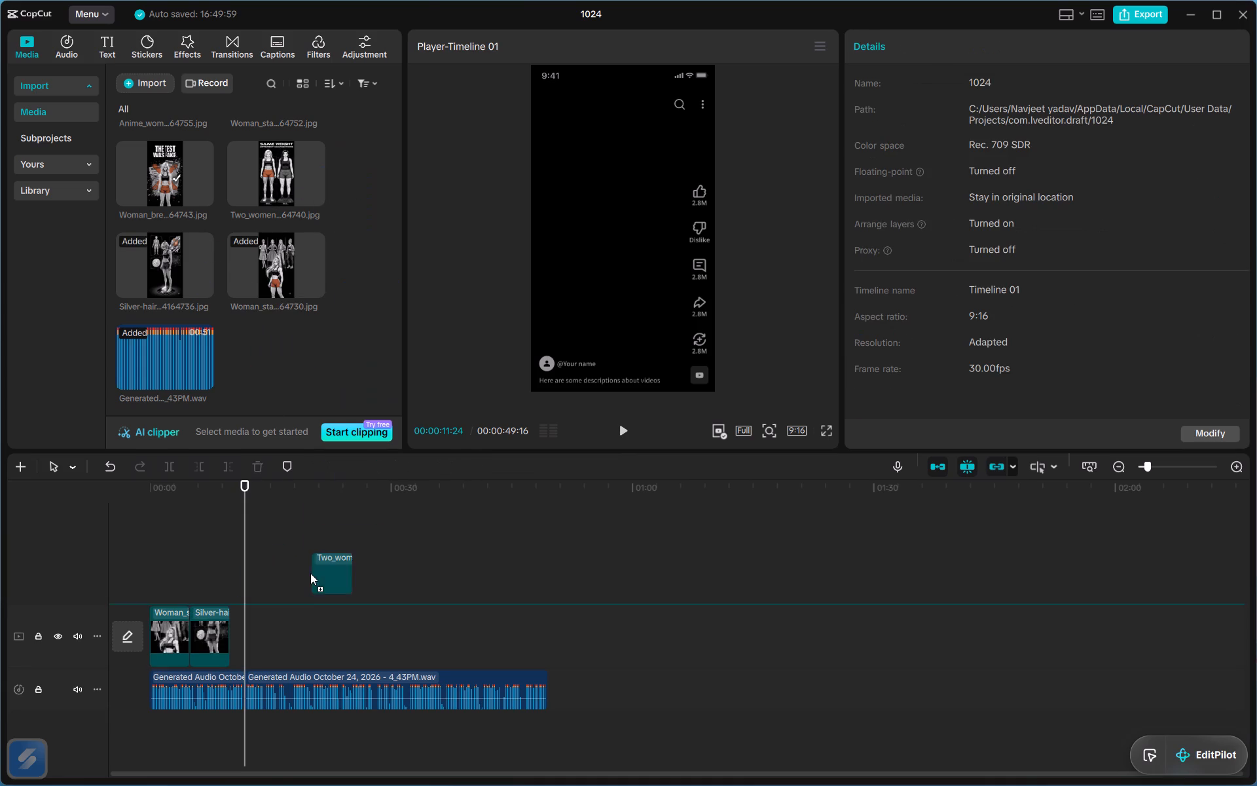
pyautogui.moveTo(310, 573); pyautogui.dragTo(277, 612)
pyautogui.moveTo(177, 193); pyautogui.dragTo(308, 563)
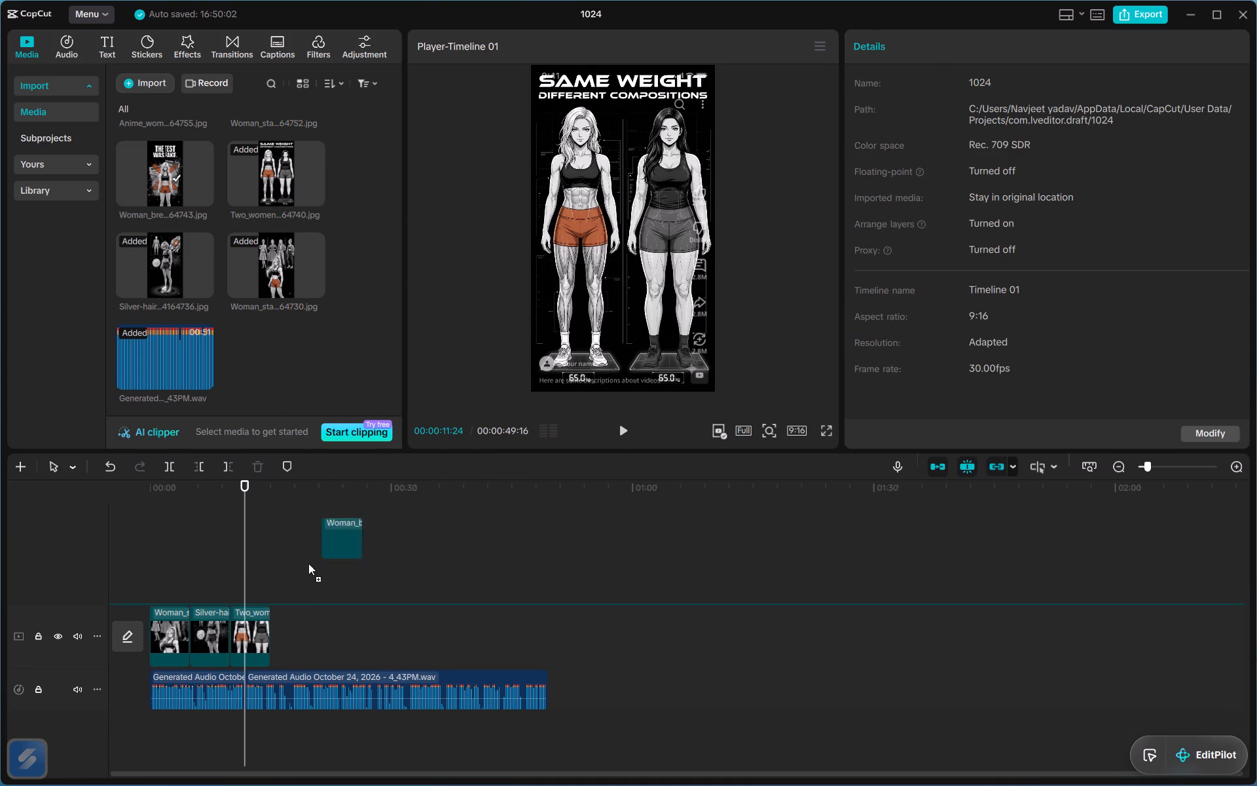
pyautogui.moveTo(308, 563); pyautogui.dragTo(297, 641)
pyautogui.scroll(1, 251, 187)
pyautogui.moveTo(268, 175); pyautogui.dragTo(343, 618)
pyautogui.moveTo(182, 157); pyautogui.dragTo(224, 88)
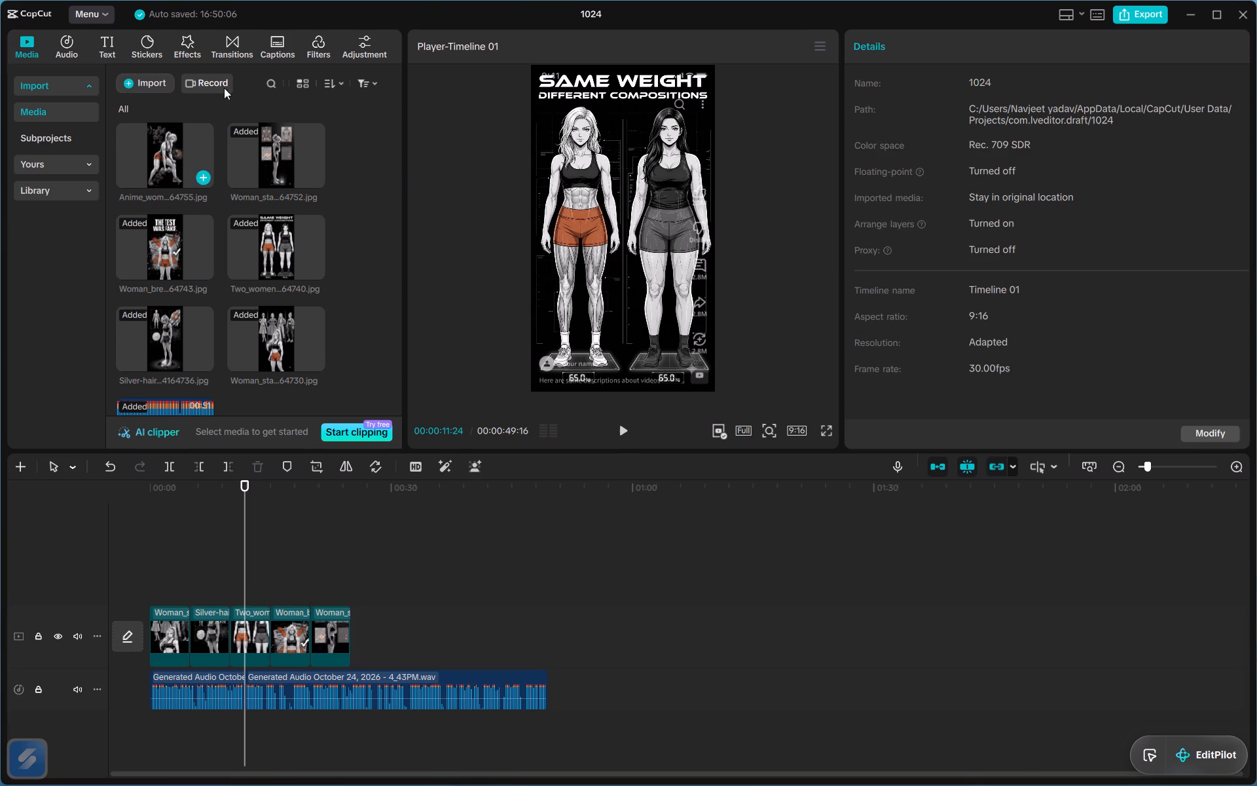
pyautogui.moveTo(224, 88); pyautogui.dragTo(366, 645)
# Play the voice-over from the start and extend the first image clip, the fashion one, to about 5.6 seconds.
pyautogui.keyDown('ctrl'); pyautogui.scroll(14, 253, 577); pyautogui.keyUp('ctrl')
pyautogui.hscroll(8, 253, 577)
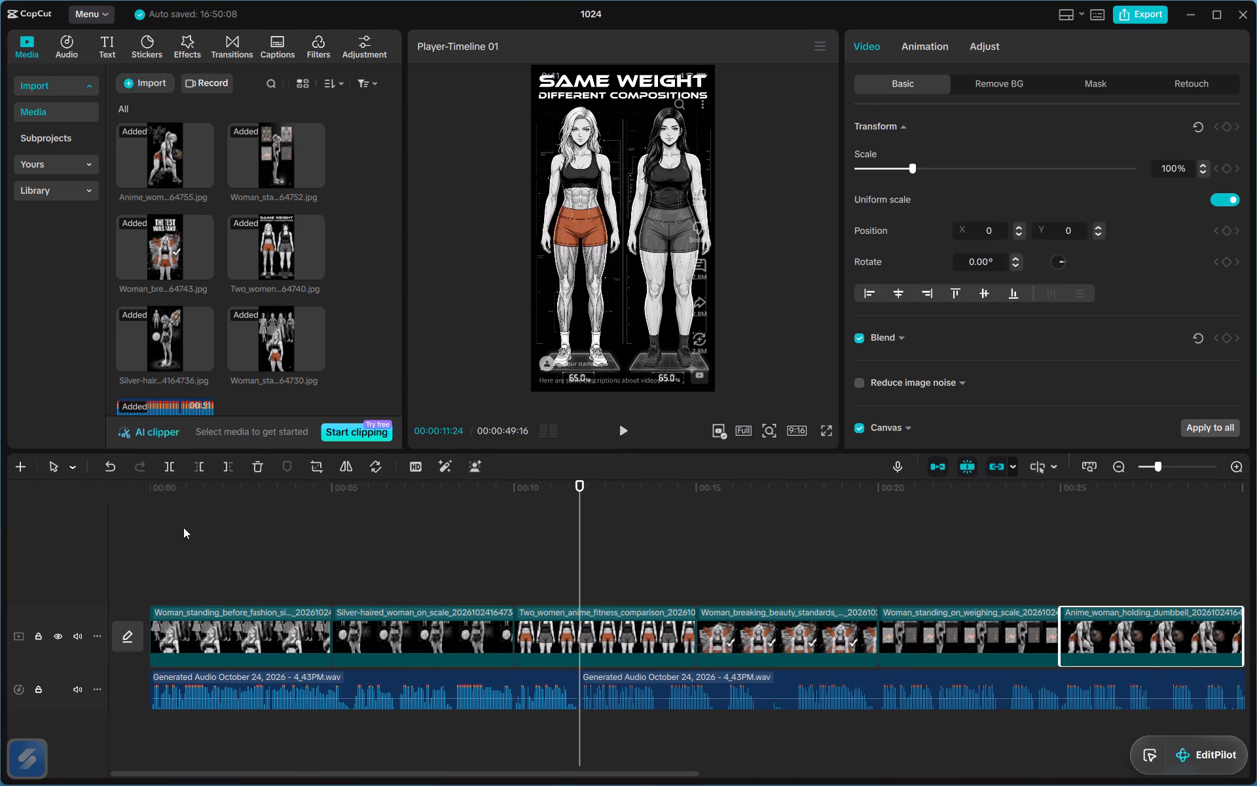
pyautogui.click(153, 495)
pyautogui.press('space')
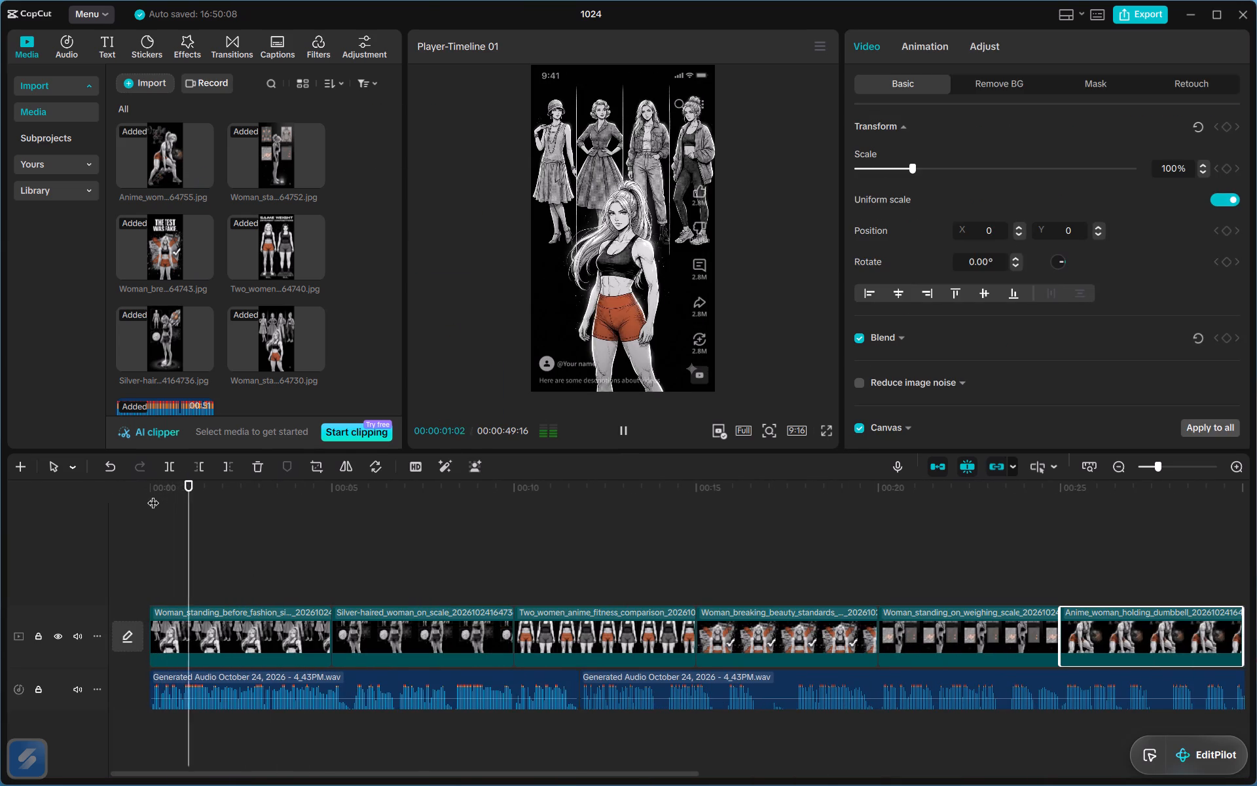
pyautogui.click(221, 625)
pyautogui.press('space')
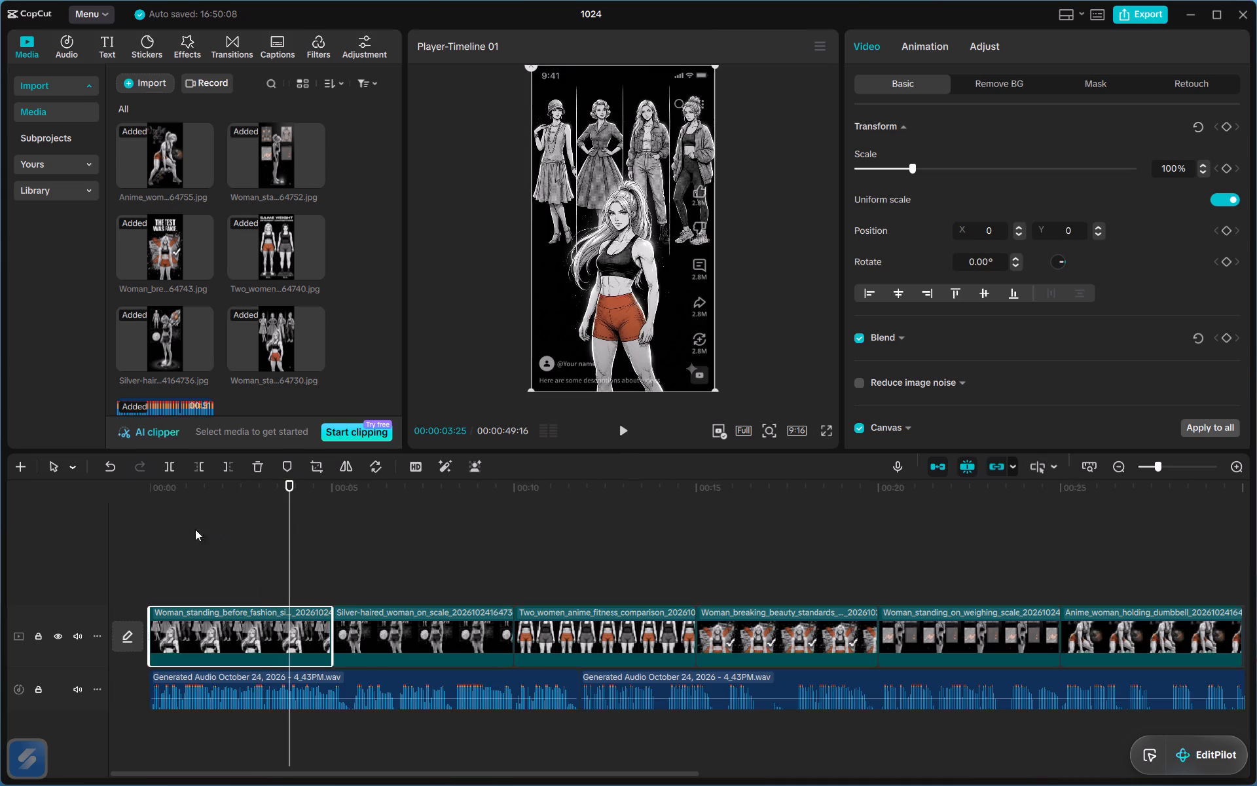
pyautogui.moveTo(233, 483); pyautogui.dragTo(135, 491)
pyautogui.press('space')
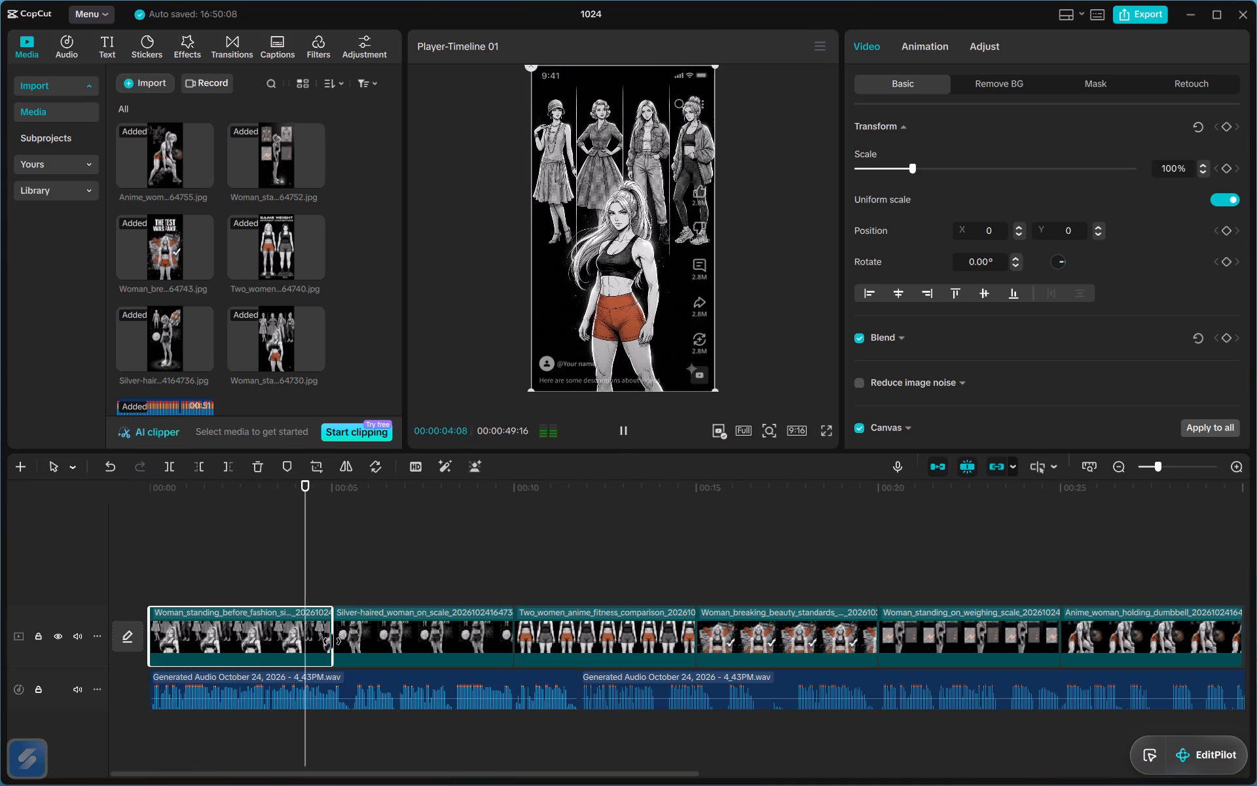
pyautogui.moveTo(332, 641); pyautogui.dragTo(343, 641)
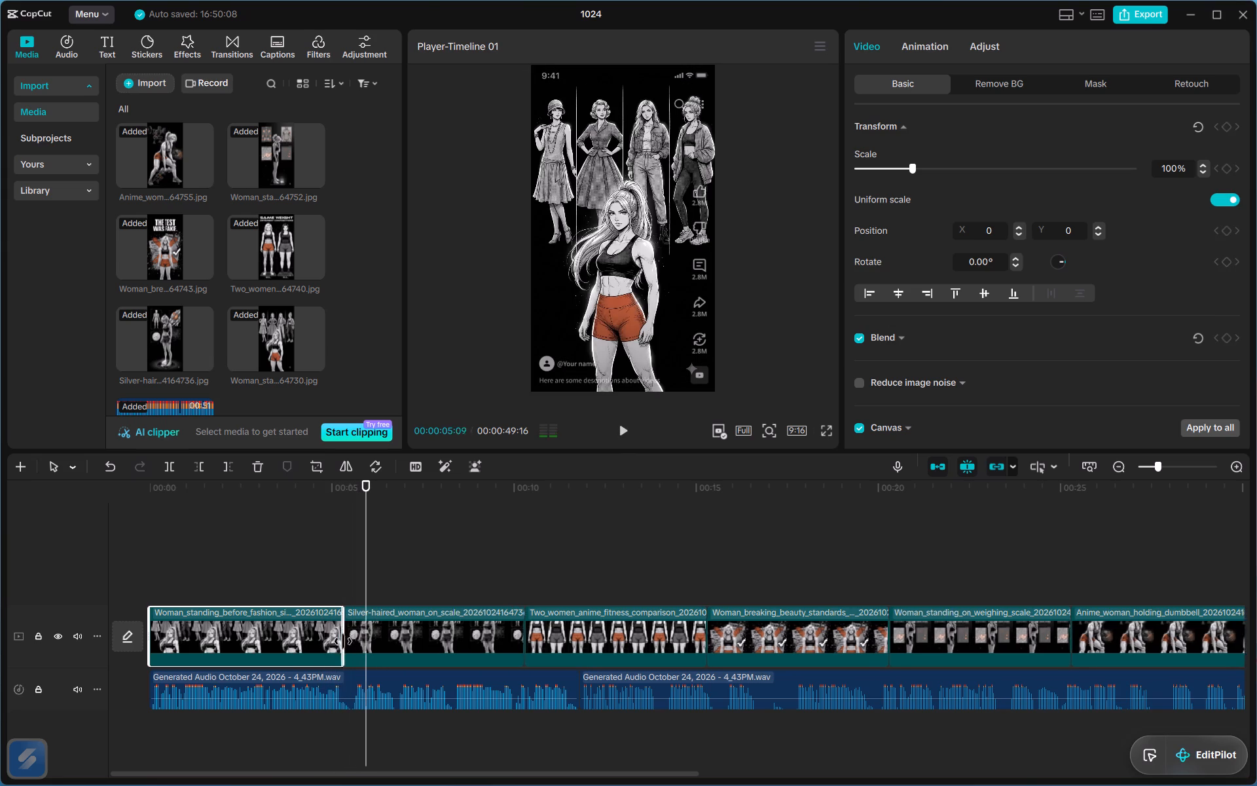
pyautogui.moveTo(343, 641); pyautogui.dragTo(351, 642)
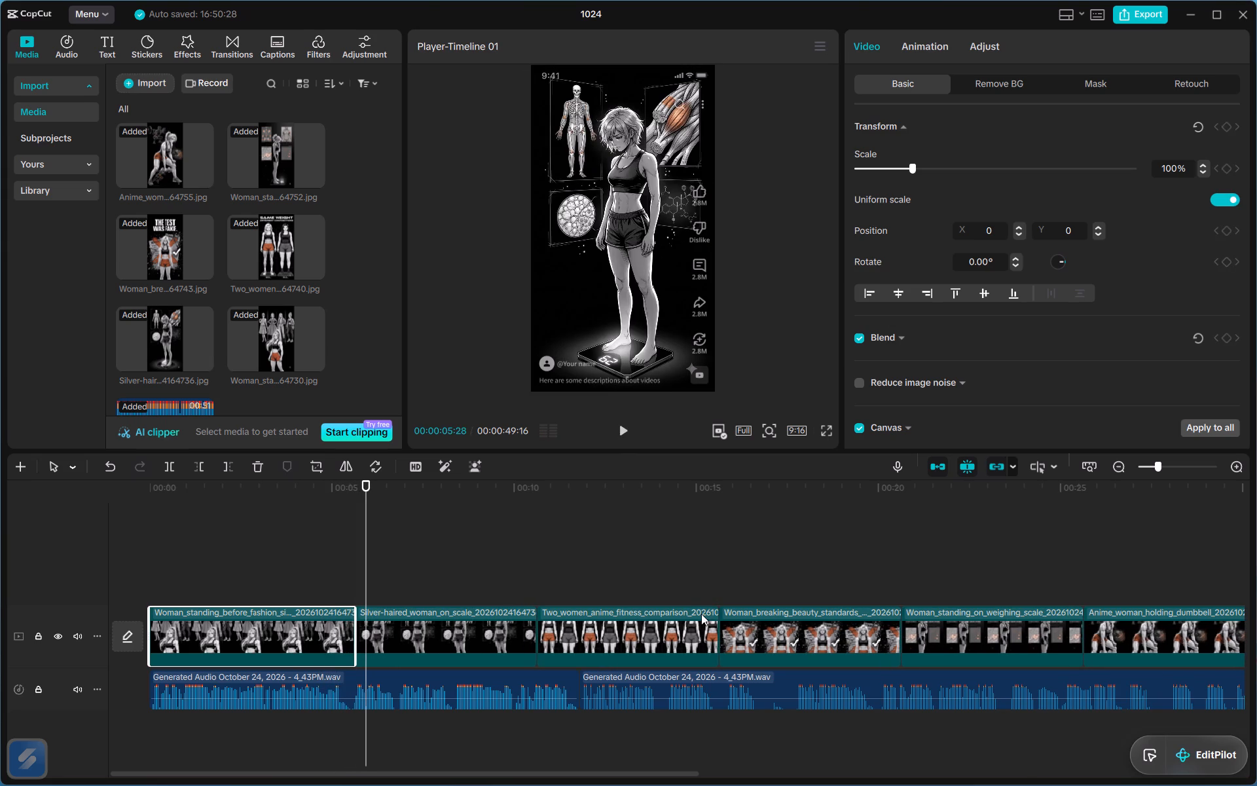
# Extend the first image clip to 00:00:11:24 so it ends where the first audio clip ends.
pyautogui.click(623, 641)
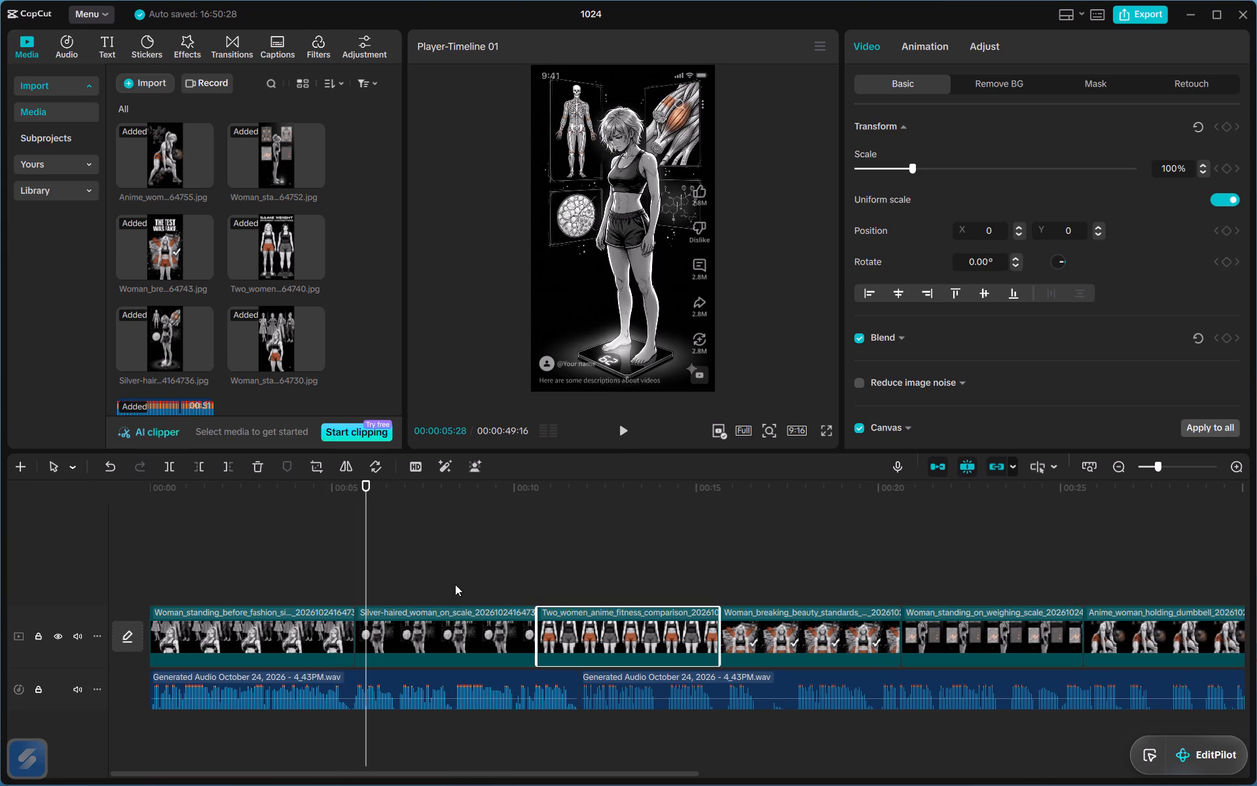
pyautogui.press('space')
pyautogui.press('space')
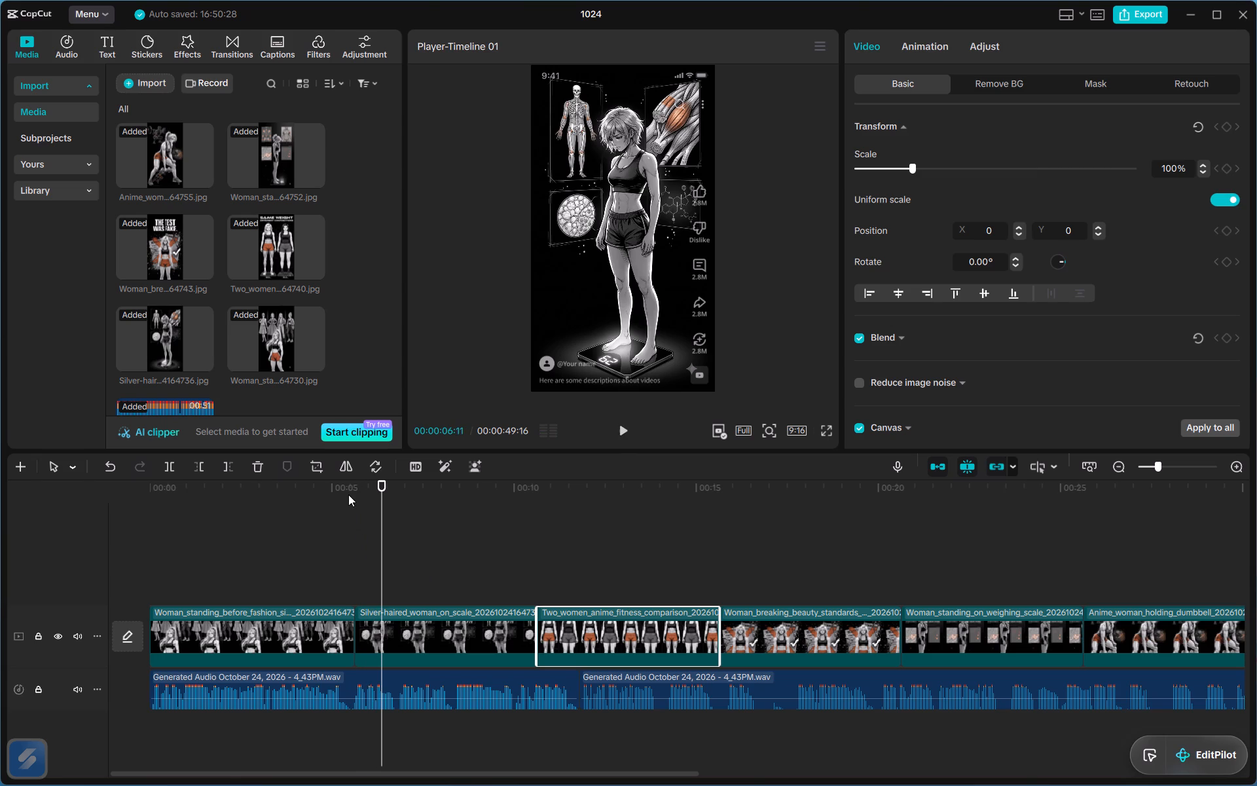
pyautogui.click(347, 482)
pyautogui.click(334, 649)
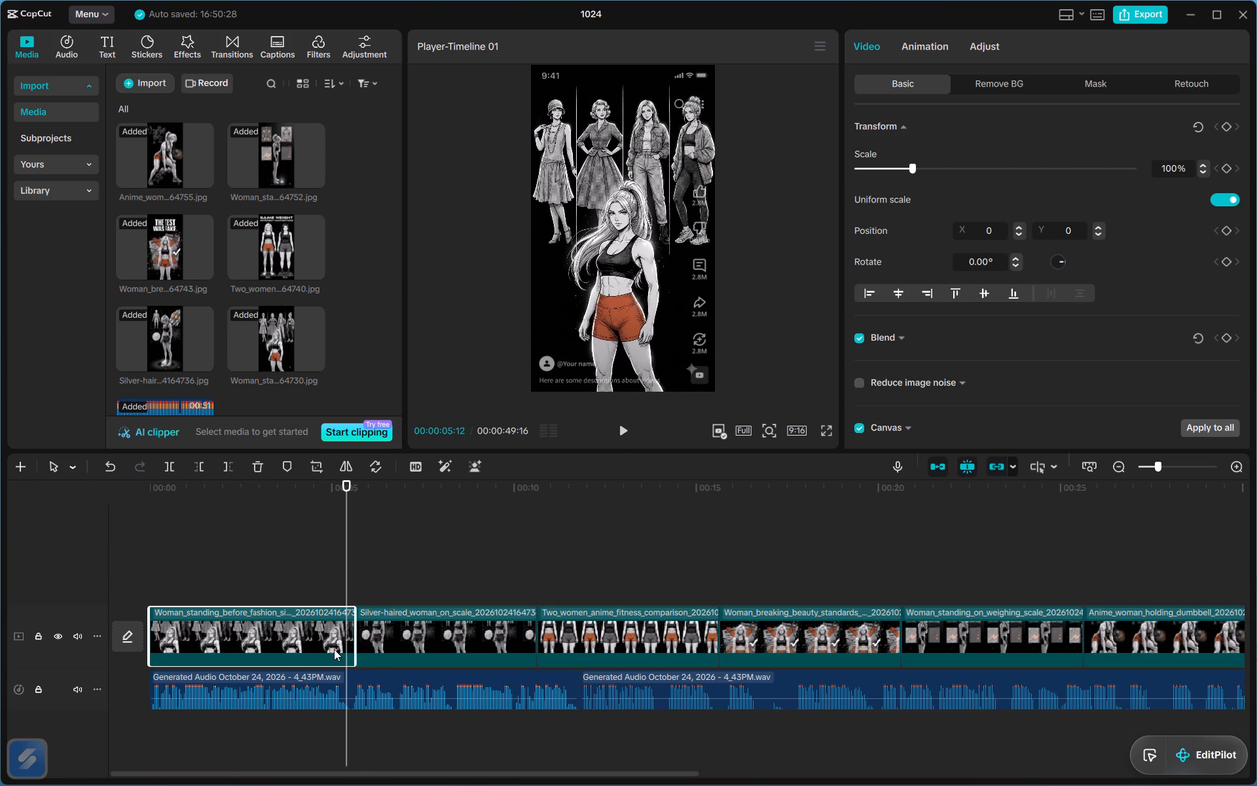
pyautogui.moveTo(357, 646); pyautogui.dragTo(517, 639)
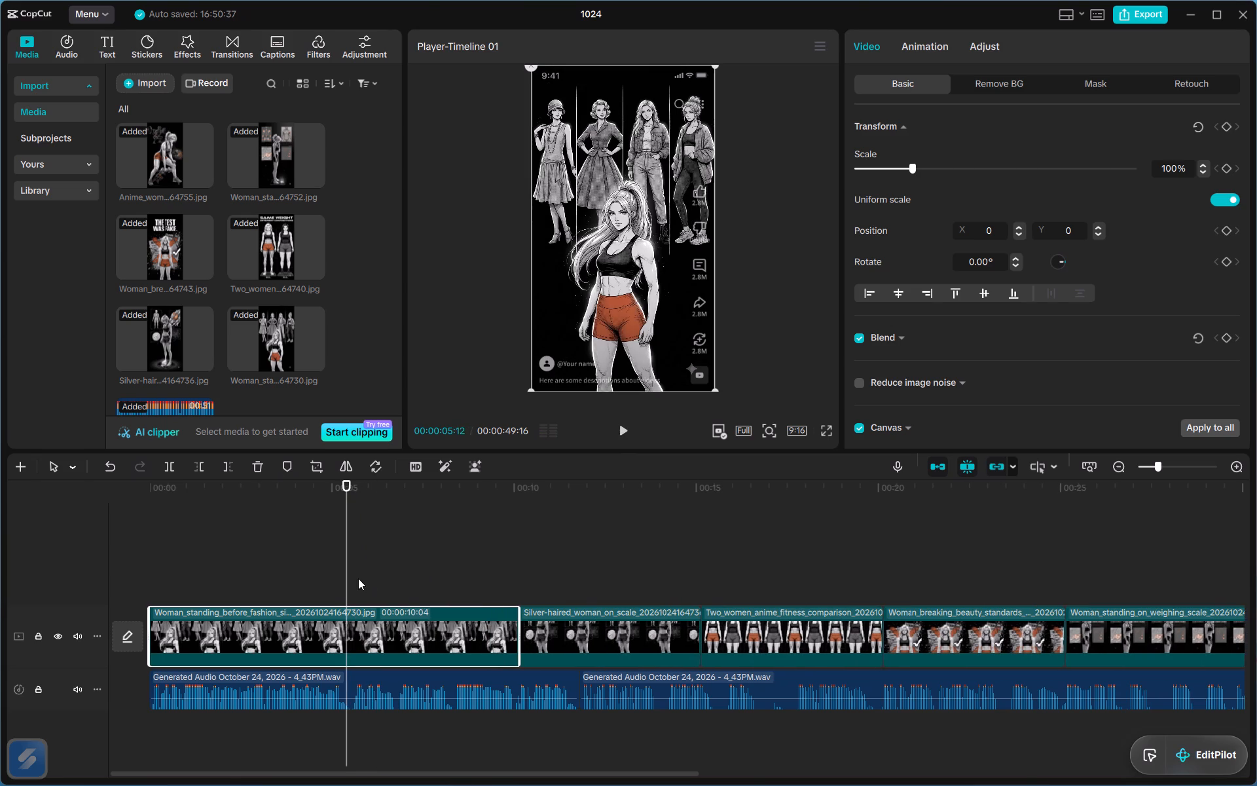
pyautogui.press('space')
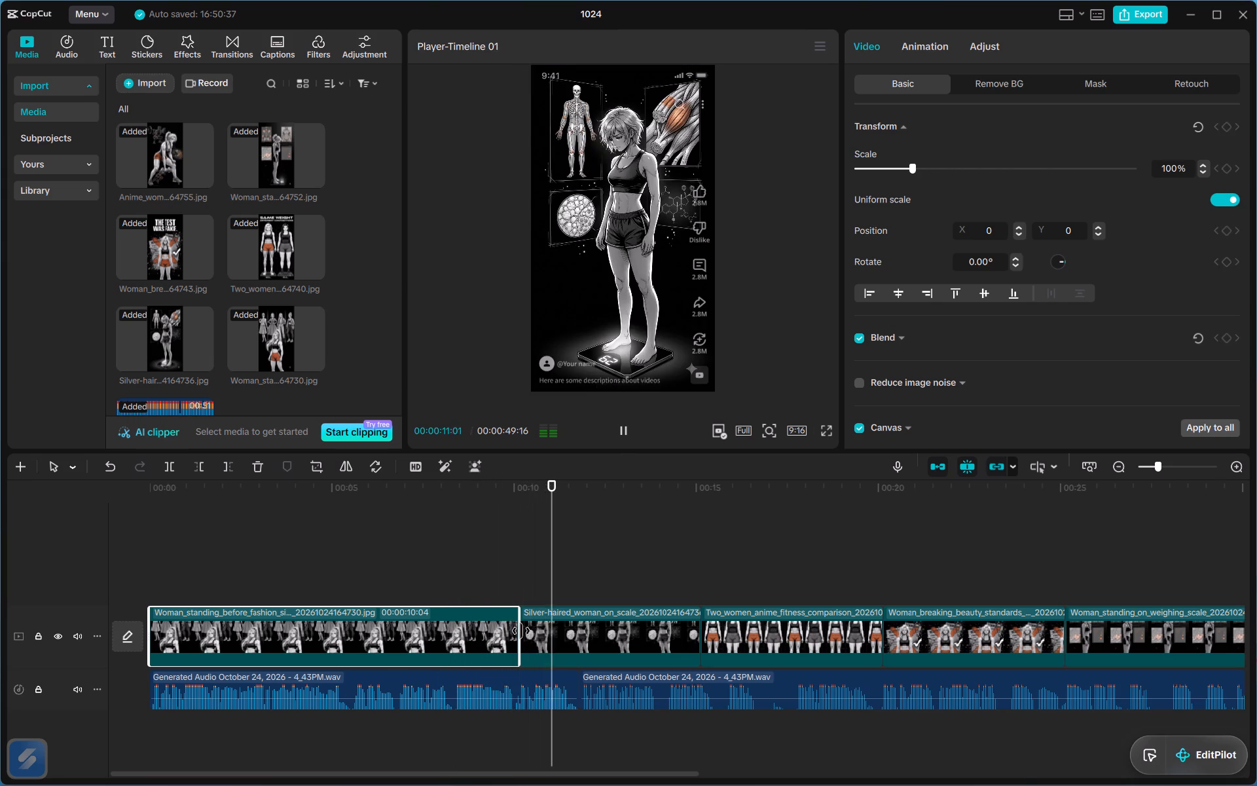
pyautogui.moveTo(521, 631); pyautogui.dragTo(577, 631)
pyautogui.press('space')
# Move the silver-haired woman clip after the beauty standards clip on the main track.
pyautogui.hscroll(-1, 561, 638)
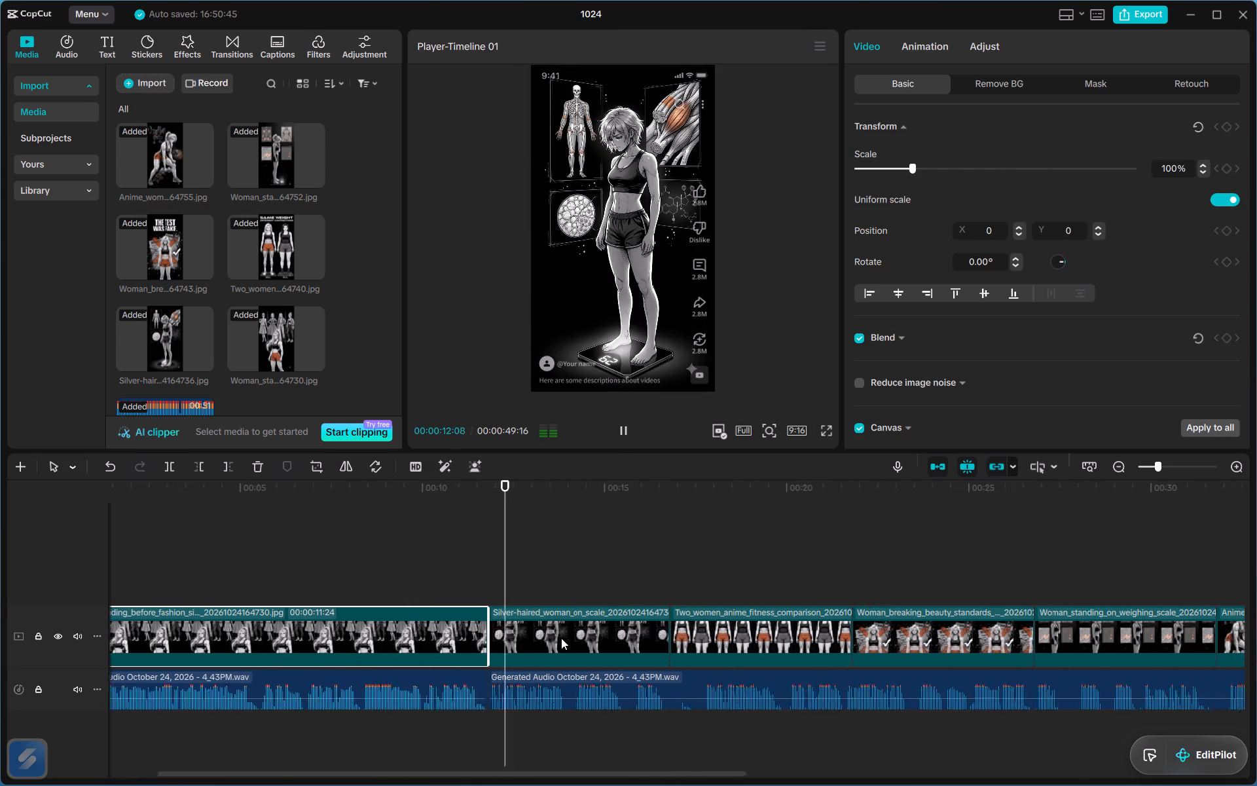
pyautogui.hscroll(-1, 561, 638)
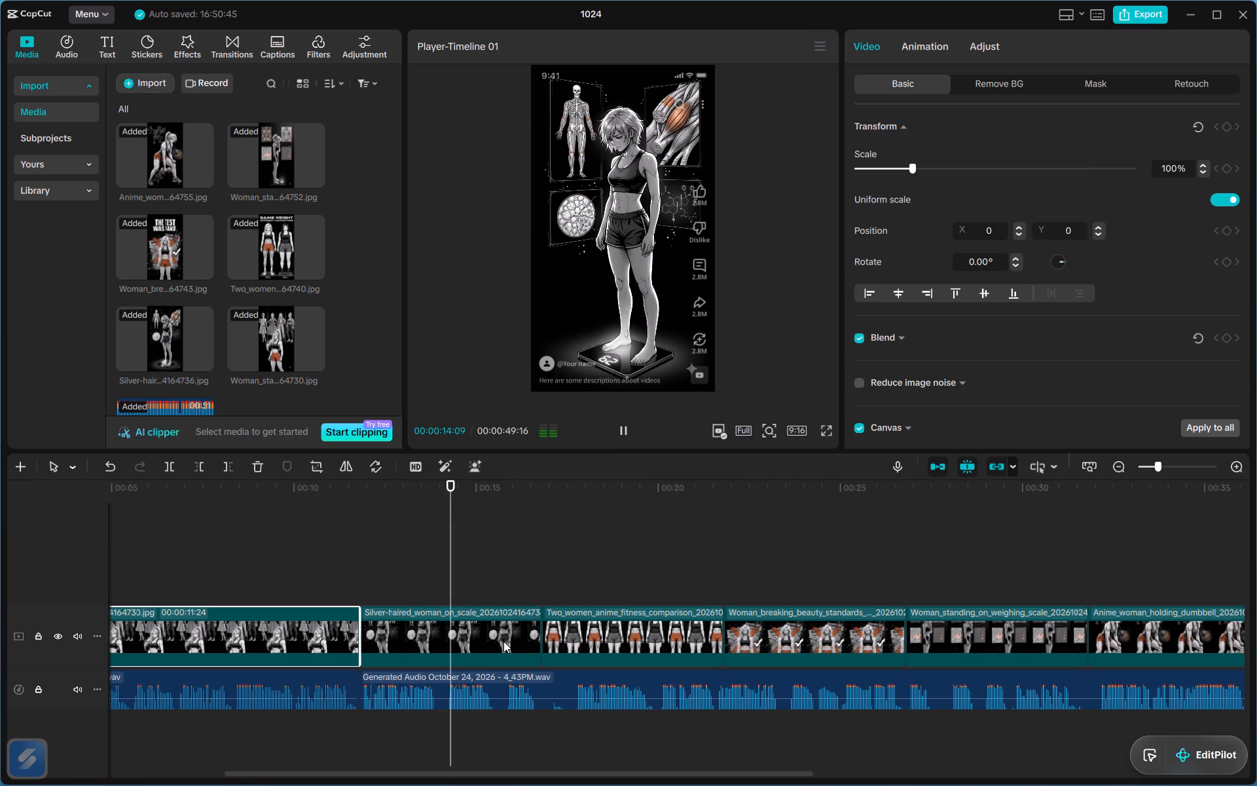
pyautogui.moveTo(503, 641); pyautogui.dragTo(655, 658)
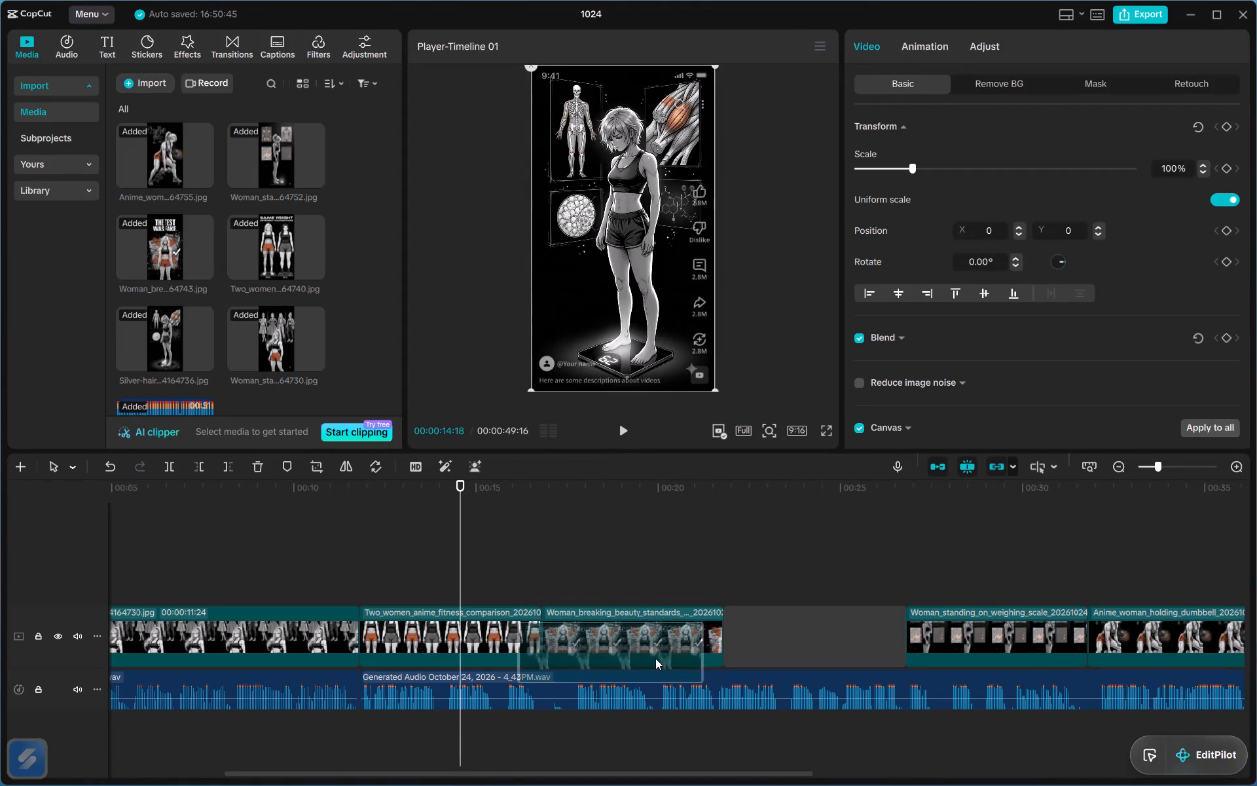
pyautogui.moveTo(655, 658); pyautogui.dragTo(656, 639)
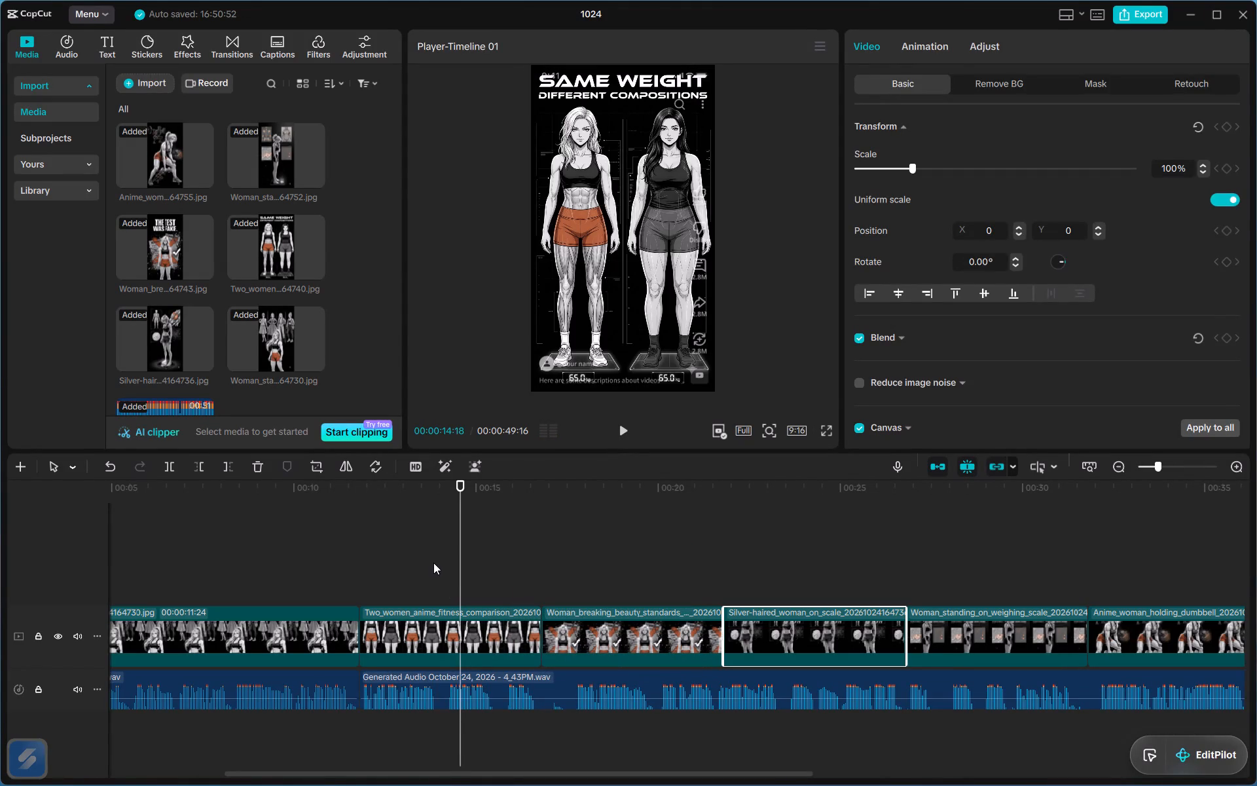
# Play the two-women comparison and beauty standards clips to check their timing against the voice-over.
pyautogui.click(437, 622)
pyautogui.press('space')
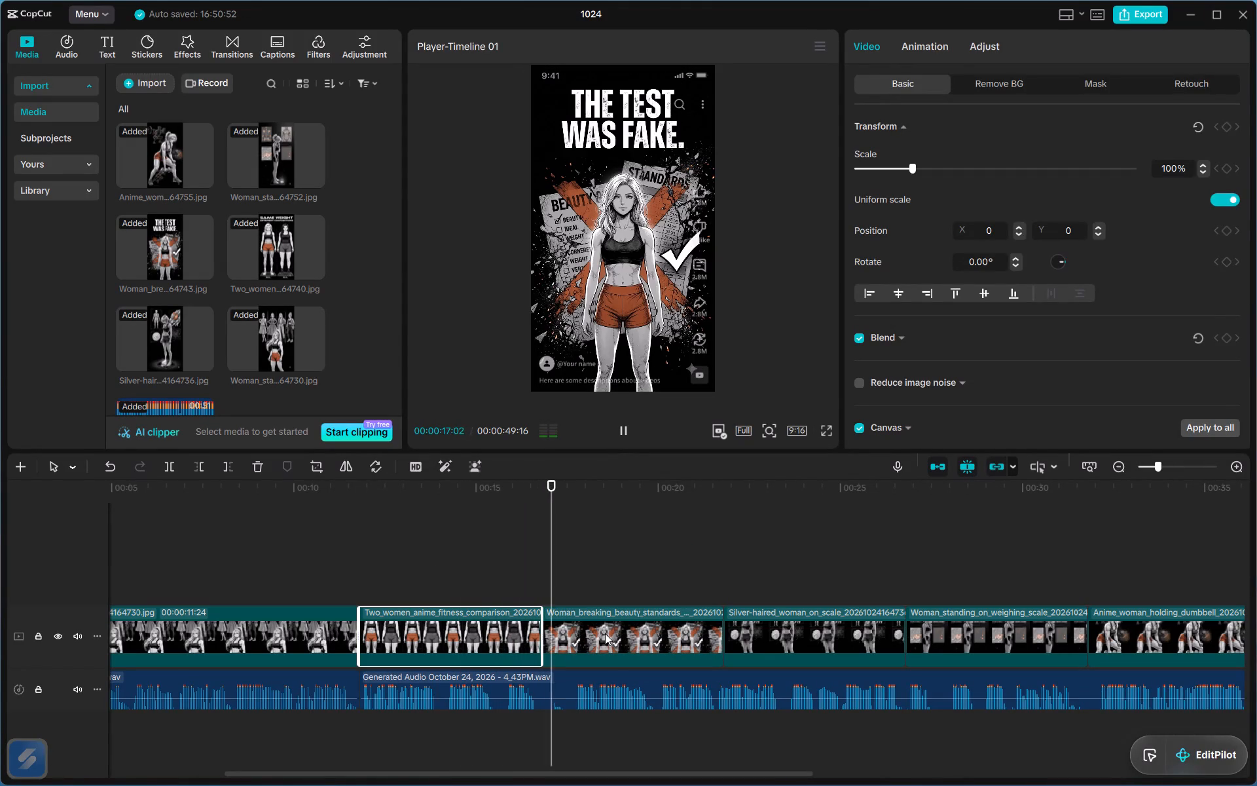
pyautogui.press('space')
pyautogui.hscroll(-1, 605, 633)
pyautogui.click(873, 633)
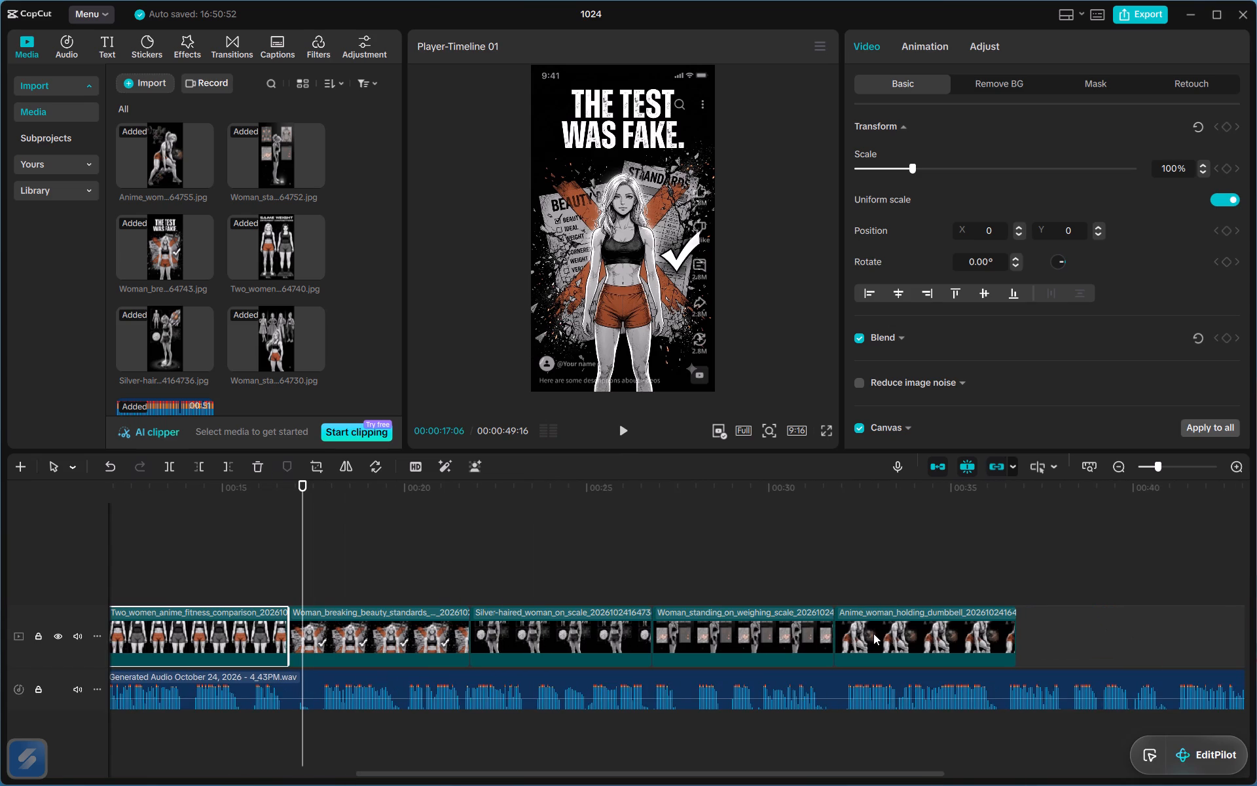
pyautogui.moveTo(753, 493); pyautogui.dragTo(577, 517)
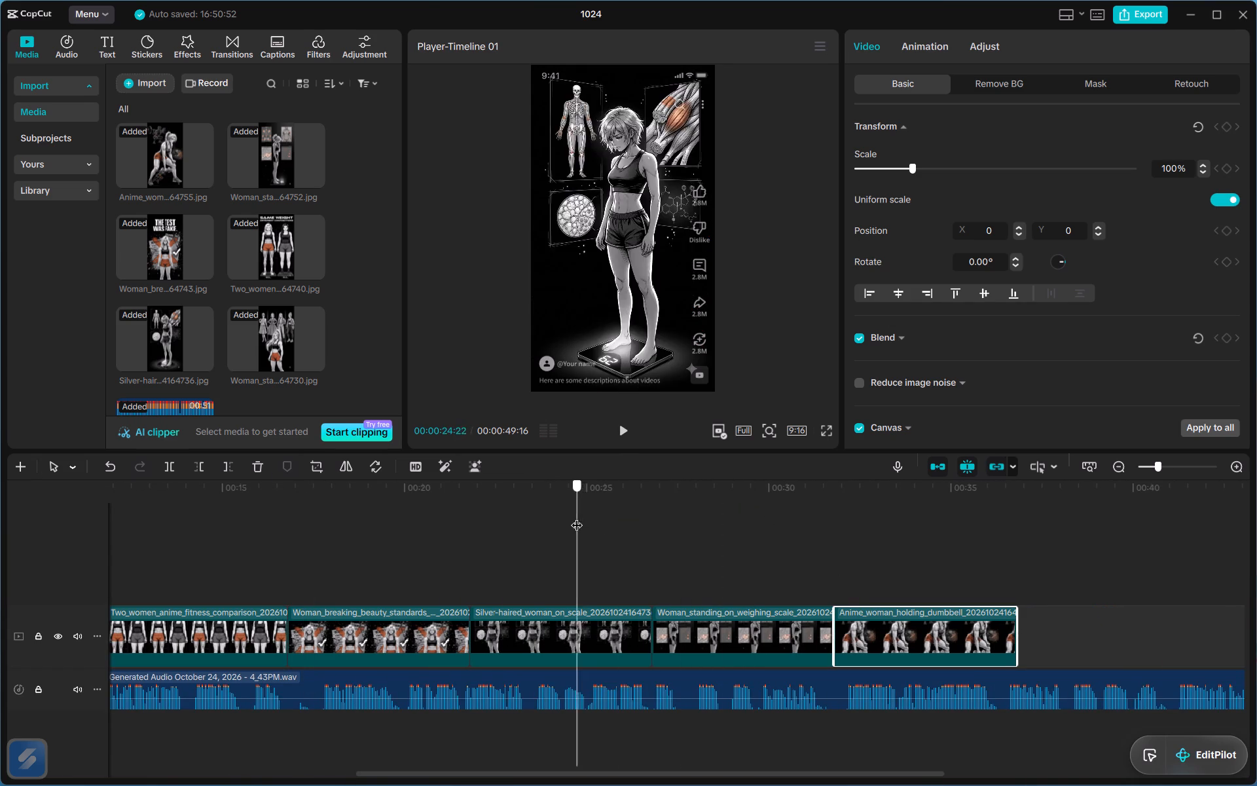
pyautogui.moveTo(577, 517); pyautogui.dragTo(370, 561)
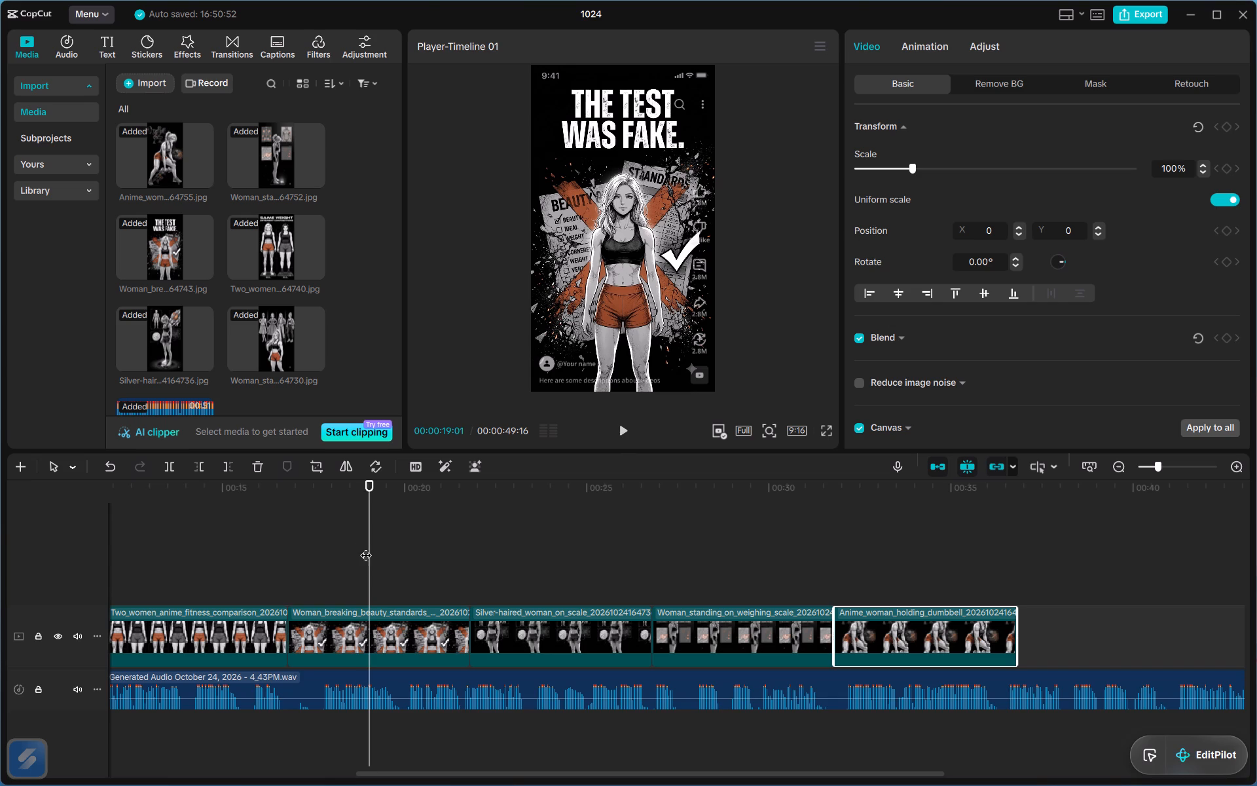
pyautogui.moveTo(366, 547); pyautogui.dragTo(283, 543)
pyautogui.press('space')
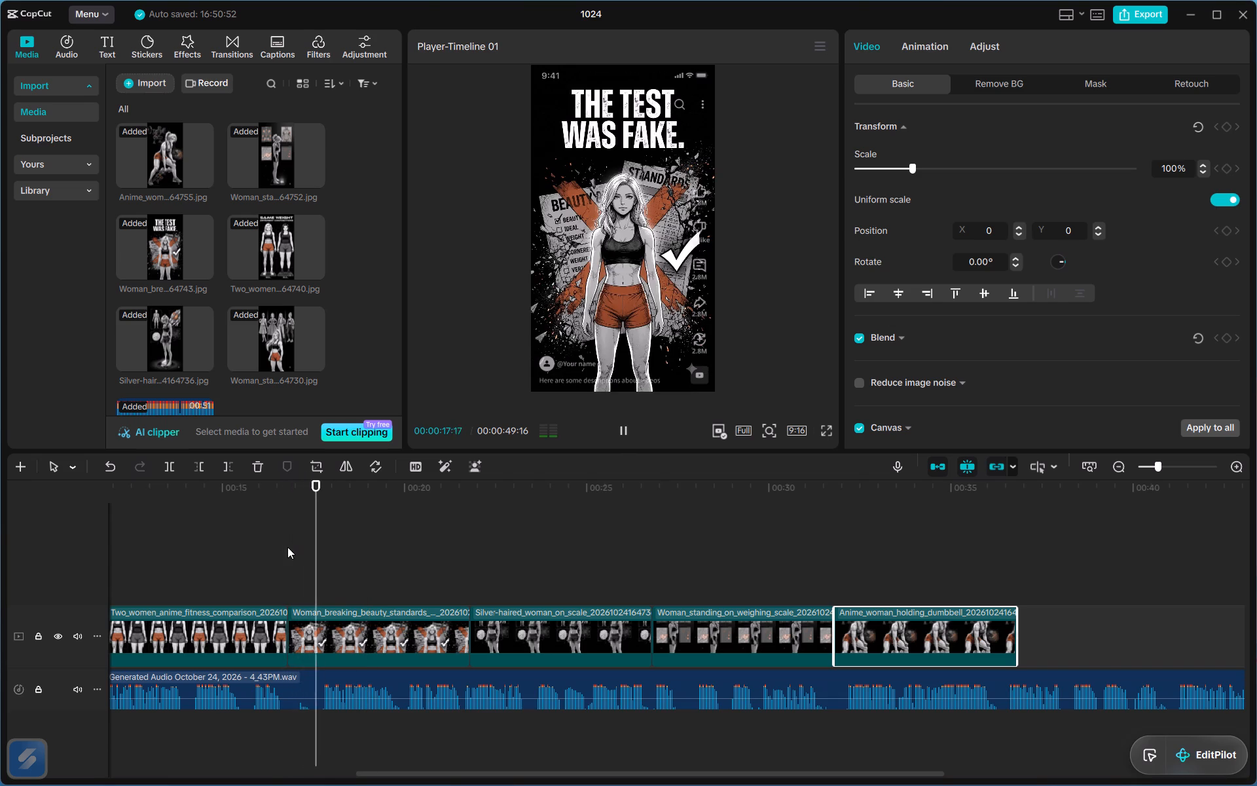
pyautogui.press('space')
pyautogui.hscroll(1, 309, 577)
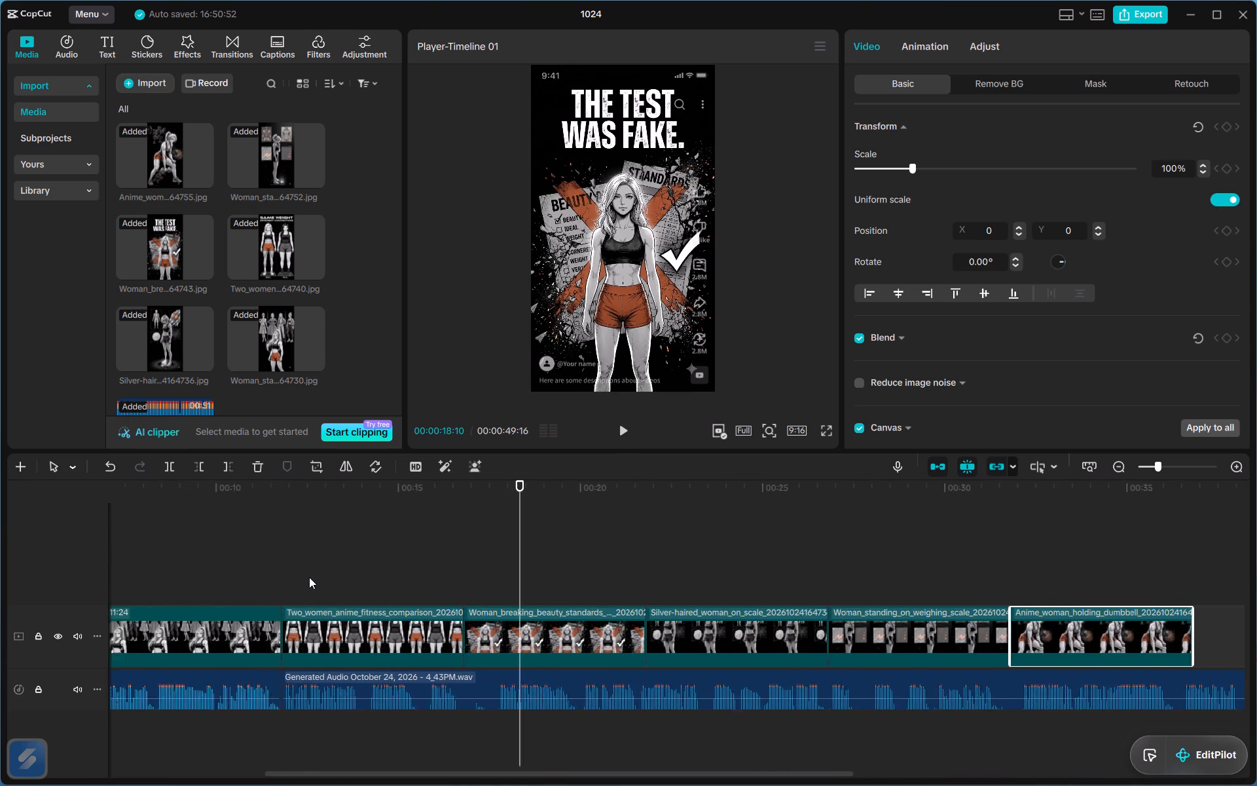
pyautogui.hscroll(1, 309, 577)
pyautogui.click(379, 492)
pyautogui.press('space')
pyautogui.press('space')
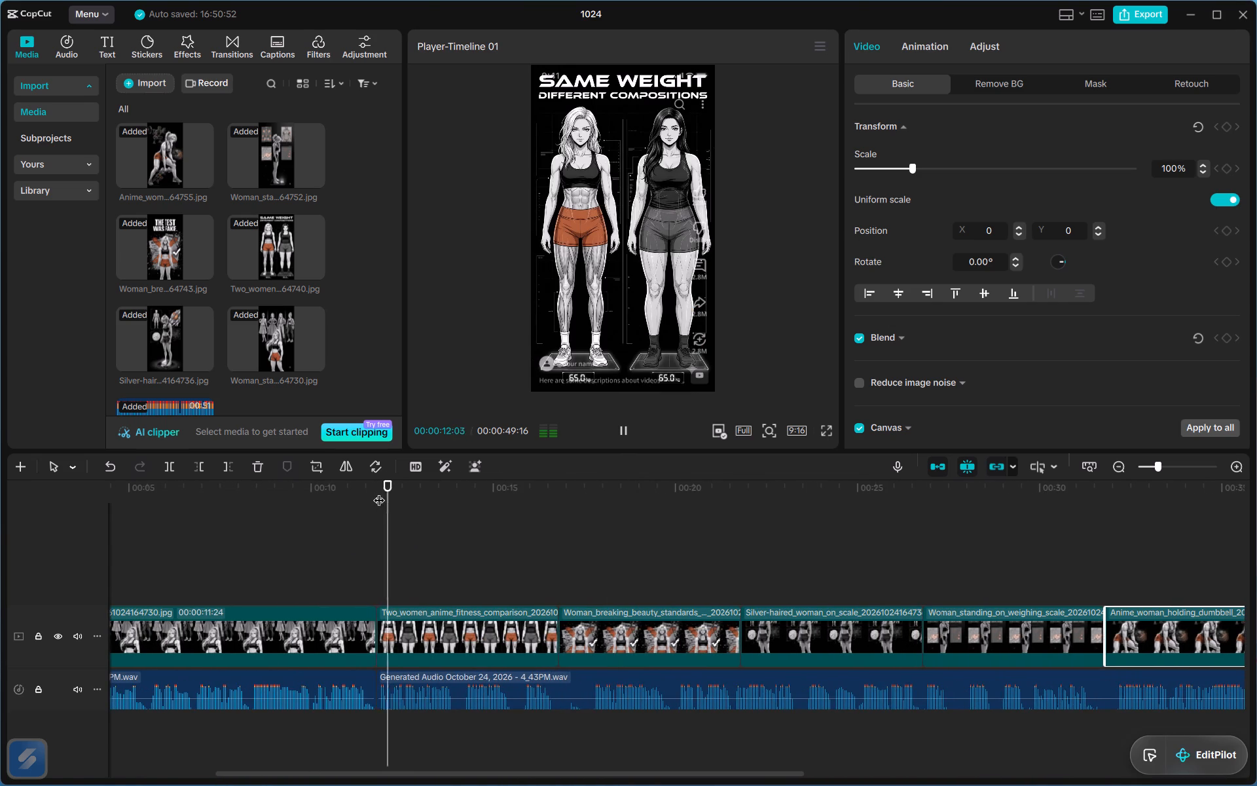
# Open the stock media library and stop the playback.
pyautogui.click(69, 187)
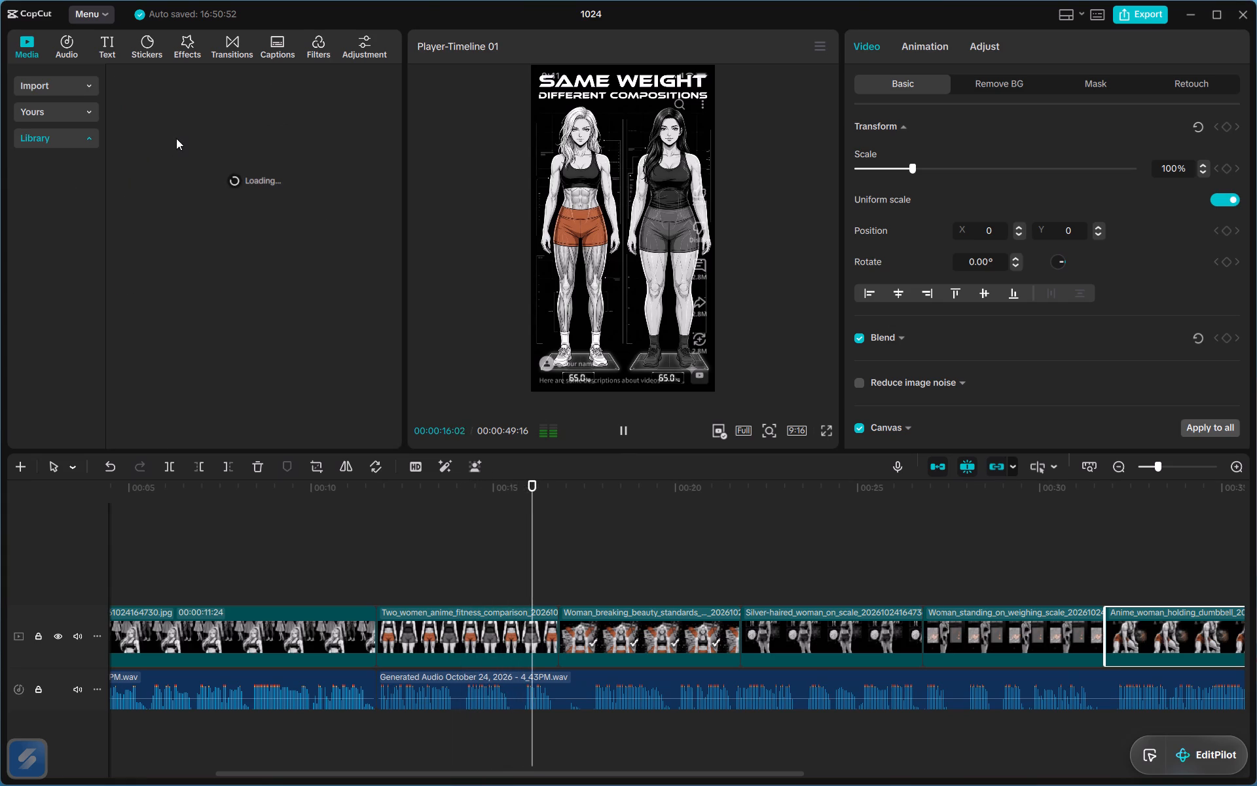
pyautogui.press('space')
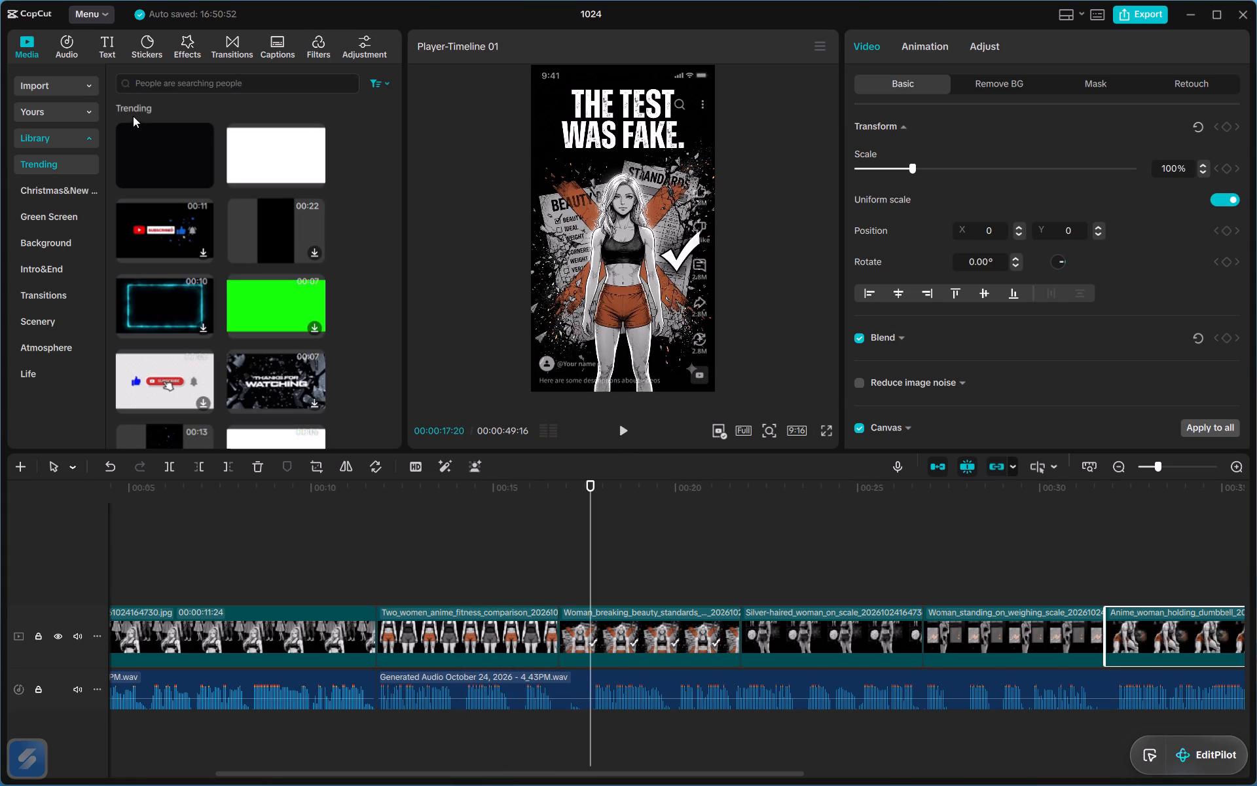
# Cut the silent pause after 00:00:16:20 out of the second voice-over clip and close the gap on the same audio track.
pyautogui.keyDown('ctrl'); pyautogui.scroll(4, 529, 626); pyautogui.keyUp('ctrl')
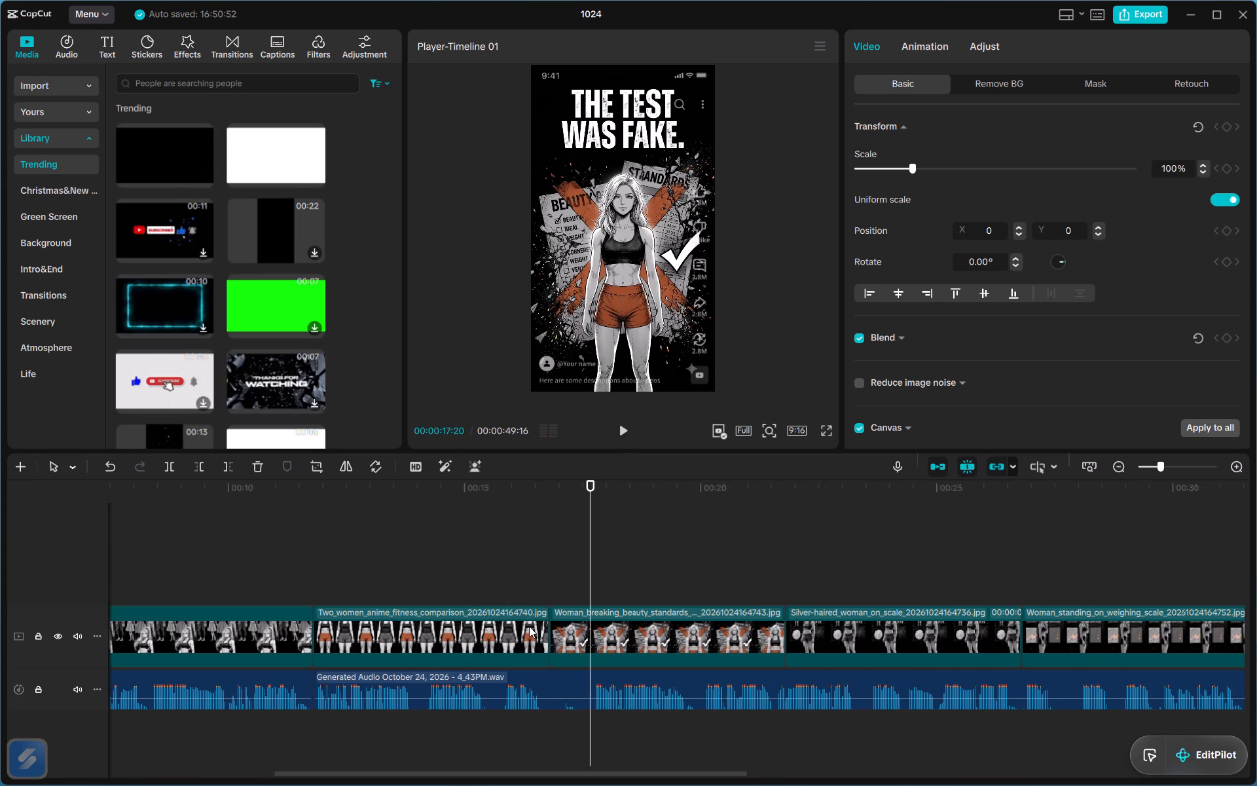
pyautogui.click(551, 677)
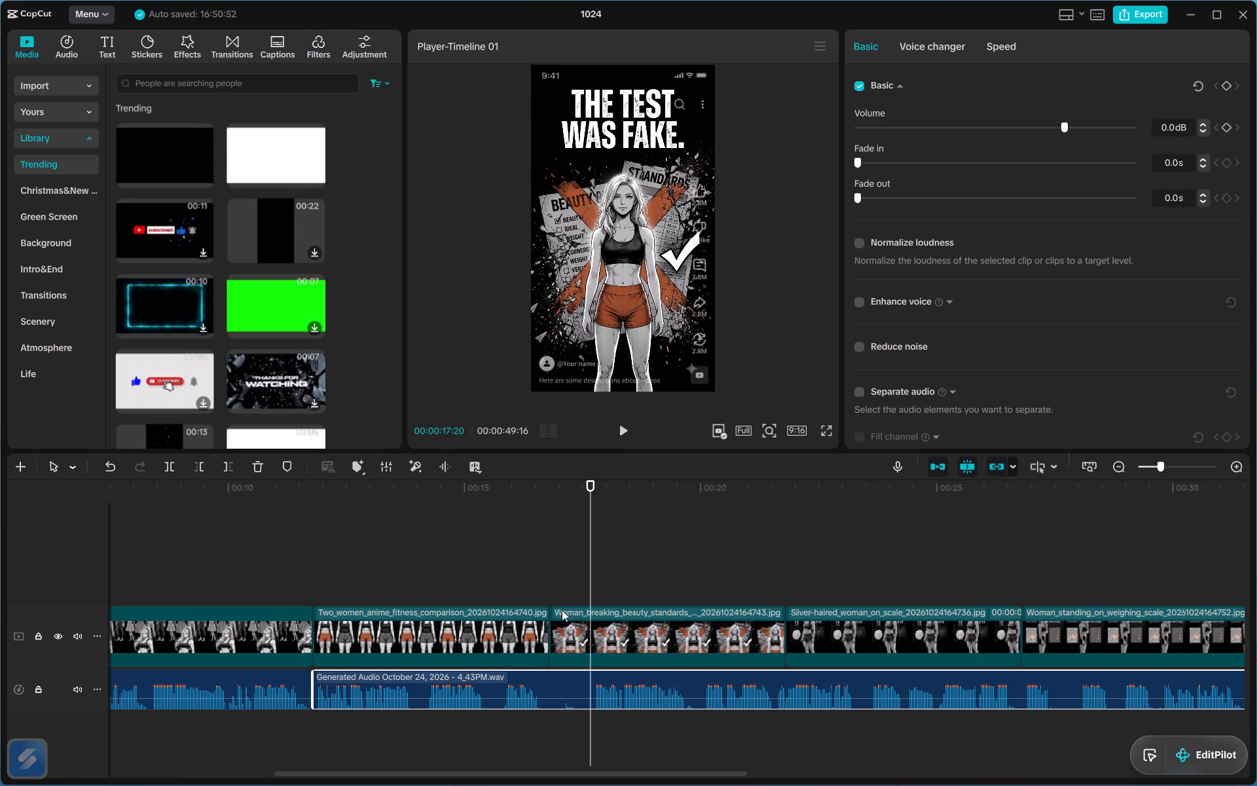
pyautogui.moveTo(589, 597); pyautogui.dragTo(545, 599)
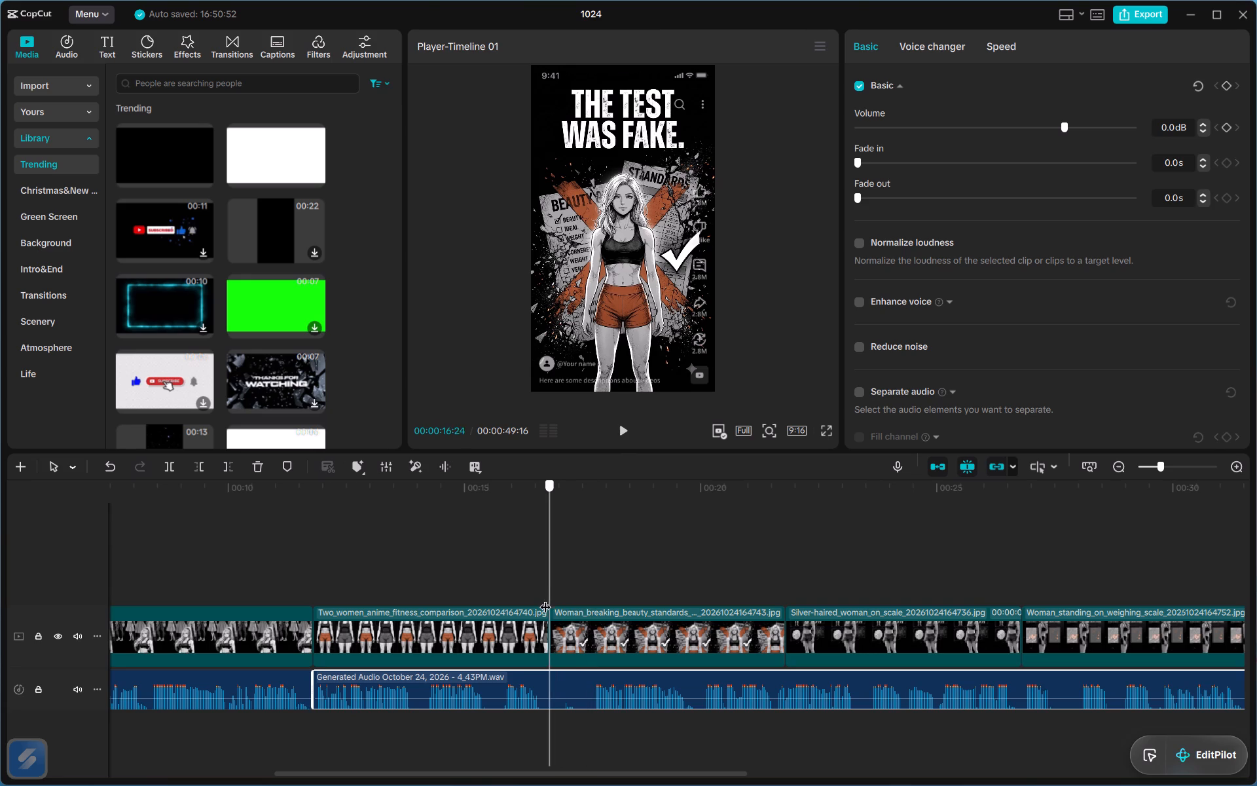
pyautogui.moveTo(545, 599); pyautogui.dragTo(543, 600)
pyautogui.hotkey('ctrl', 'b')
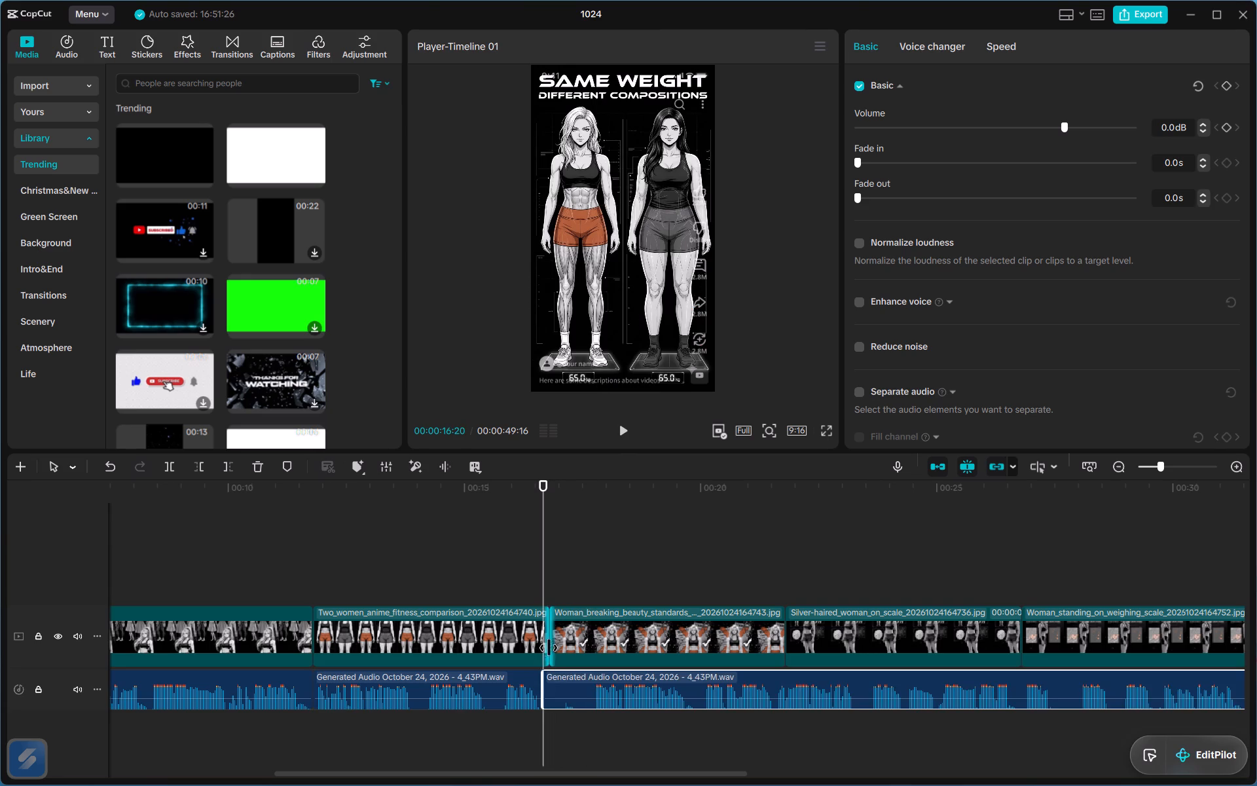
pyautogui.moveTo(542, 689); pyautogui.dragTo(552, 695)
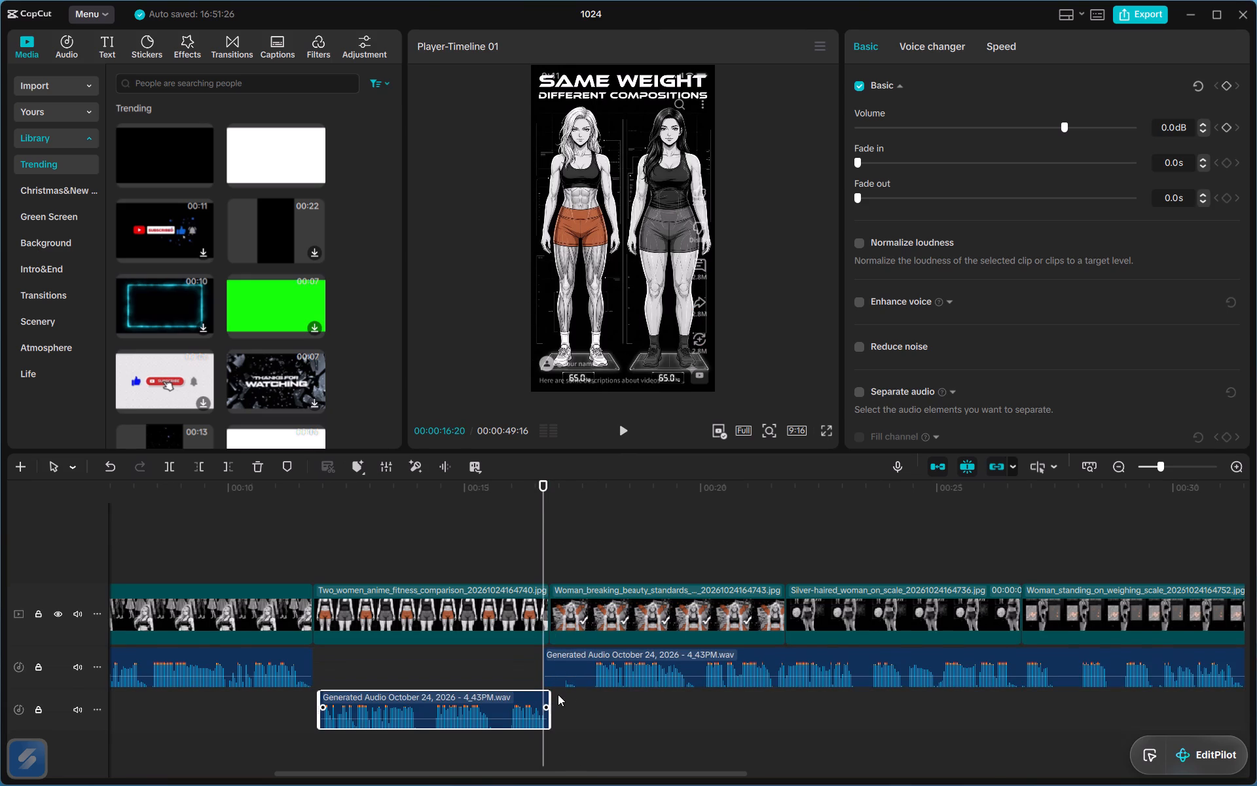
pyautogui.click(572, 679)
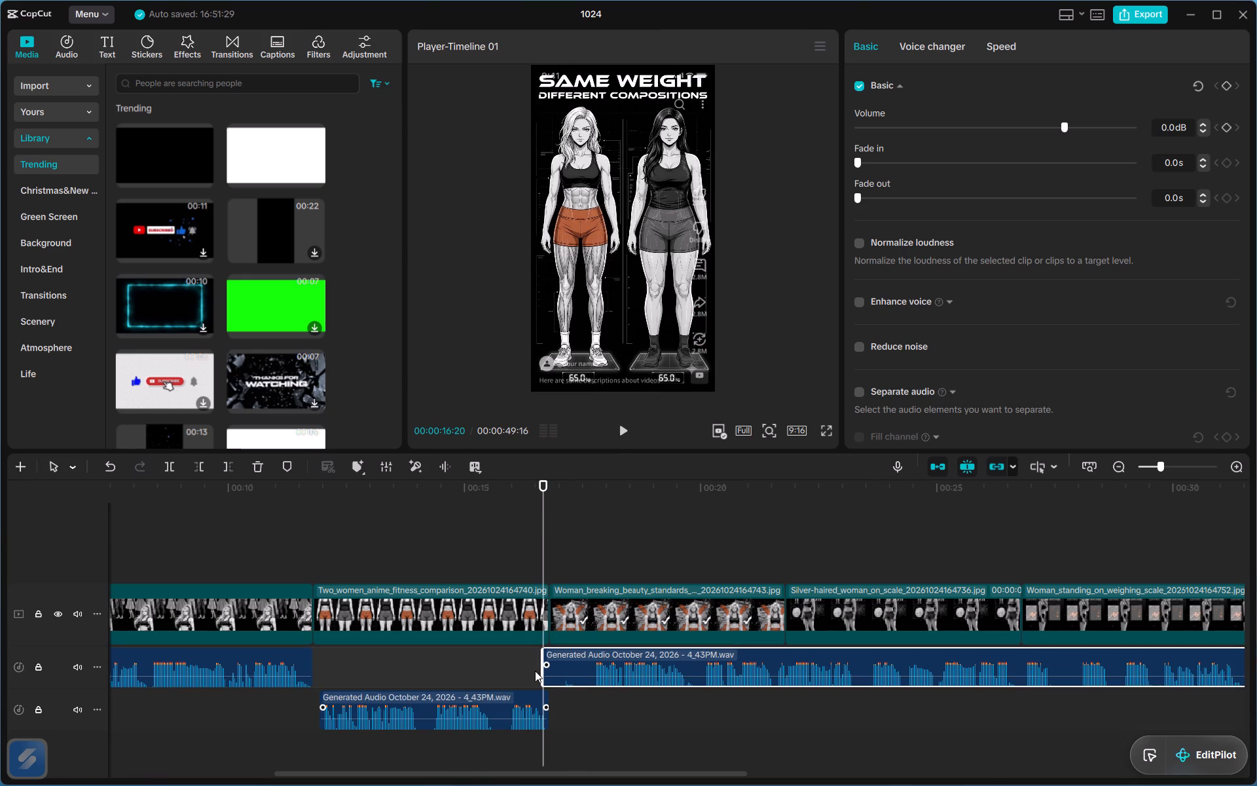
pyautogui.moveTo(541, 673); pyautogui.dragTo(588, 705)
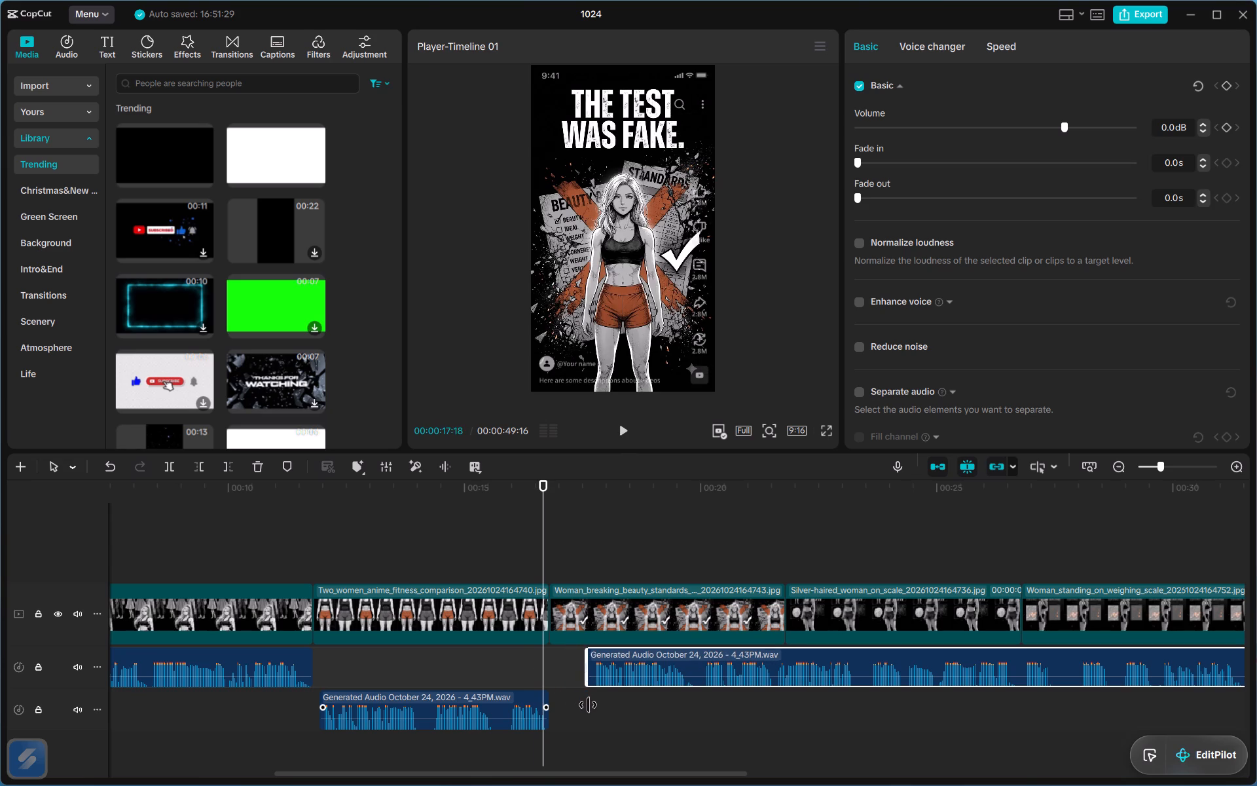
pyautogui.moveTo(588, 705); pyautogui.dragTo(593, 710)
pyautogui.moveTo(484, 713); pyautogui.dragTo(484, 707)
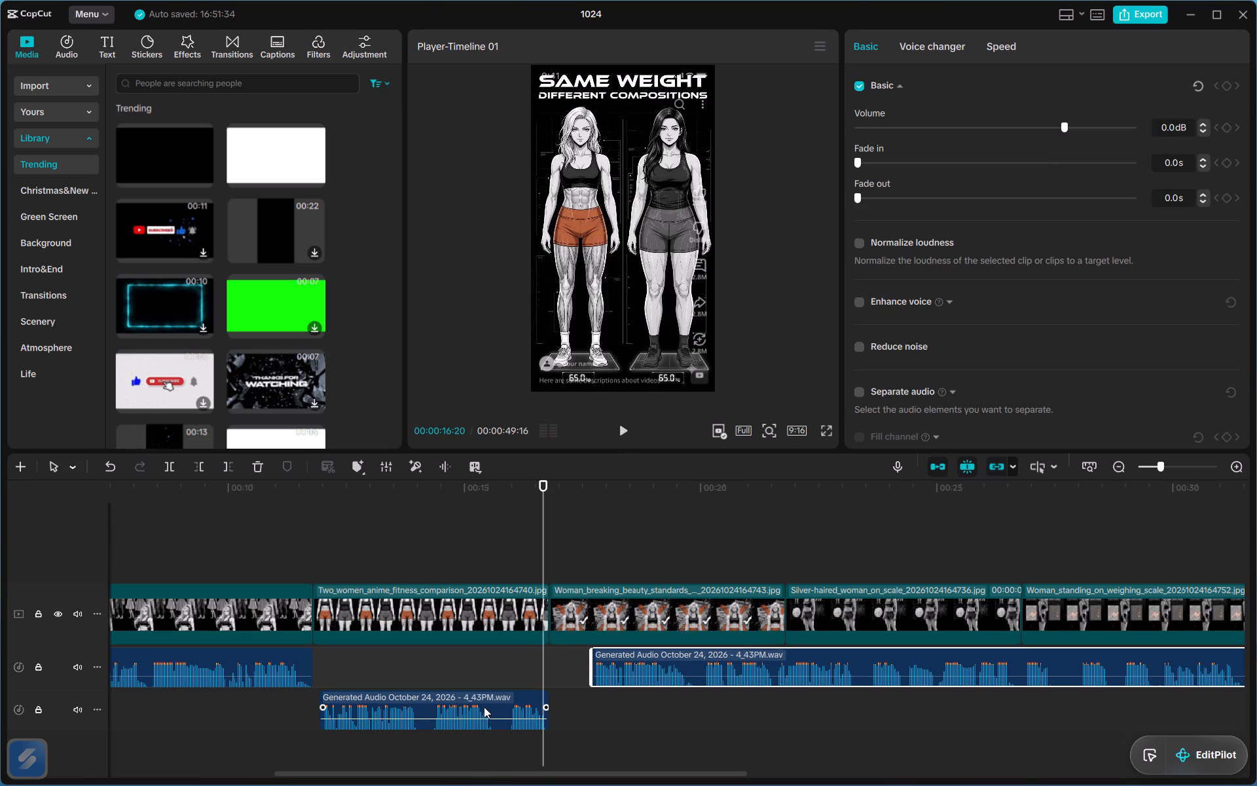
pyautogui.moveTo(484, 707); pyautogui.dragTo(477, 667)
pyautogui.moveTo(682, 681); pyautogui.dragTo(637, 682)
pyautogui.click(637, 682)
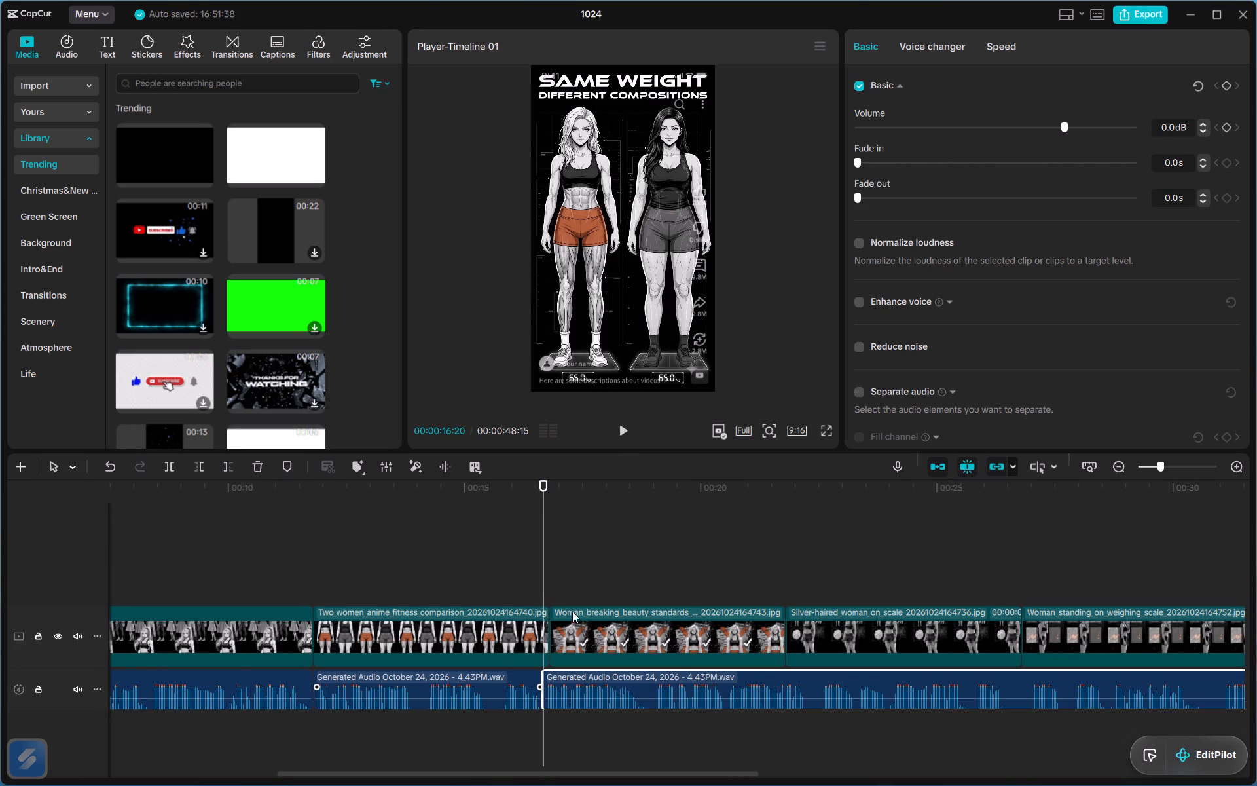
# Play the two-women comparison section, cut the voice-over pause at 00:00:13:27, and join the trimmed piece to the preceding audio.
pyautogui.click(344, 493)
pyautogui.press('space')
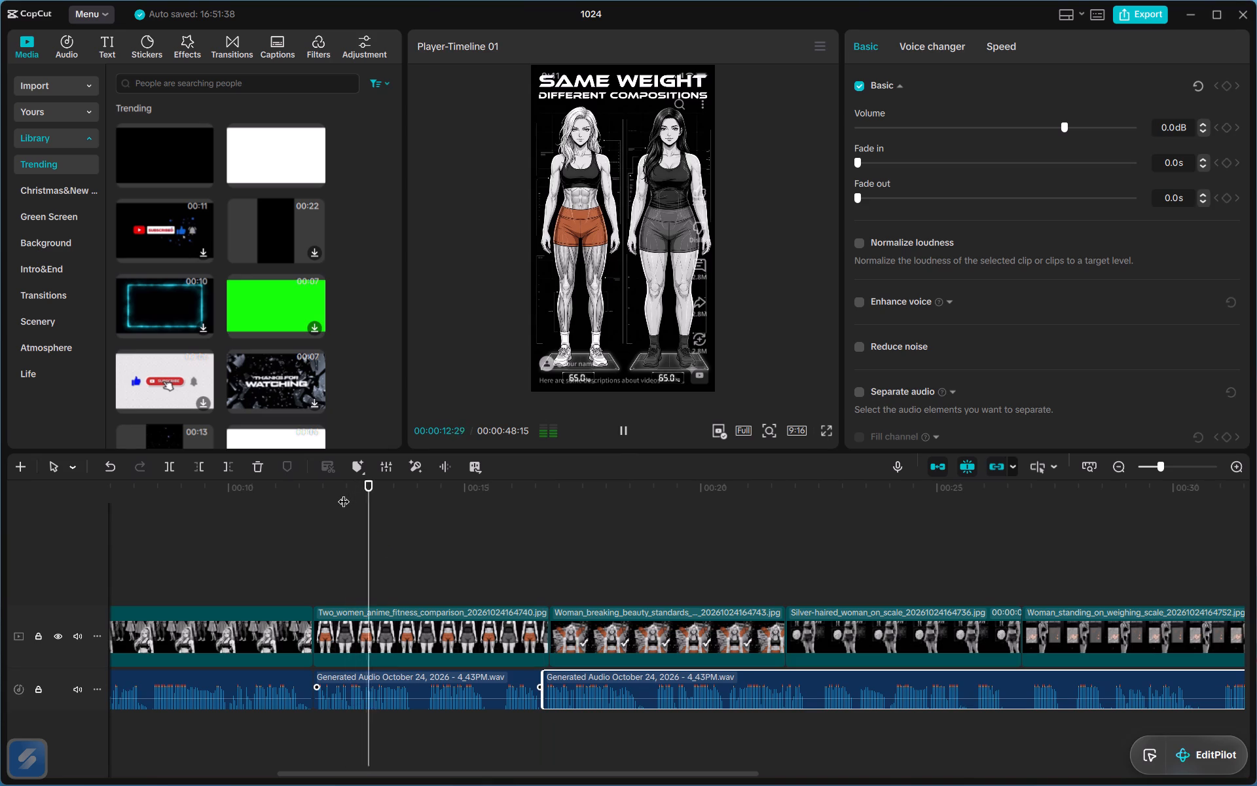
pyautogui.keyDown('ctrl'); pyautogui.scroll(-3, 344, 493); pyautogui.keyUp('ctrl')
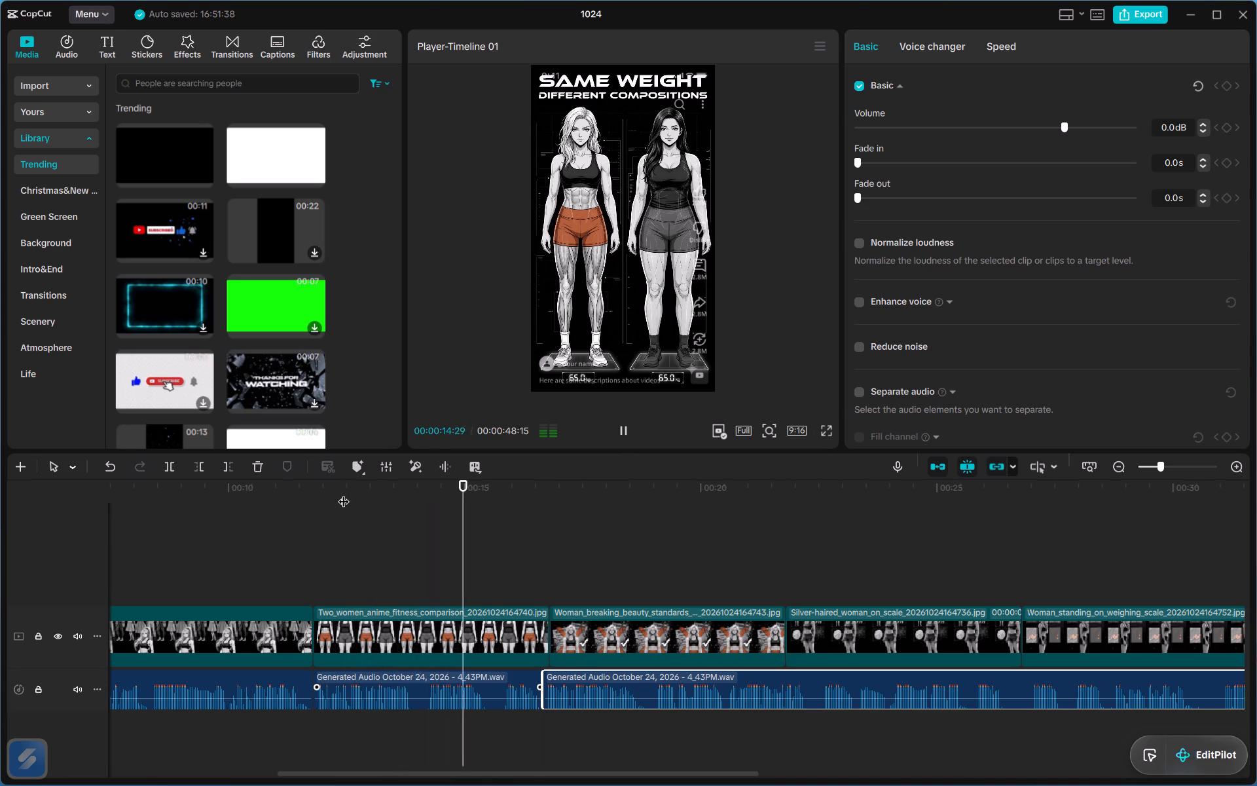
pyautogui.rightClick(344, 493)
pyautogui.click(371, 487)
pyautogui.moveTo(371, 487); pyautogui.dragTo(412, 498)
pyautogui.click(419, 701)
pyautogui.hotkey('ctrl', 'b')
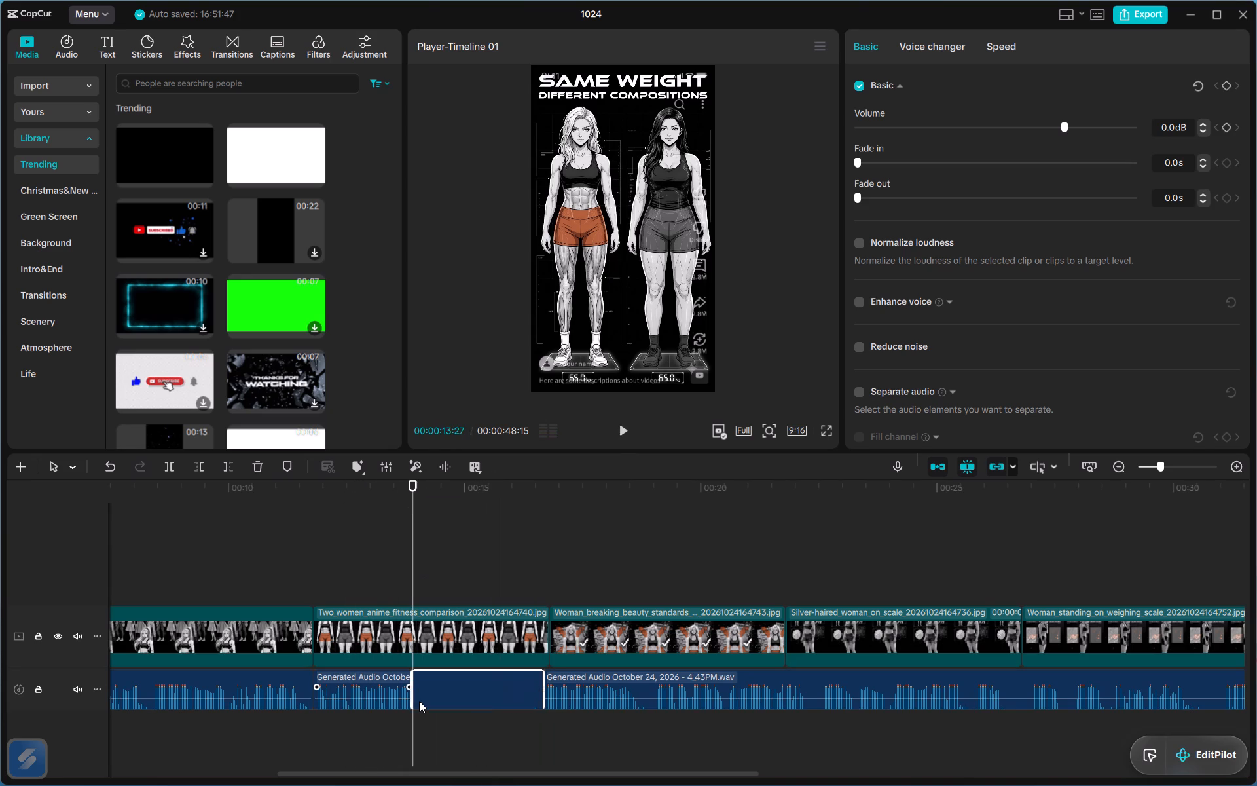
pyautogui.moveTo(411, 699); pyautogui.dragTo(426, 721)
pyautogui.moveTo(448, 688); pyautogui.dragTo(437, 688)
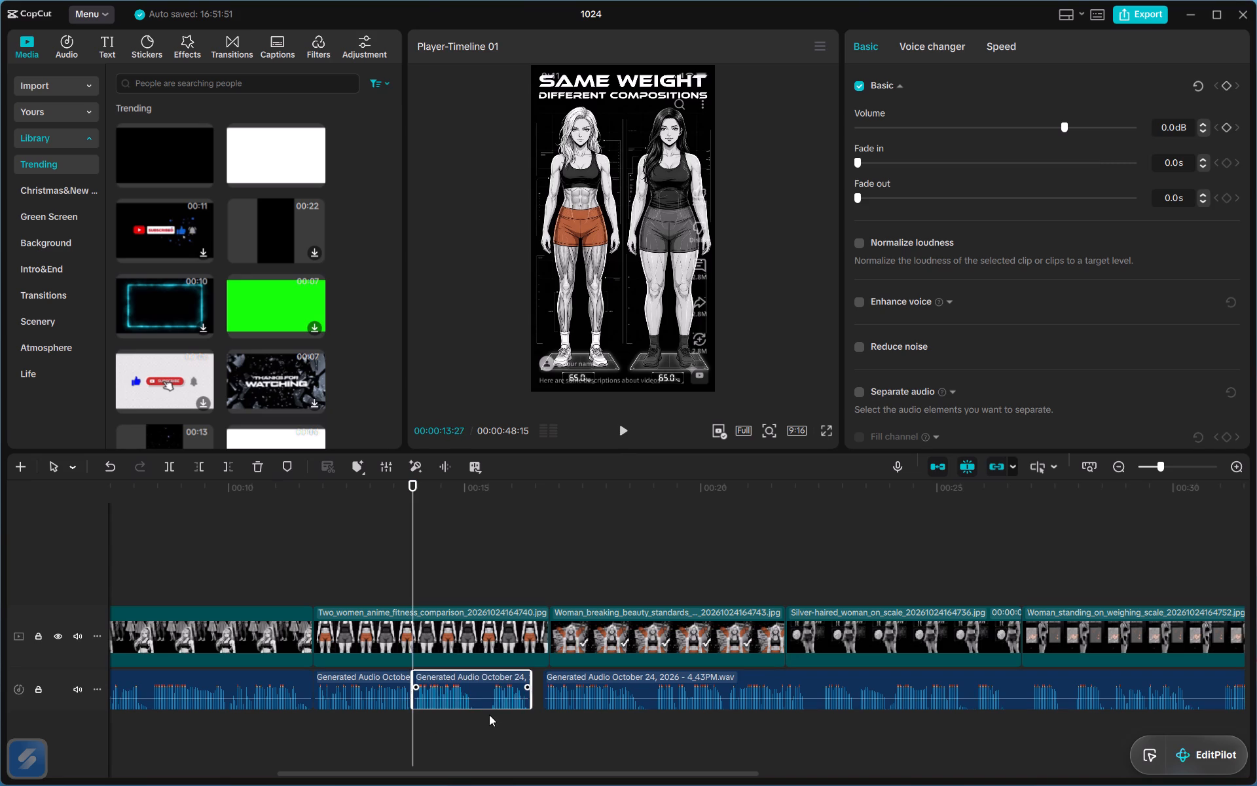
# Cut the voice-over pause at 00:00:15:08 and shift the following audio pieces earlier to close both gaps.
pyautogui.click(478, 485)
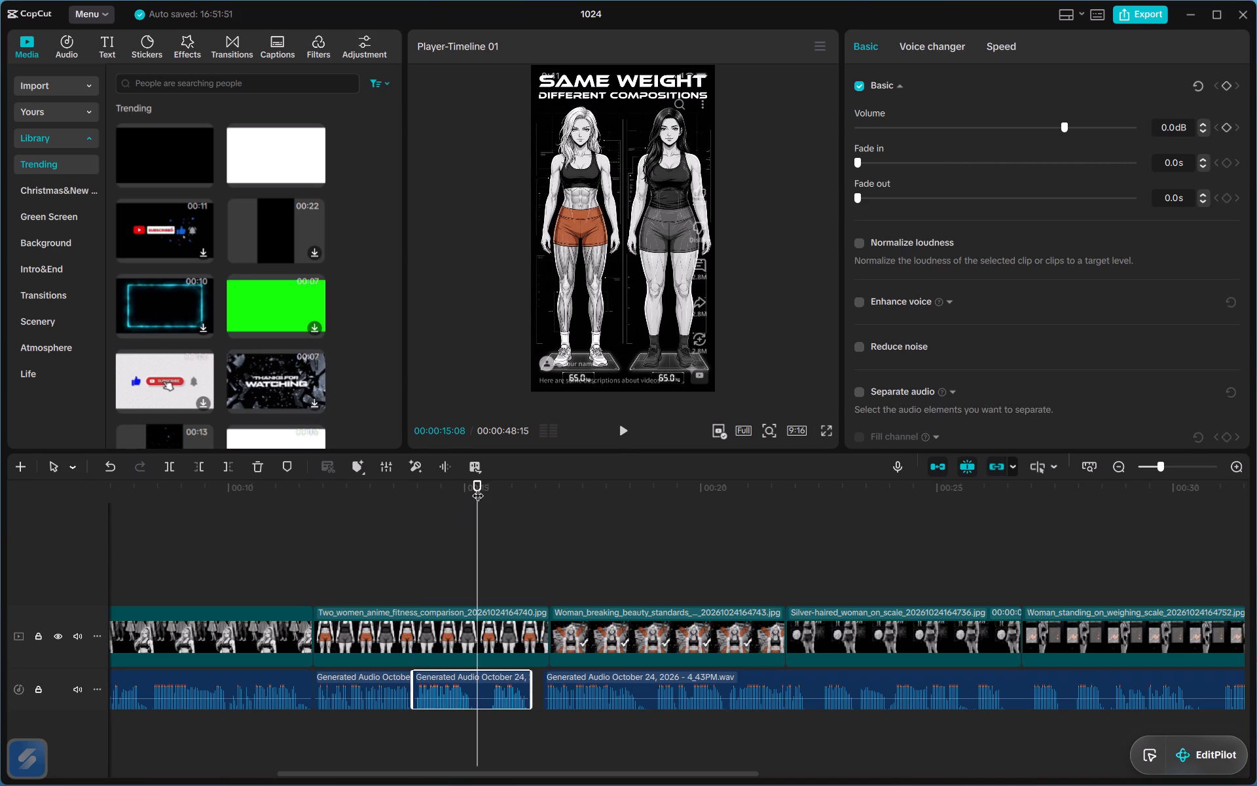
pyautogui.hotkey('ctrl', 'b')
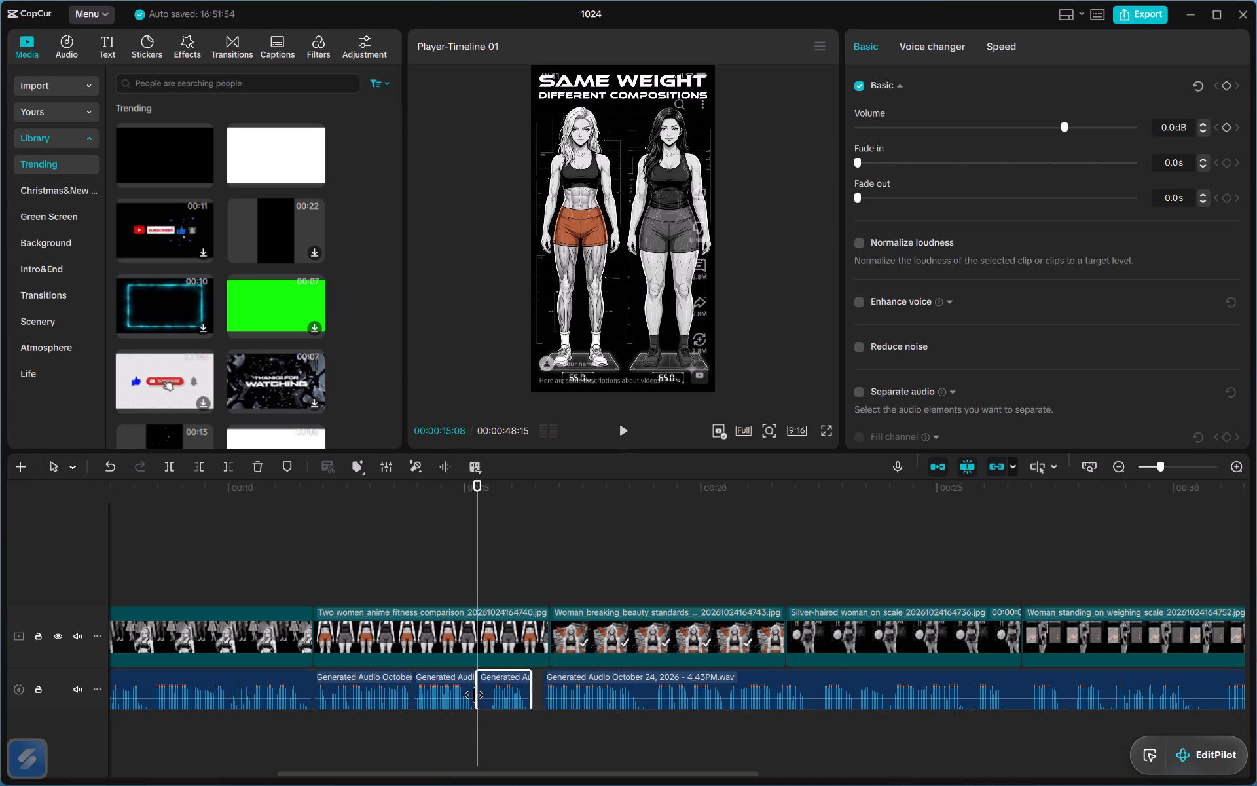
pyautogui.moveTo(474, 695); pyautogui.dragTo(486, 720)
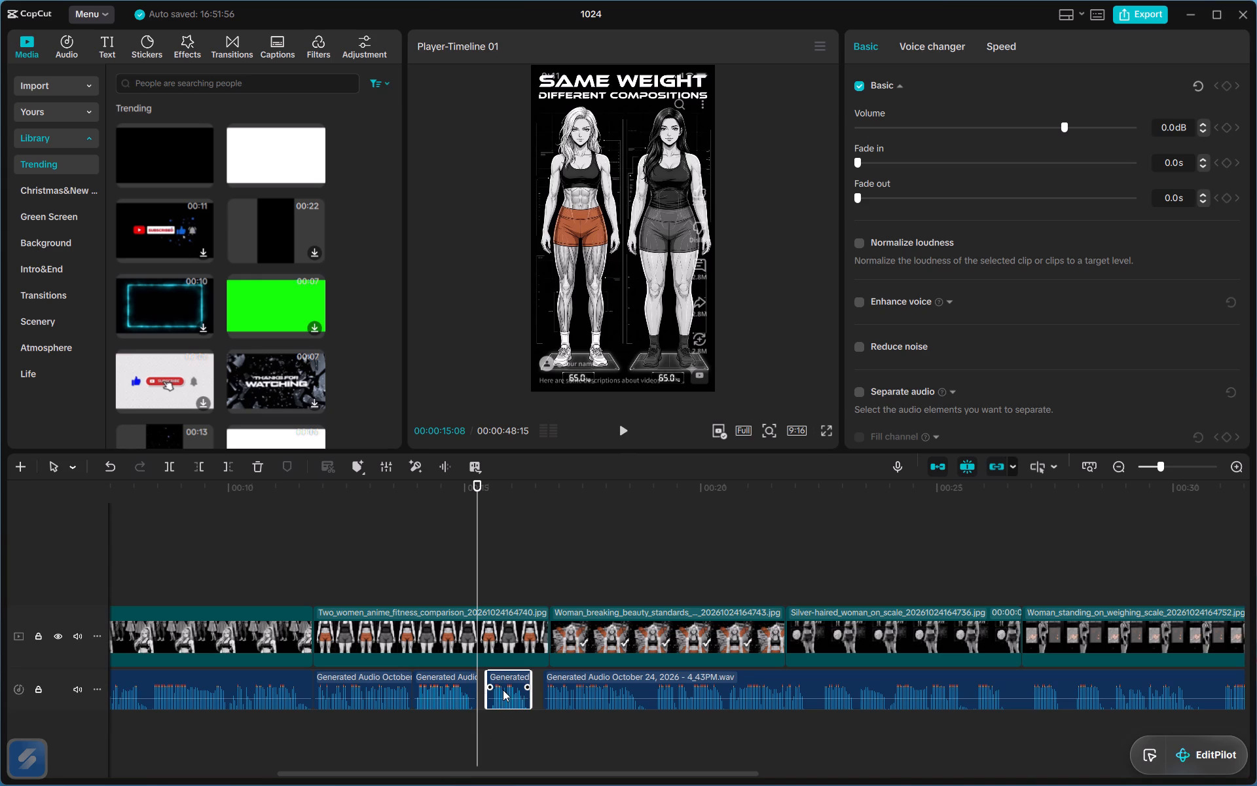
pyautogui.moveTo(503, 690); pyautogui.dragTo(494, 690)
pyautogui.moveTo(581, 688); pyautogui.dragTo(558, 690)
# Split the voice-over at 00:00:21:24, trim the silence from the following piece's start, and close the gap.
pyautogui.hscroll(-1, 558, 690)
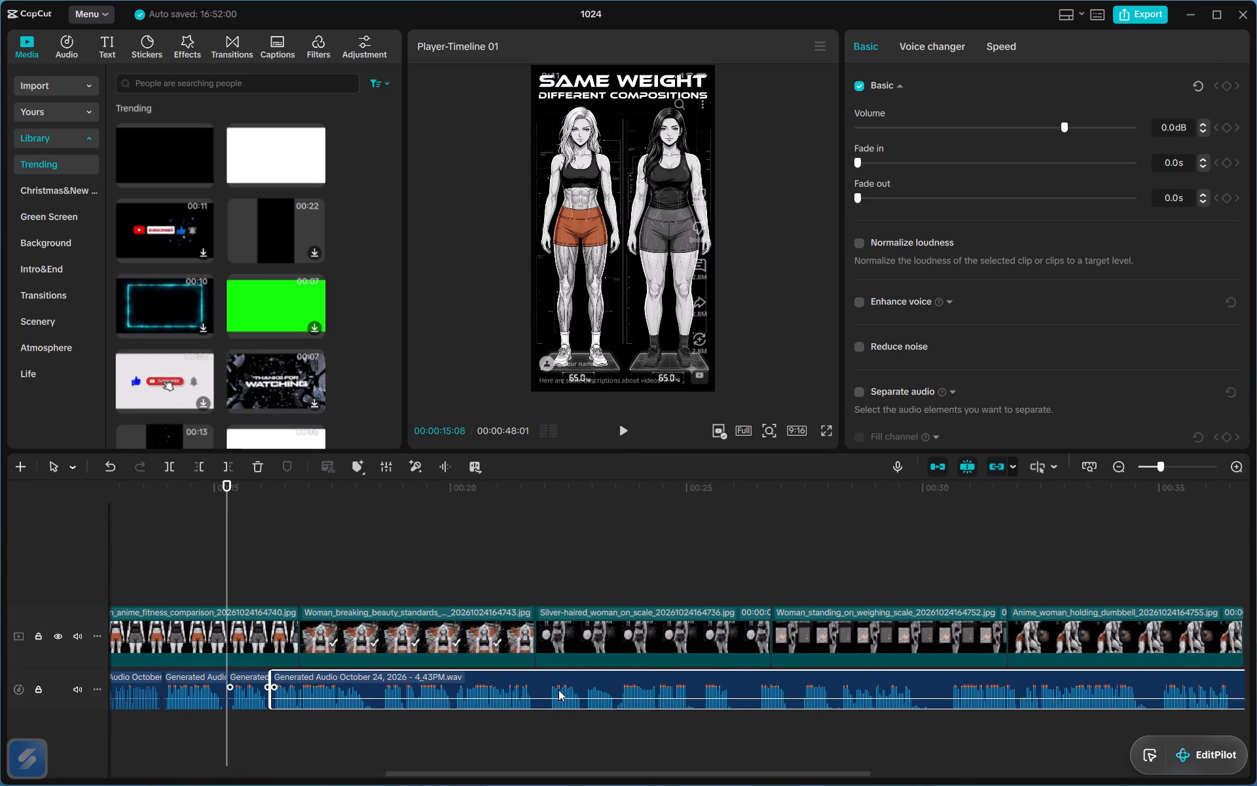
pyautogui.moveTo(502, 494); pyautogui.dragTo(534, 498)
pyautogui.hotkey('ctrl', 'b')
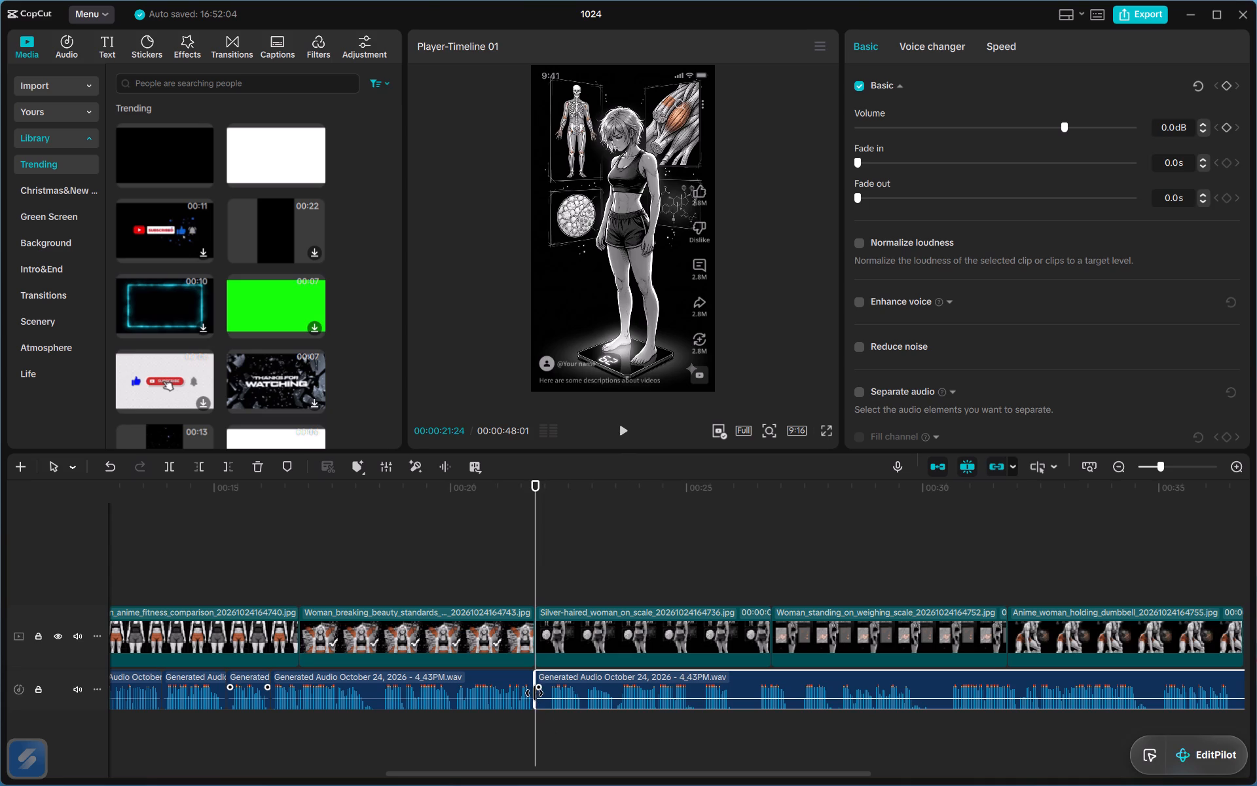
pyautogui.moveTo(534, 696); pyautogui.dragTo(547, 726)
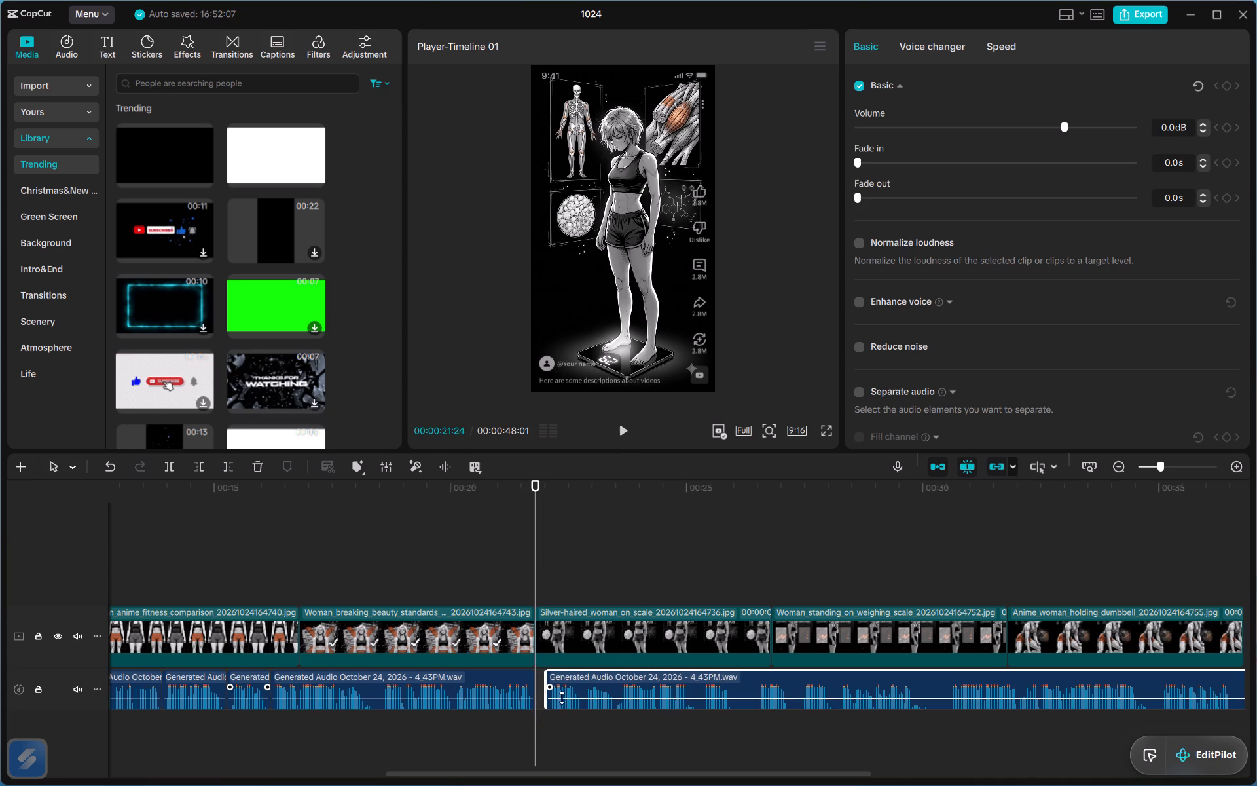
pyautogui.moveTo(567, 692); pyautogui.dragTo(558, 692)
# Cut the voice-over pause at 00:00:25:22 and move the remaining audio against the preceding piece.
pyautogui.hscroll(-1, 558, 692)
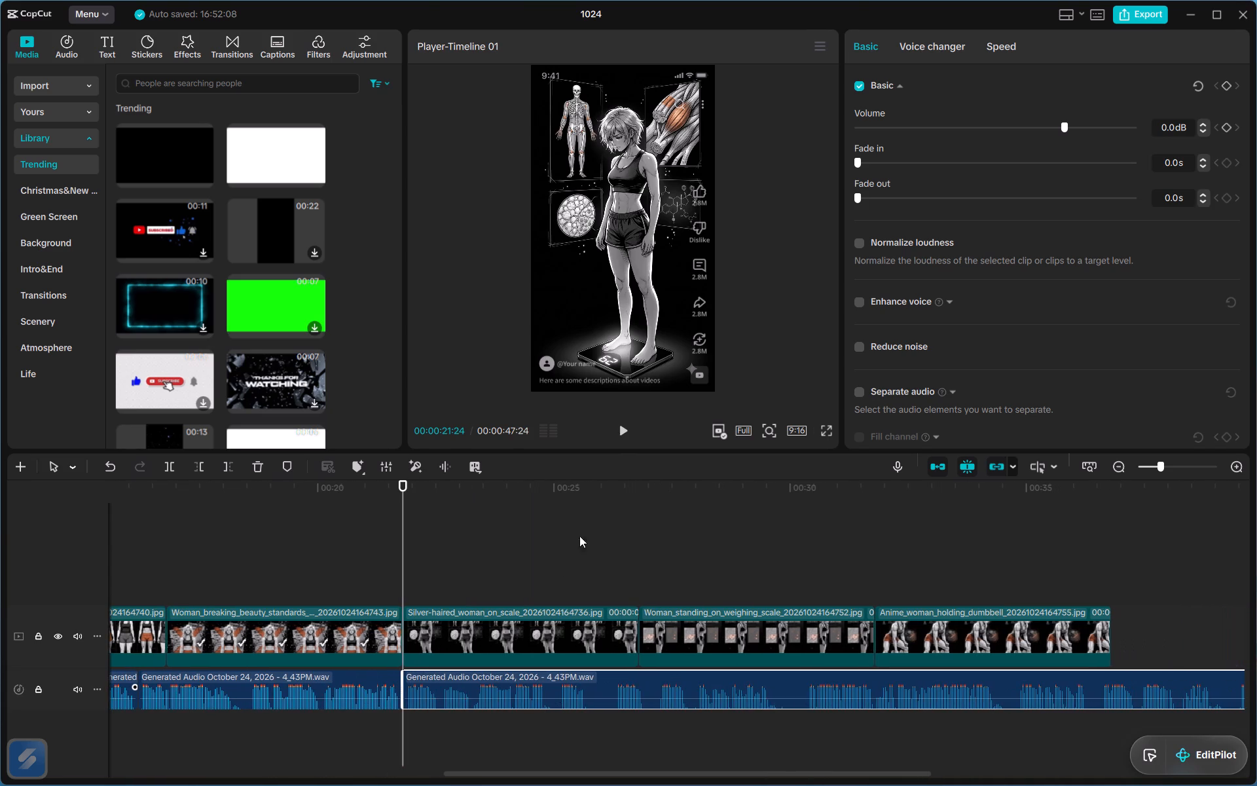
pyautogui.moveTo(604, 495); pyautogui.dragTo(589, 501)
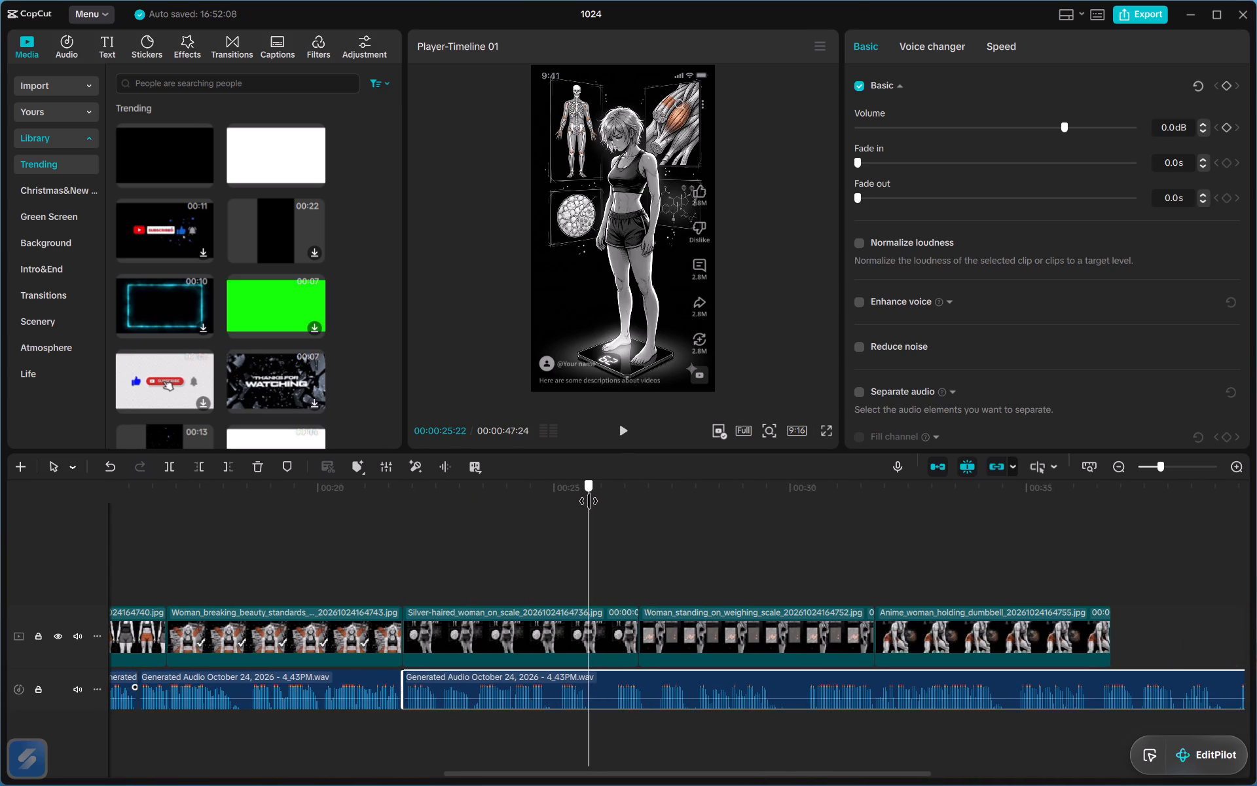
pyautogui.moveTo(589, 501); pyautogui.dragTo(589, 502)
pyautogui.hotkey('ctrl', 'b')
pyautogui.moveTo(588, 700); pyautogui.dragTo(616, 735)
pyautogui.moveTo(625, 688); pyautogui.dragTo(603, 690)
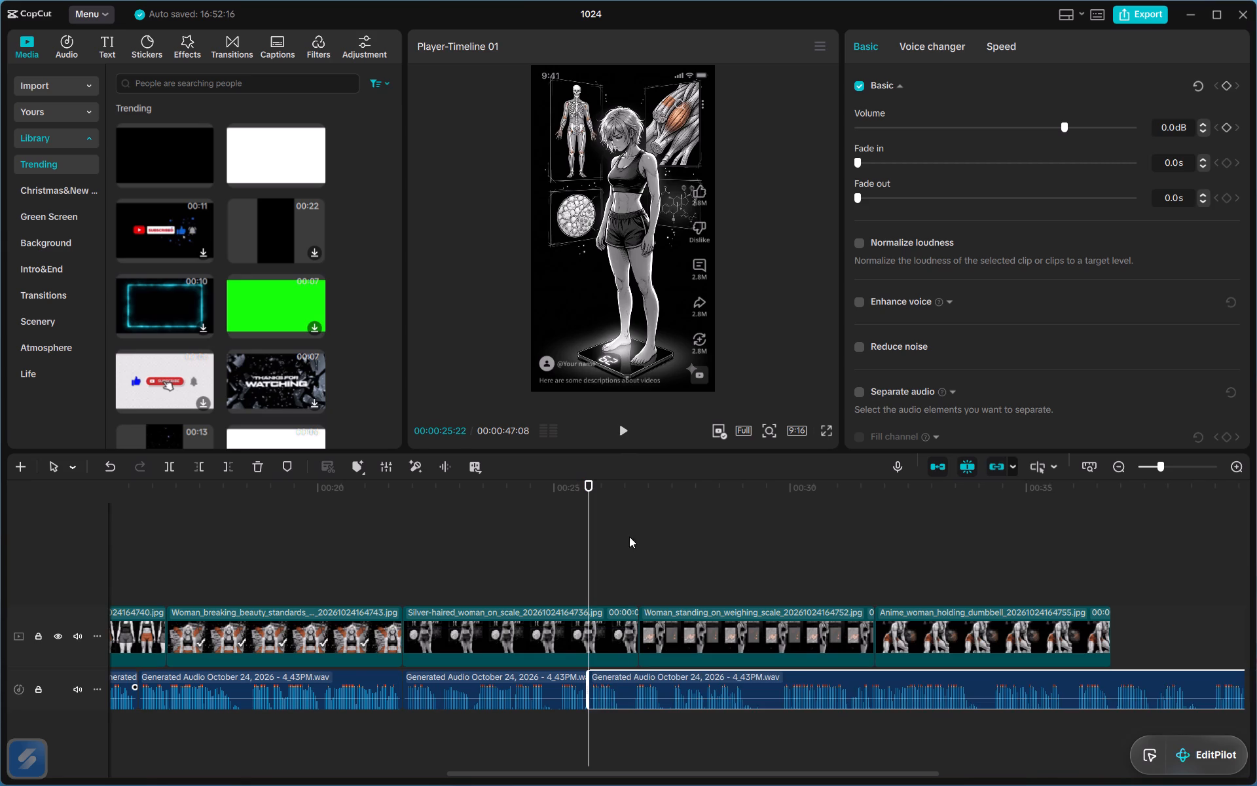
# Cut the short voice-over pause at 00:00:26:12 and close the gap before the remaining audio.
pyautogui.click(619, 491)
pyautogui.hotkey('ctrl', 'b')
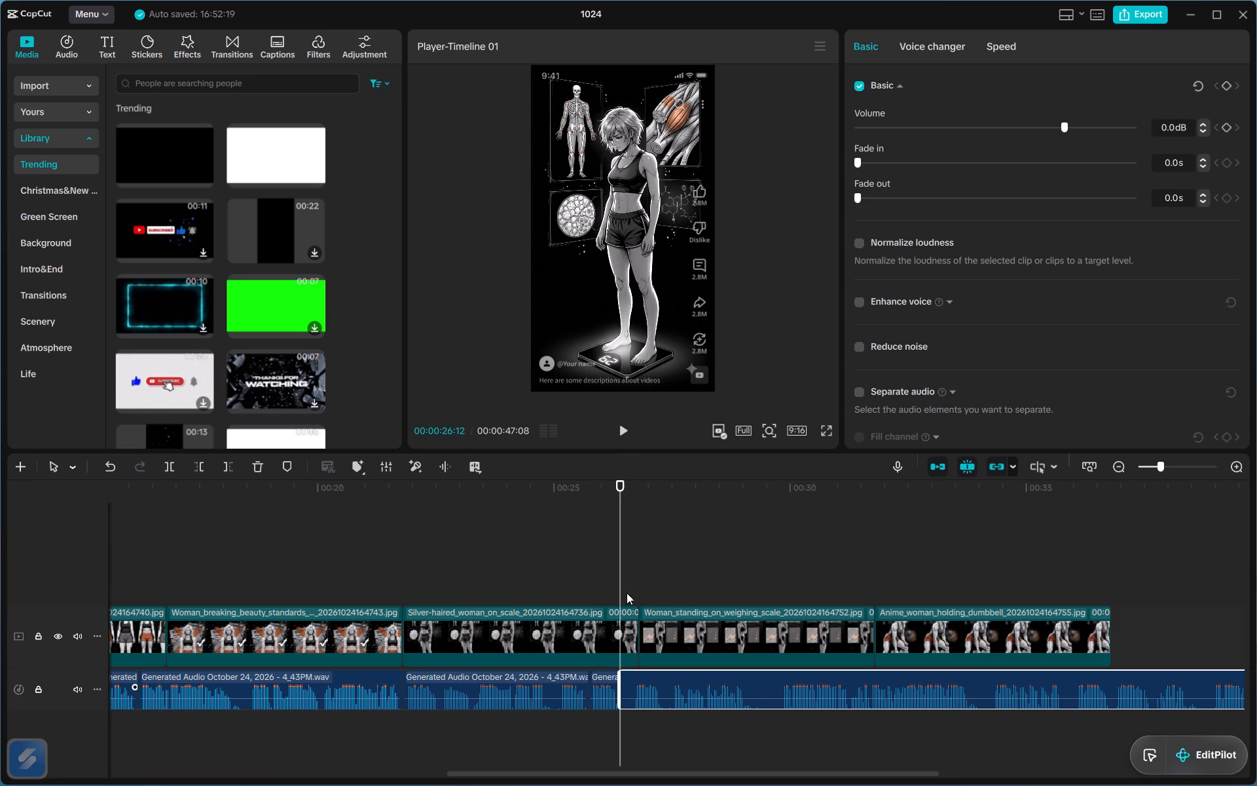
pyautogui.moveTo(619, 694); pyautogui.dragTo(631, 733)
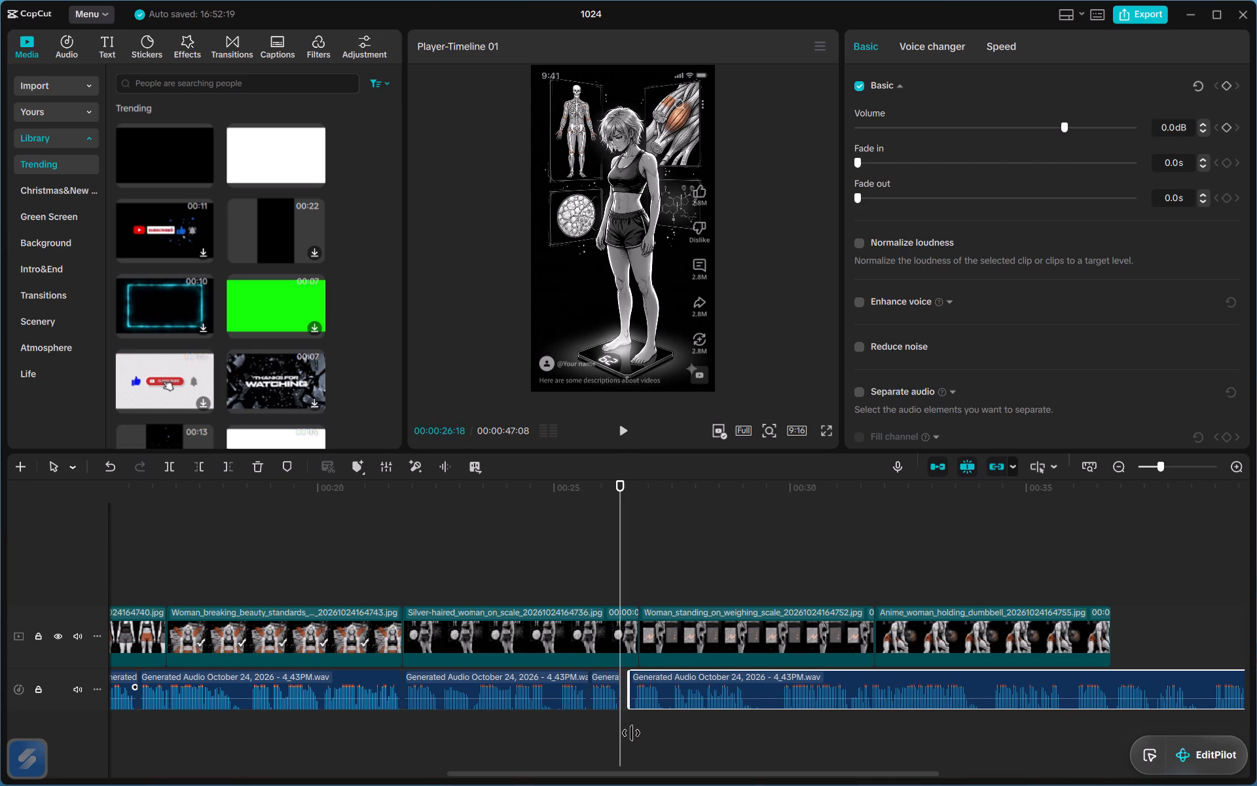
pyautogui.moveTo(631, 733); pyautogui.dragTo(633, 739)
pyautogui.moveTo(649, 686); pyautogui.dragTo(640, 686)
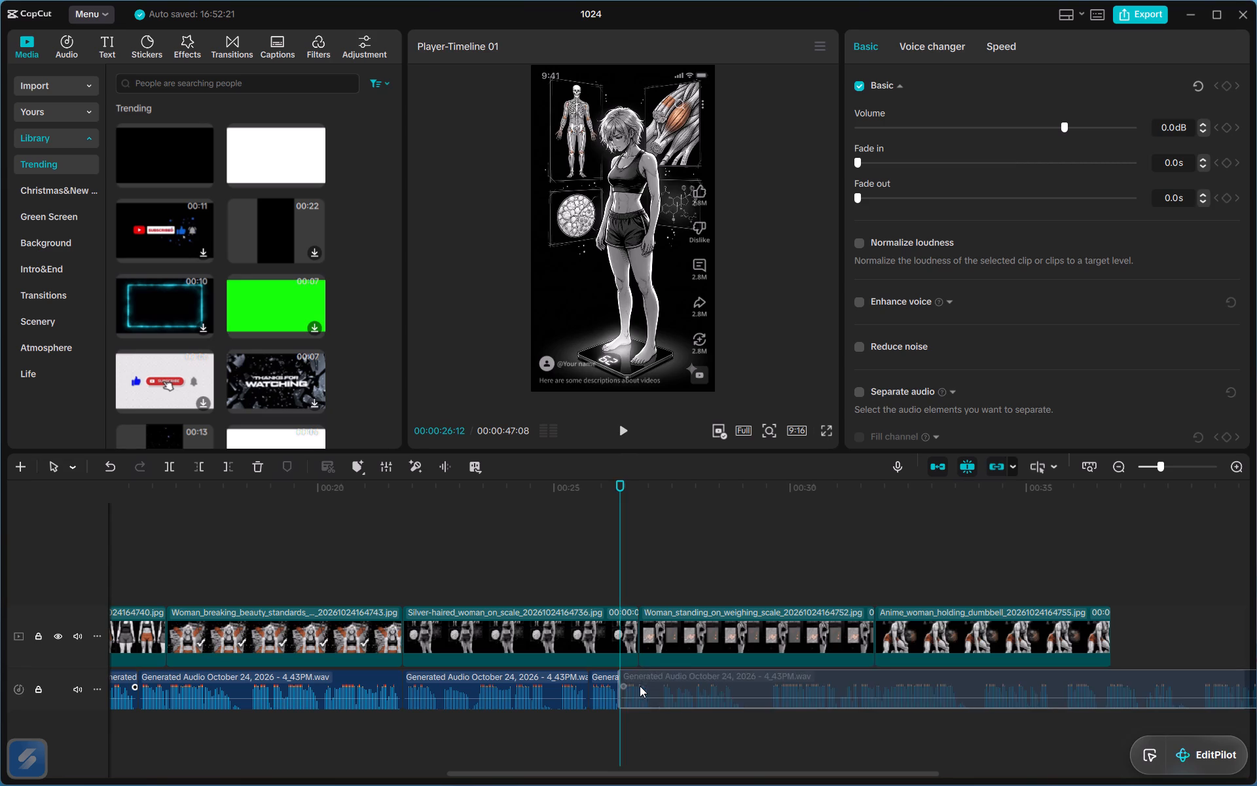
# Split the voice-over at 00:00:28:29, trim the silence from the remaining audio's start, and close the gap.
pyautogui.moveTo(739, 485); pyautogui.dragTo(742, 500)
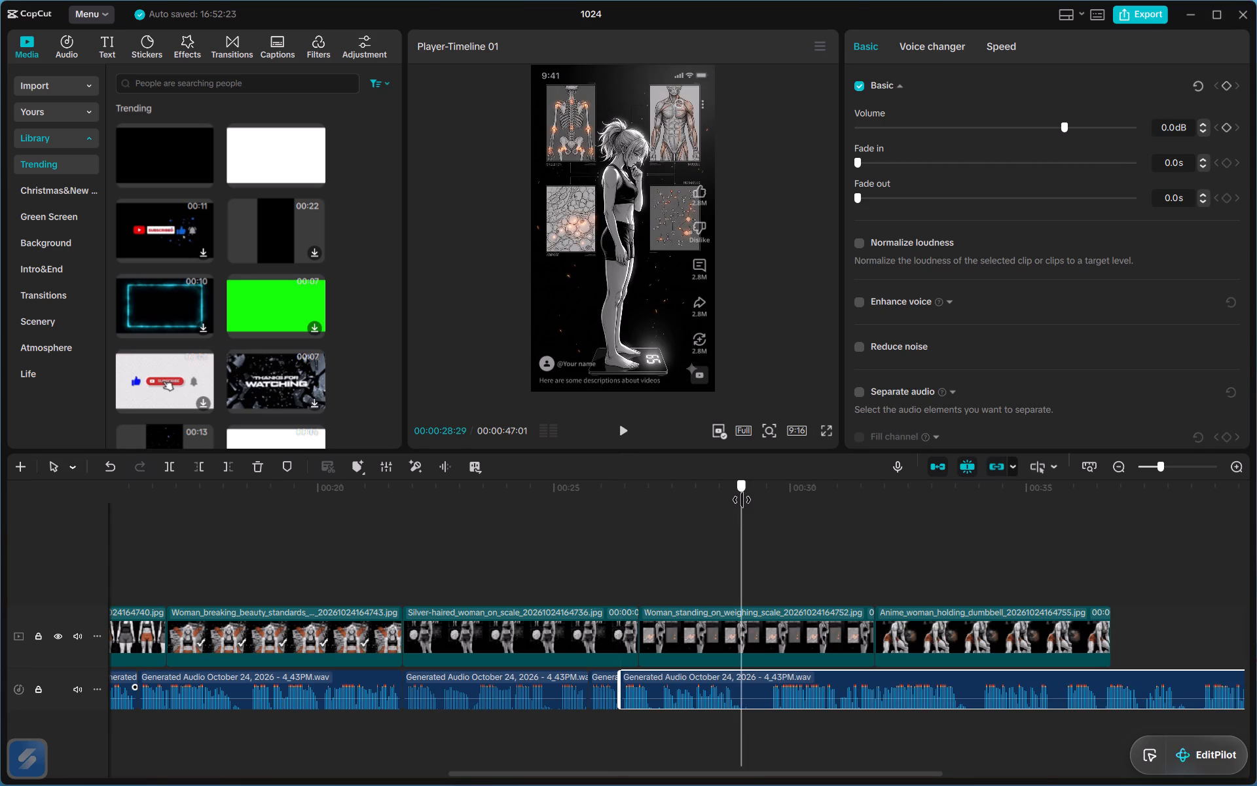
pyautogui.hotkey('ctrl', 'b')
pyautogui.moveTo(739, 679); pyautogui.dragTo(769, 738)
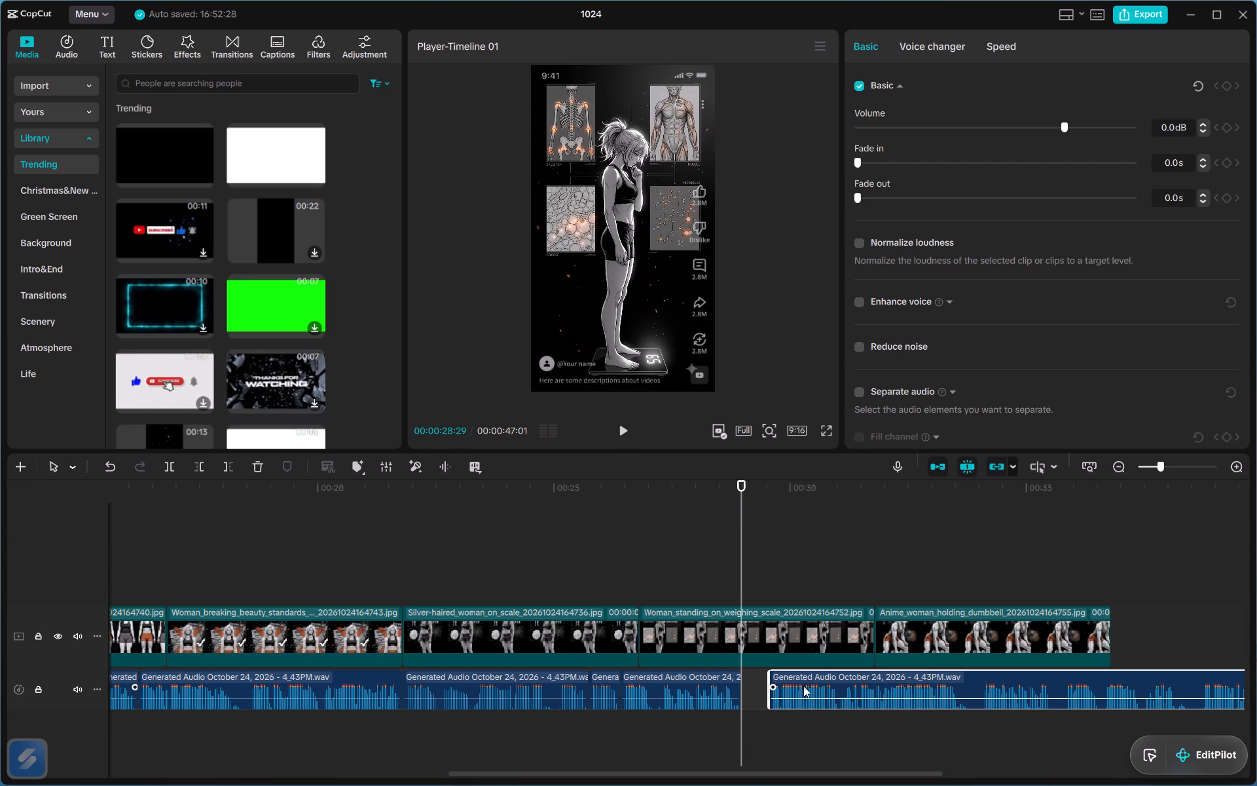
pyautogui.moveTo(803, 686); pyautogui.dragTo(777, 689)
# Cut the voice-over pause at 00:00:32:29 under the dumbbell woman clip and join the remaining audio to the preceding piece.
pyautogui.hscroll(-1, 777, 689)
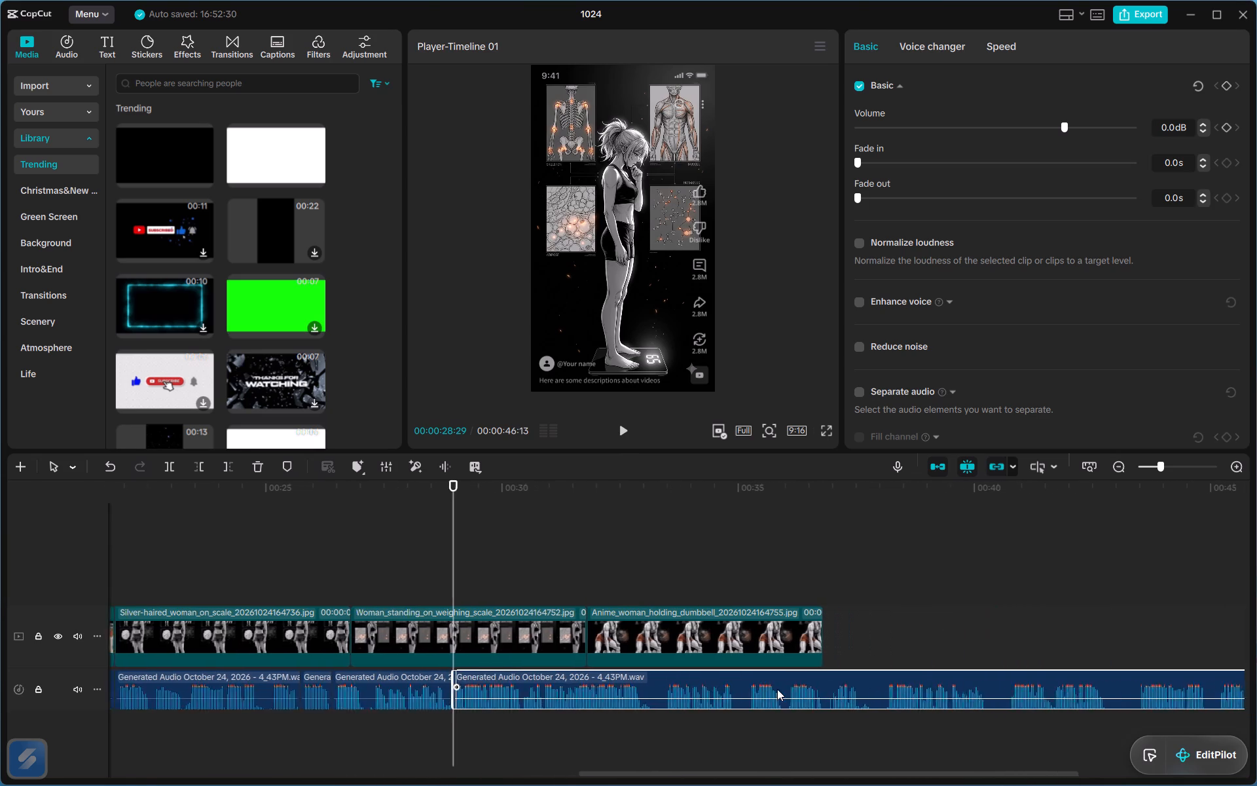
pyautogui.hscroll(-2, 777, 689)
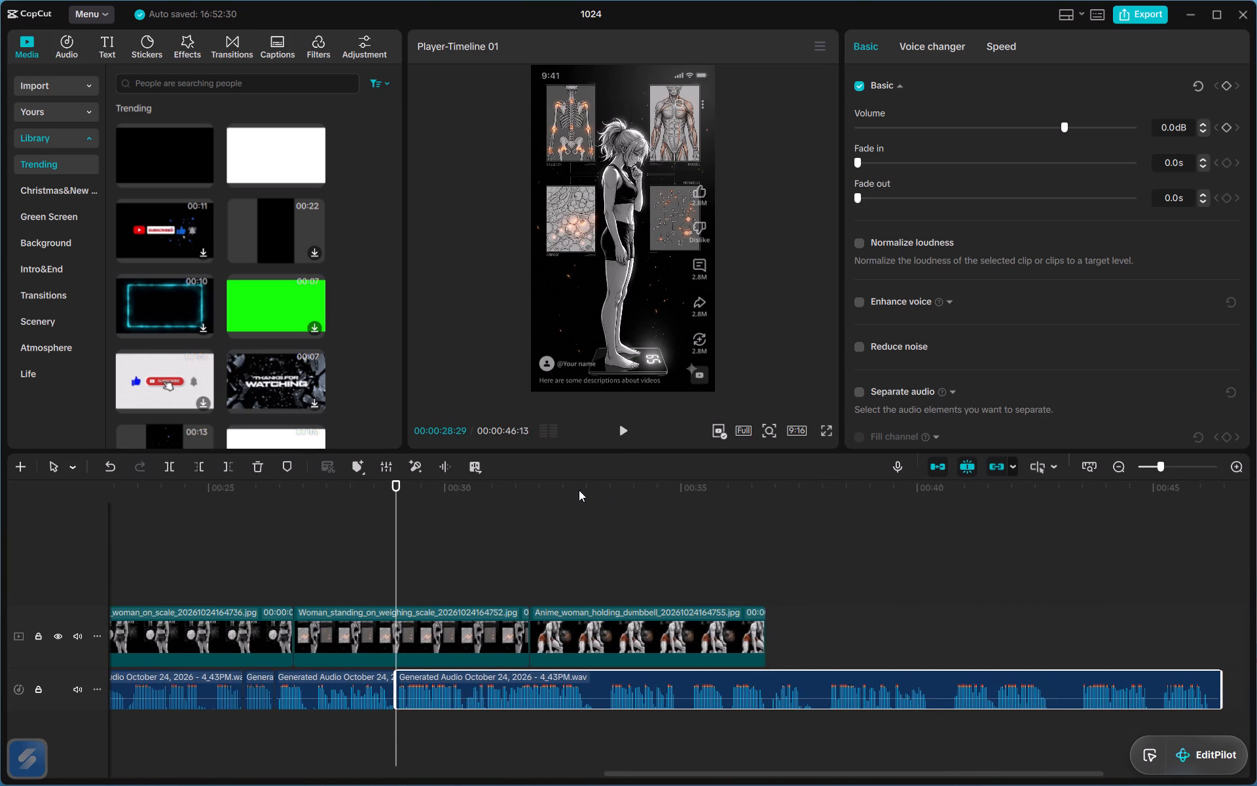
pyautogui.click(570, 483)
pyautogui.press('space')
pyautogui.press('space')
pyautogui.press('space')
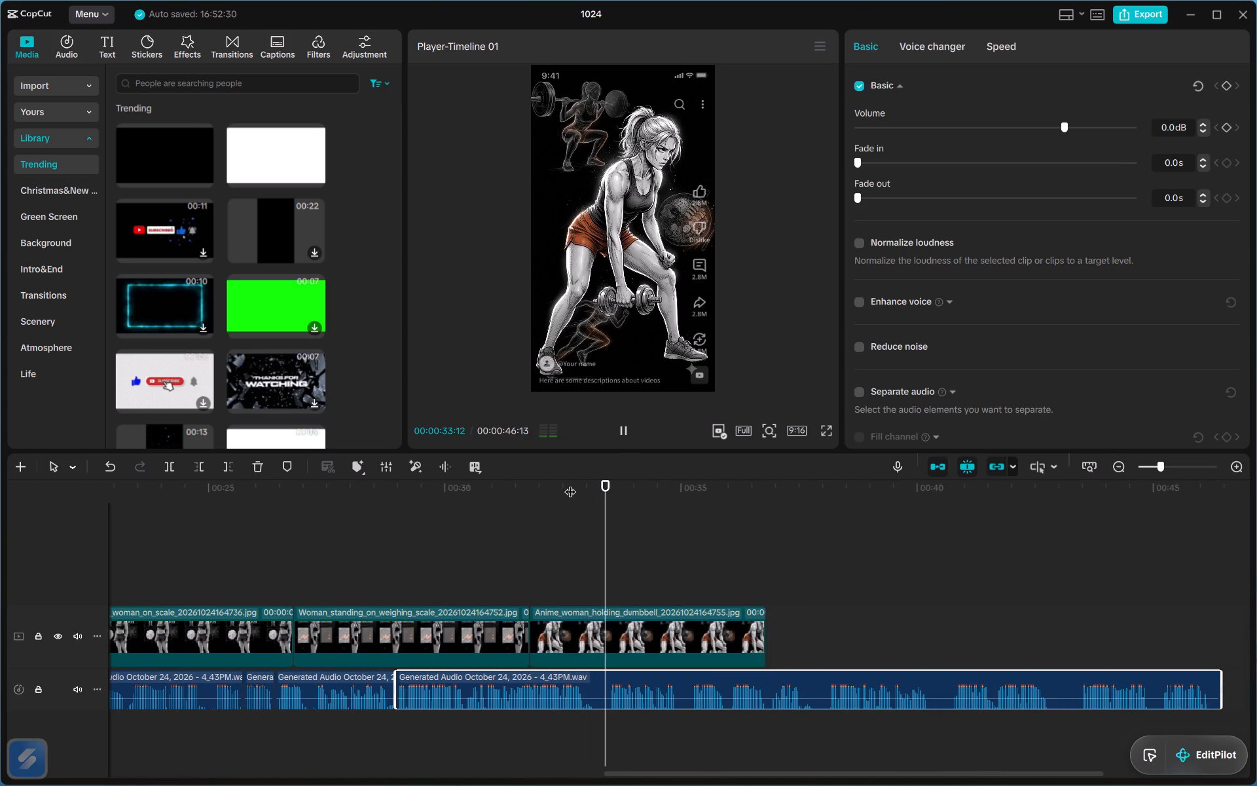
pyautogui.moveTo(577, 484); pyautogui.dragTo(585, 487)
pyautogui.hotkey('ctrl', 'b')
pyautogui.moveTo(584, 701); pyautogui.dragTo(610, 738)
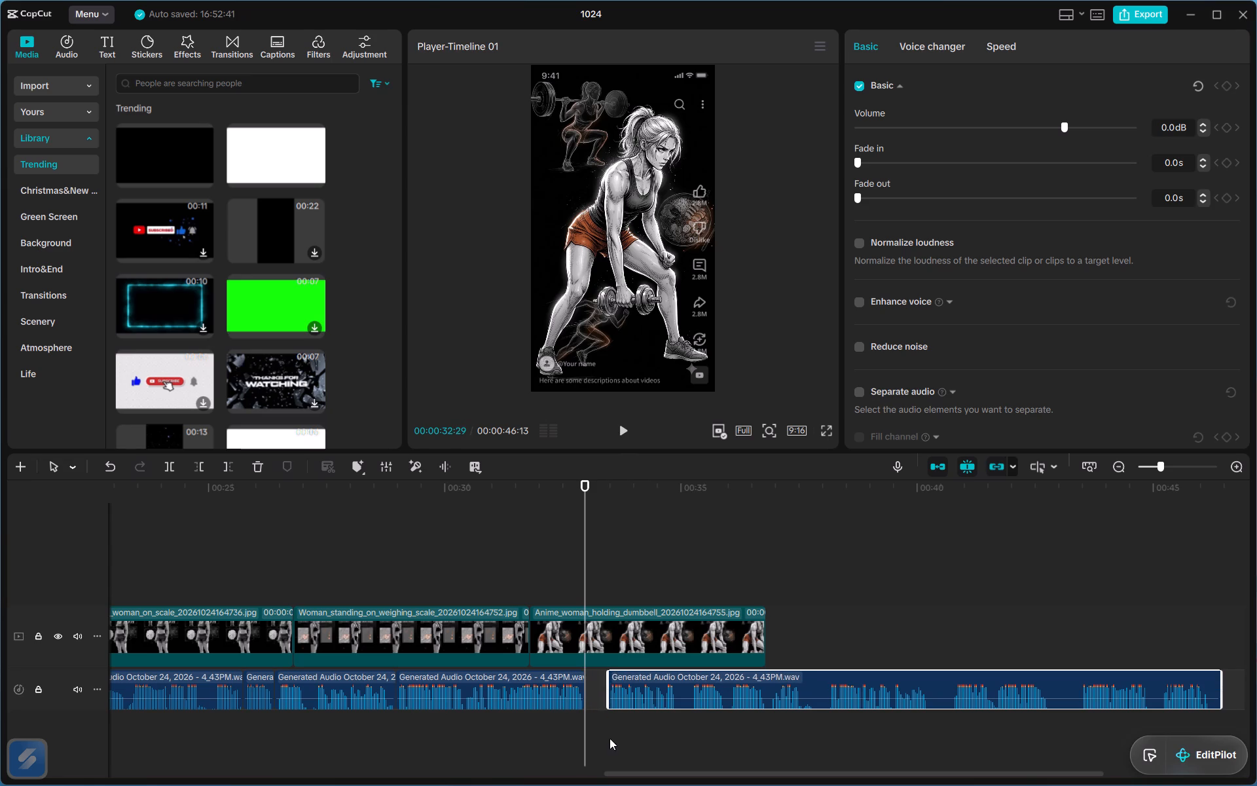
pyautogui.moveTo(632, 692); pyautogui.dragTo(609, 692)
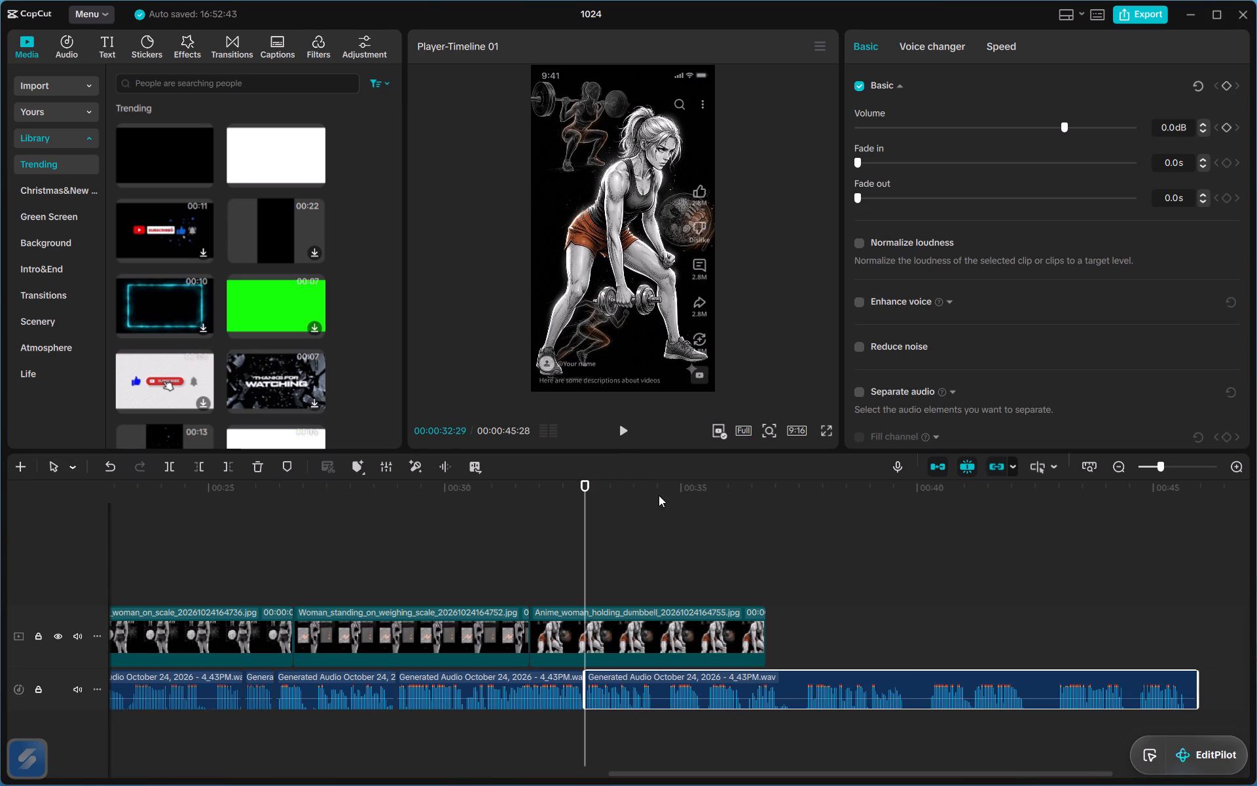
# Split the voice-over at 00:00:34:12, trim the silence from the remaining audio's start, and close the gap.
pyautogui.moveTo(645, 485); pyautogui.dragTo(654, 508)
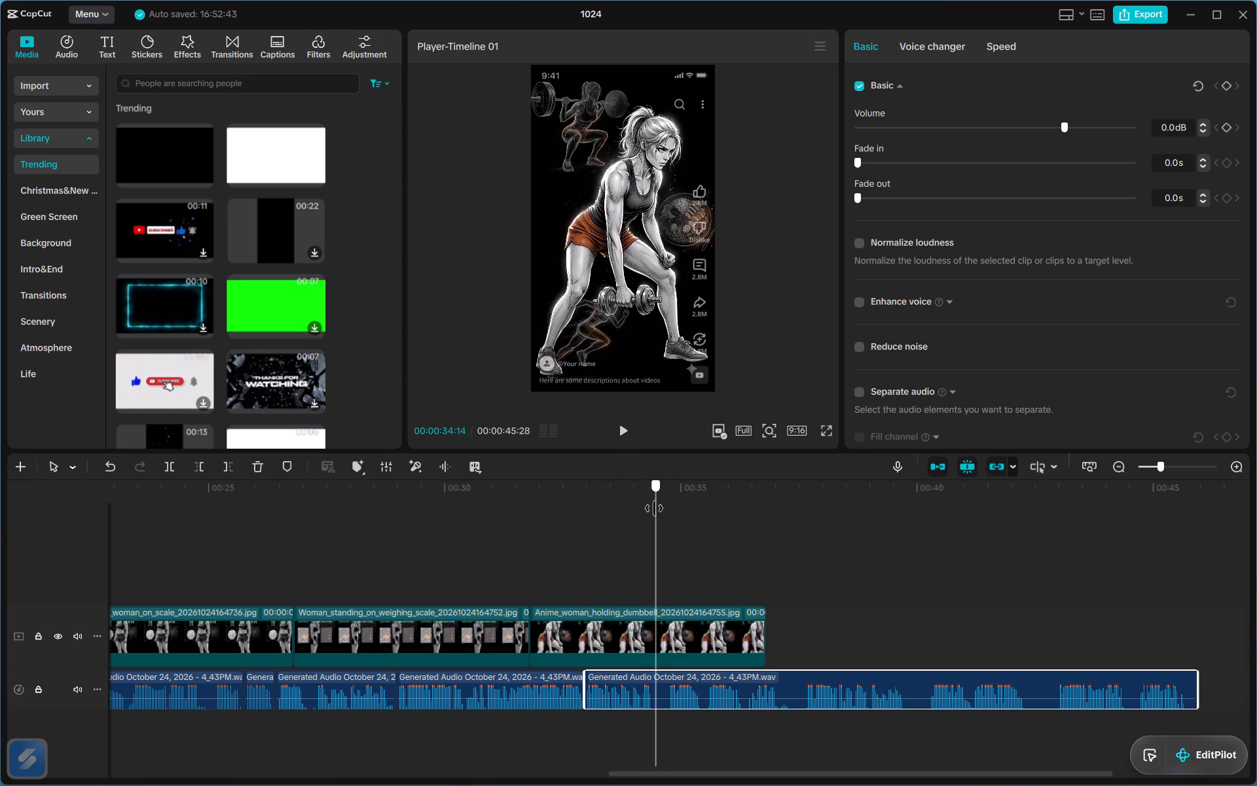
pyautogui.moveTo(654, 508); pyautogui.dragTo(653, 508)
pyautogui.hotkey('ctrl', 'n')
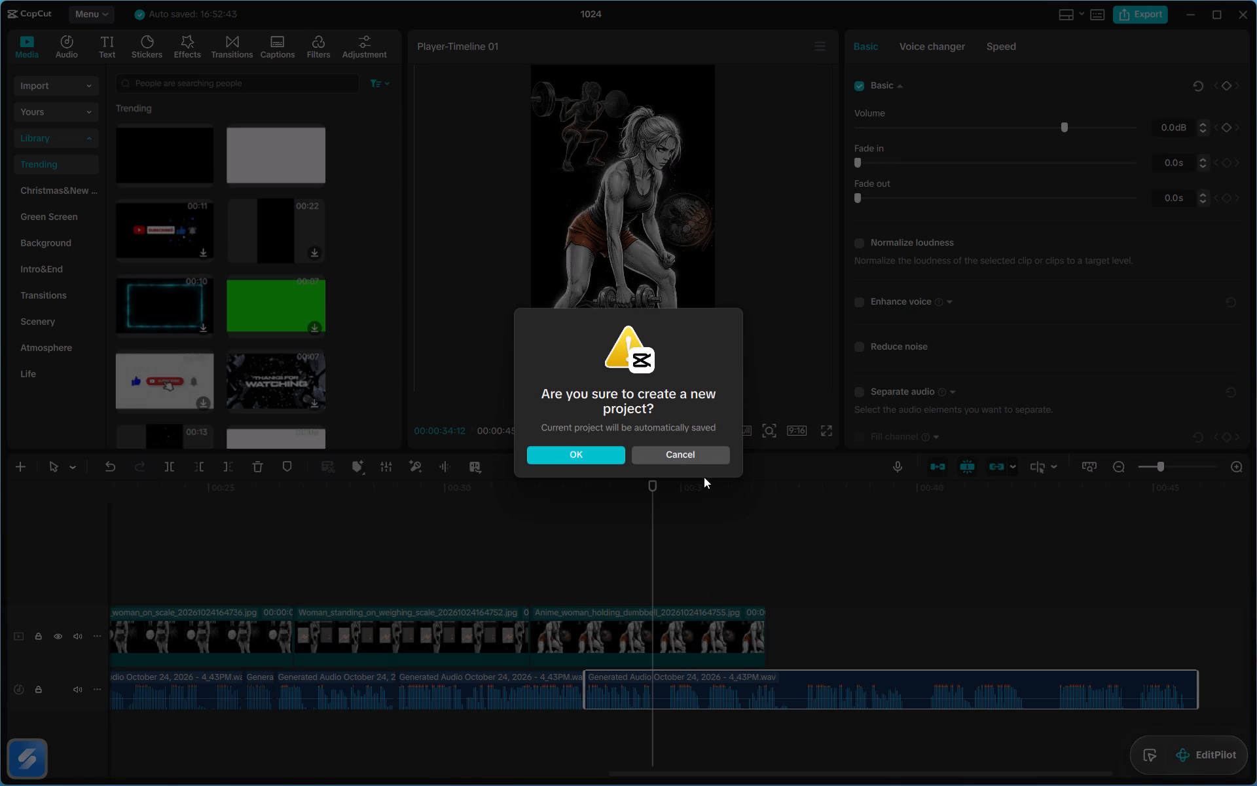
pyautogui.click(697, 453)
pyautogui.hotkey('ctrl', 'b')
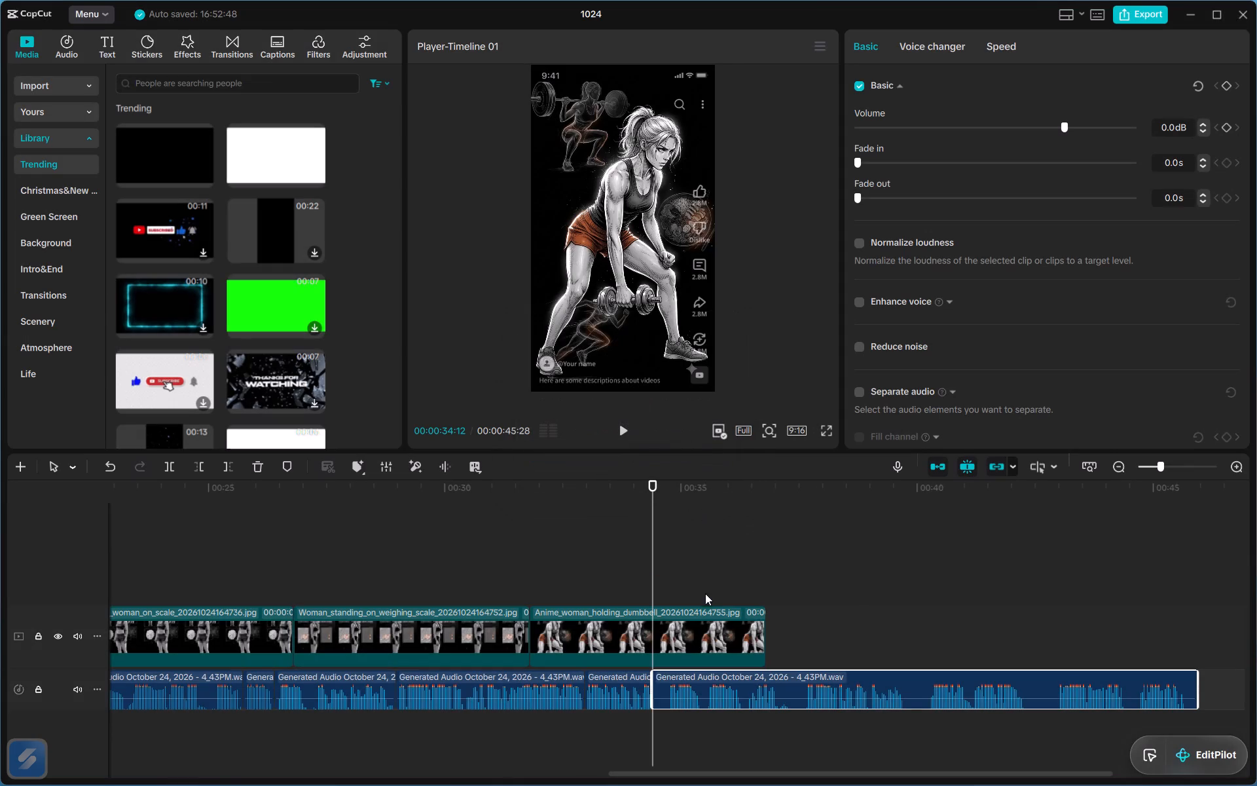
pyautogui.moveTo(650, 696); pyautogui.dragTo(666, 729)
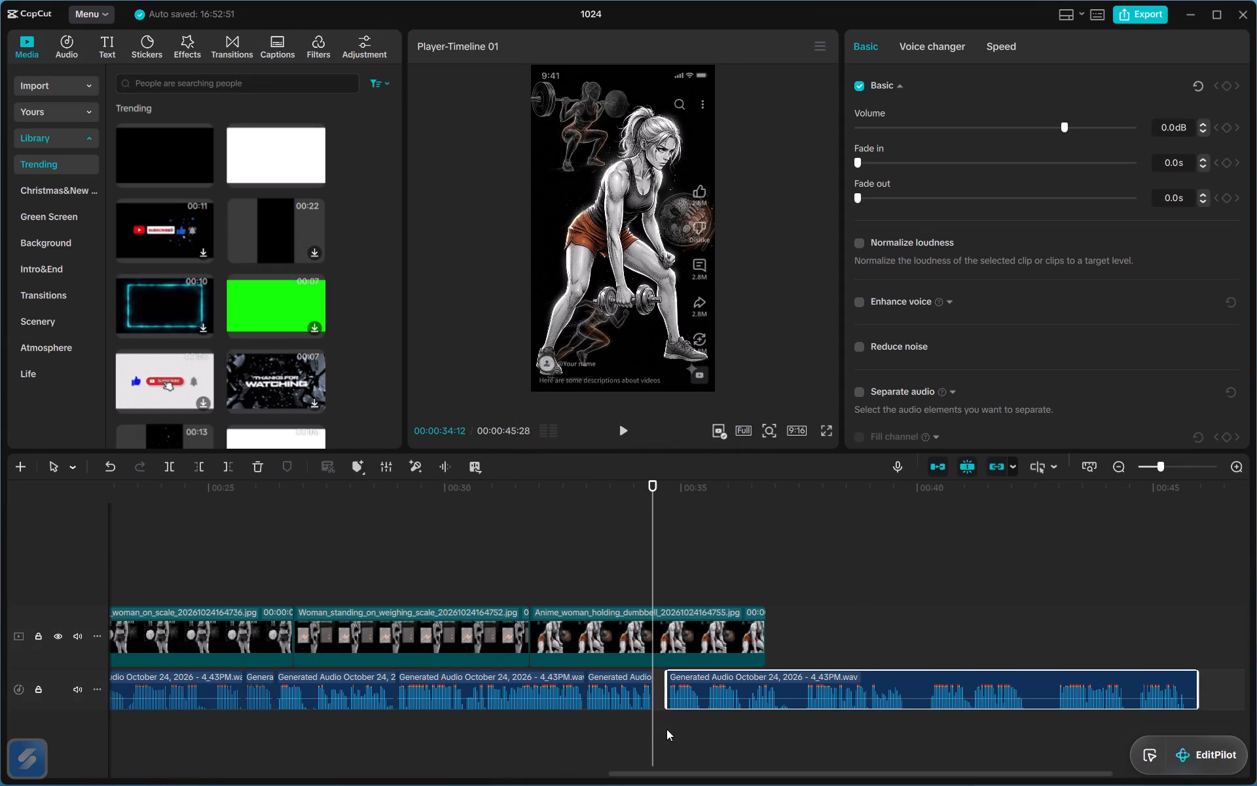
pyautogui.moveTo(691, 688); pyautogui.dragTo(680, 690)
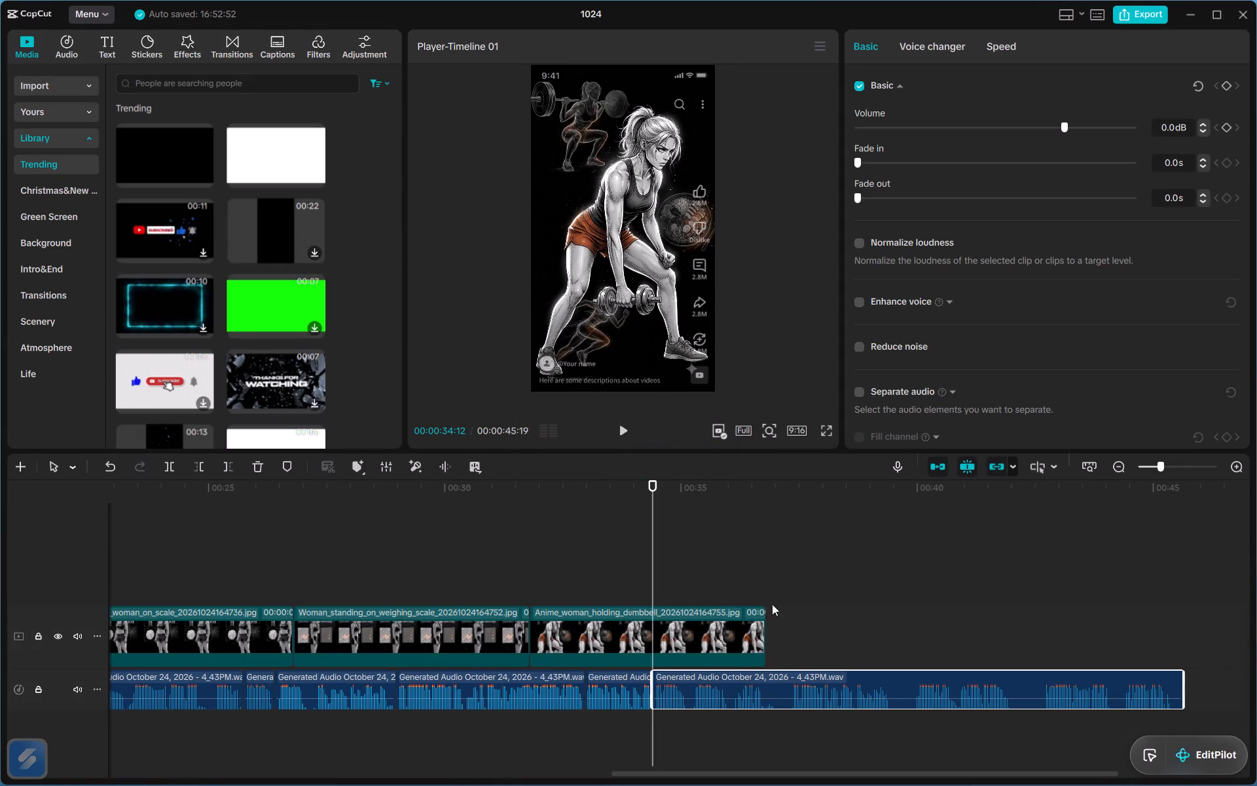
# Cut the voice-over pause at 00:00:36:24, at the end of the dumbbell woman clip, and close the gap before the remaining audio.
pyautogui.moveTo(759, 489); pyautogui.dragTo(767, 512)
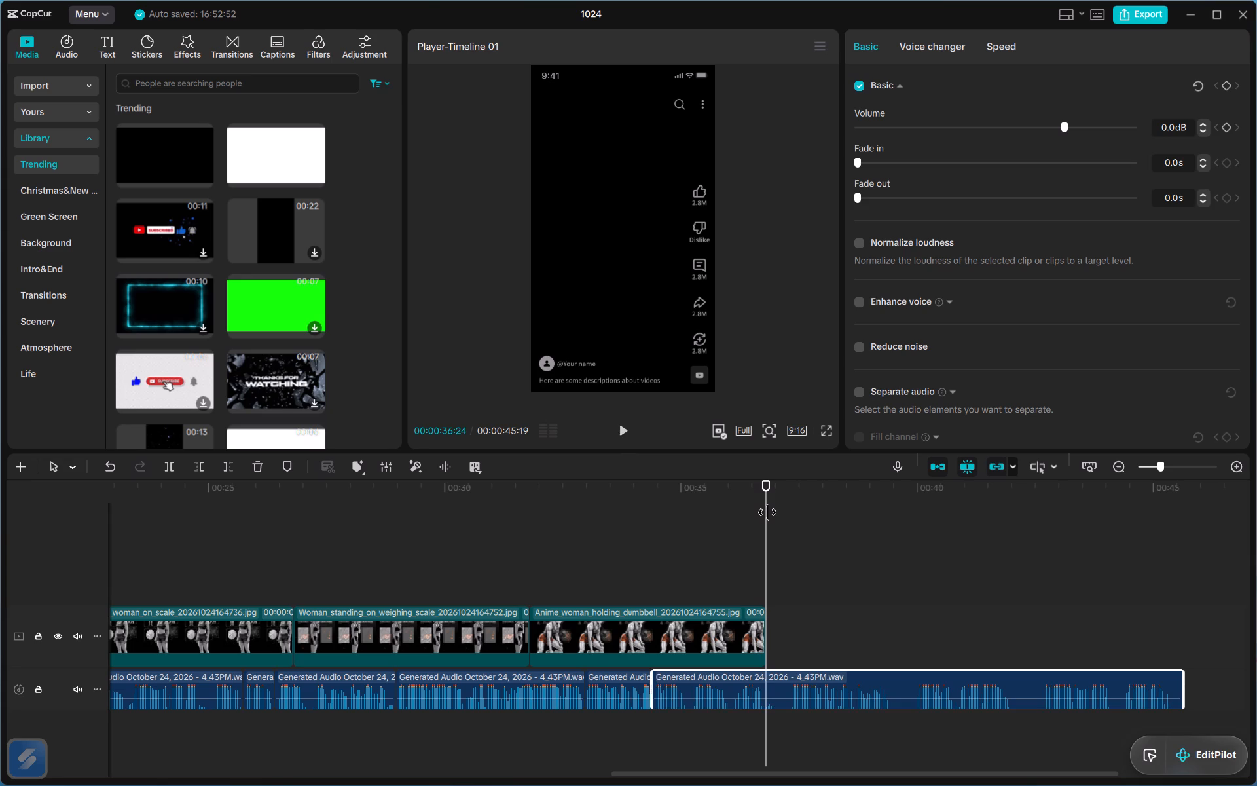
pyautogui.hotkey('ctrl', 'b')
pyautogui.moveTo(766, 701); pyautogui.dragTo(784, 728)
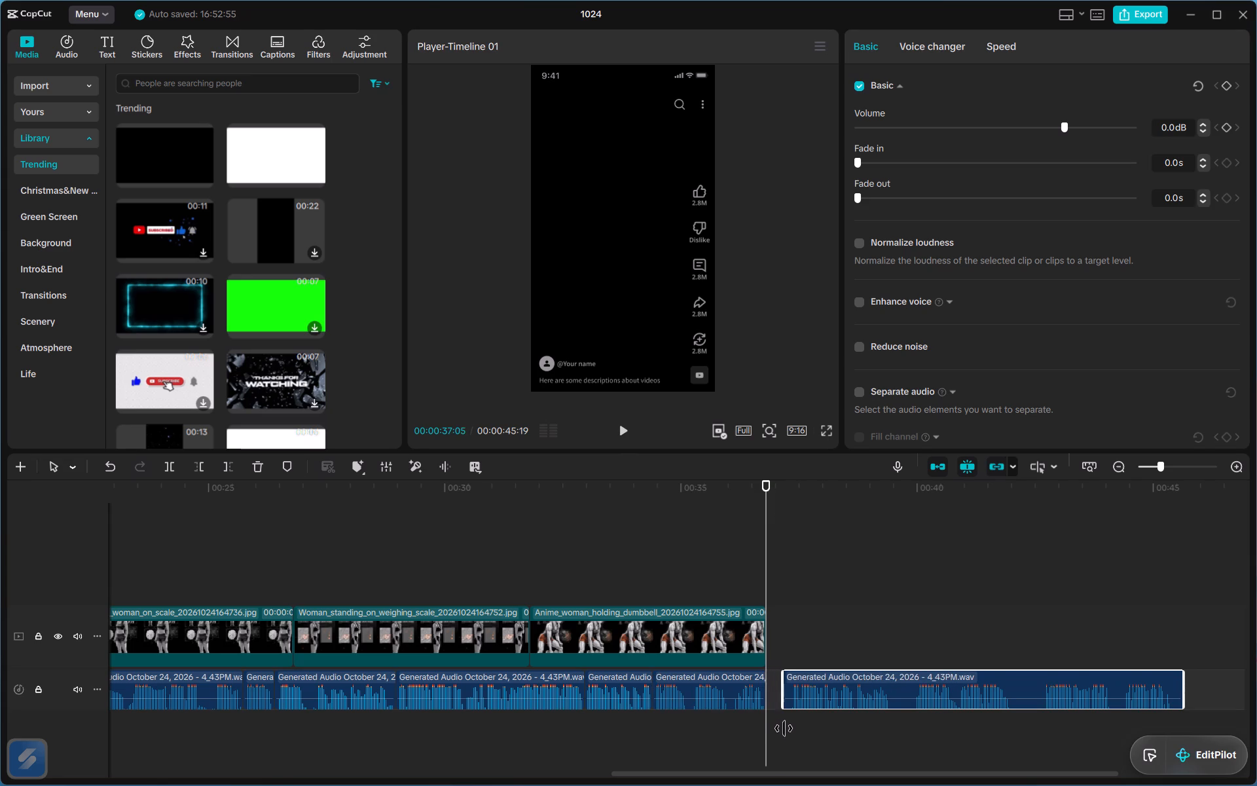
pyautogui.moveTo(784, 728); pyautogui.dragTo(788, 736)
pyautogui.moveTo(809, 693); pyautogui.dragTo(793, 694)
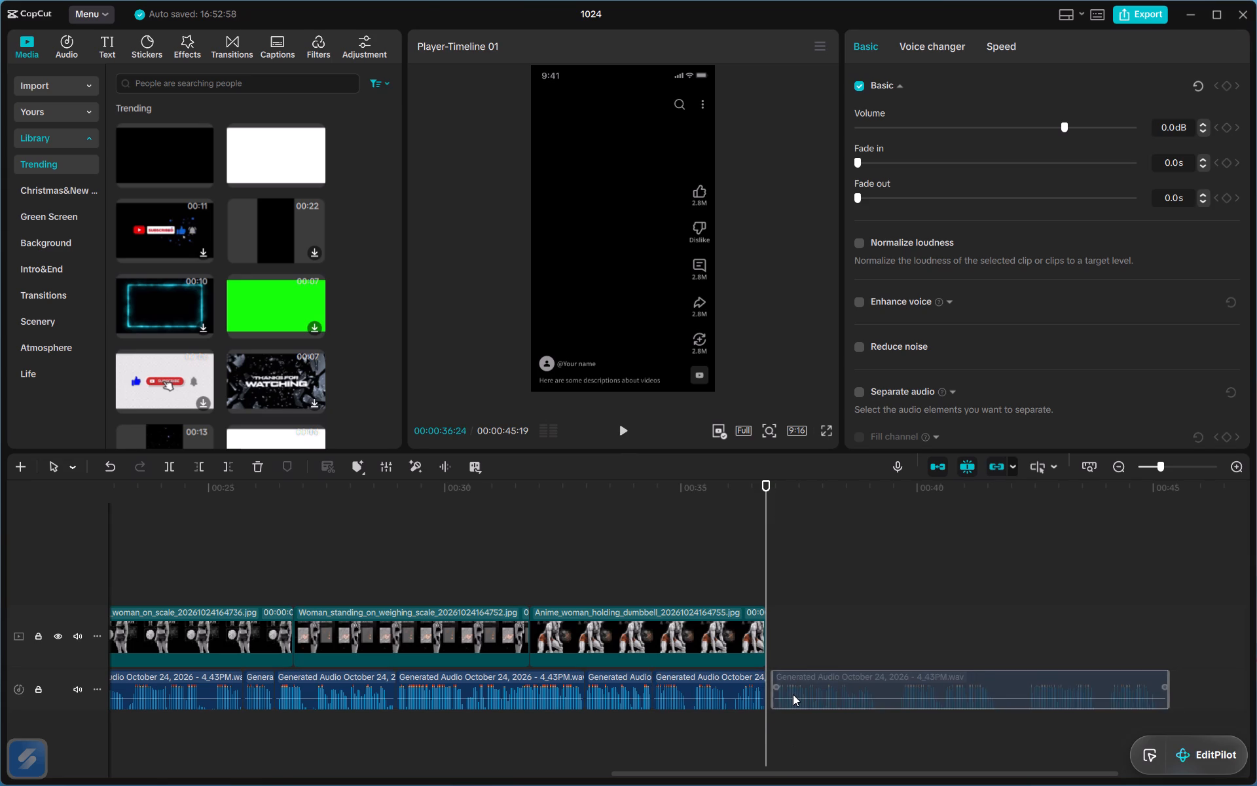
pyautogui.moveTo(793, 694); pyautogui.dragTo(789, 695)
# Cut the voice-over pause at 00:00:39:01 and join the remaining audio to the preceding piece.
pyautogui.hscroll(-1, 789, 695)
pyautogui.moveTo(611, 485); pyautogui.dragTo(621, 515)
pyautogui.hotkey('ctrl', 'b')
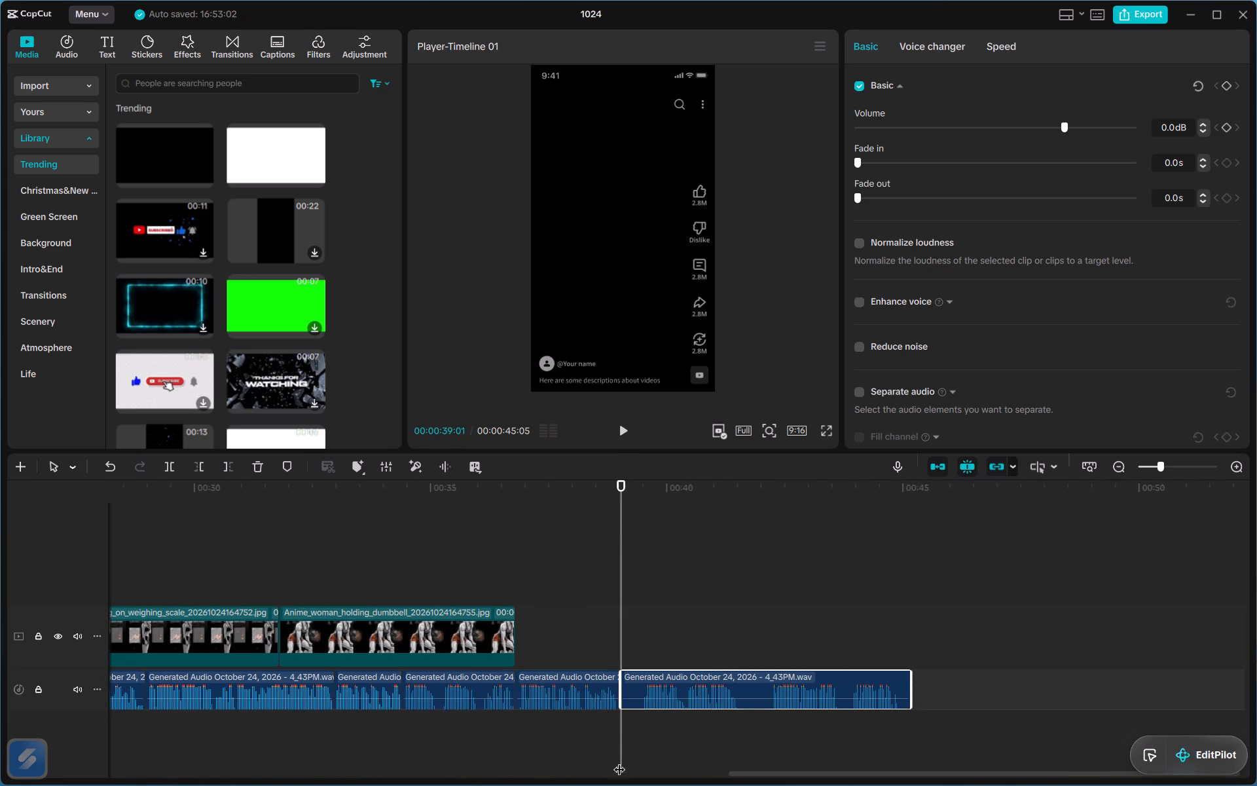
pyautogui.moveTo(621, 703); pyautogui.dragTo(642, 738)
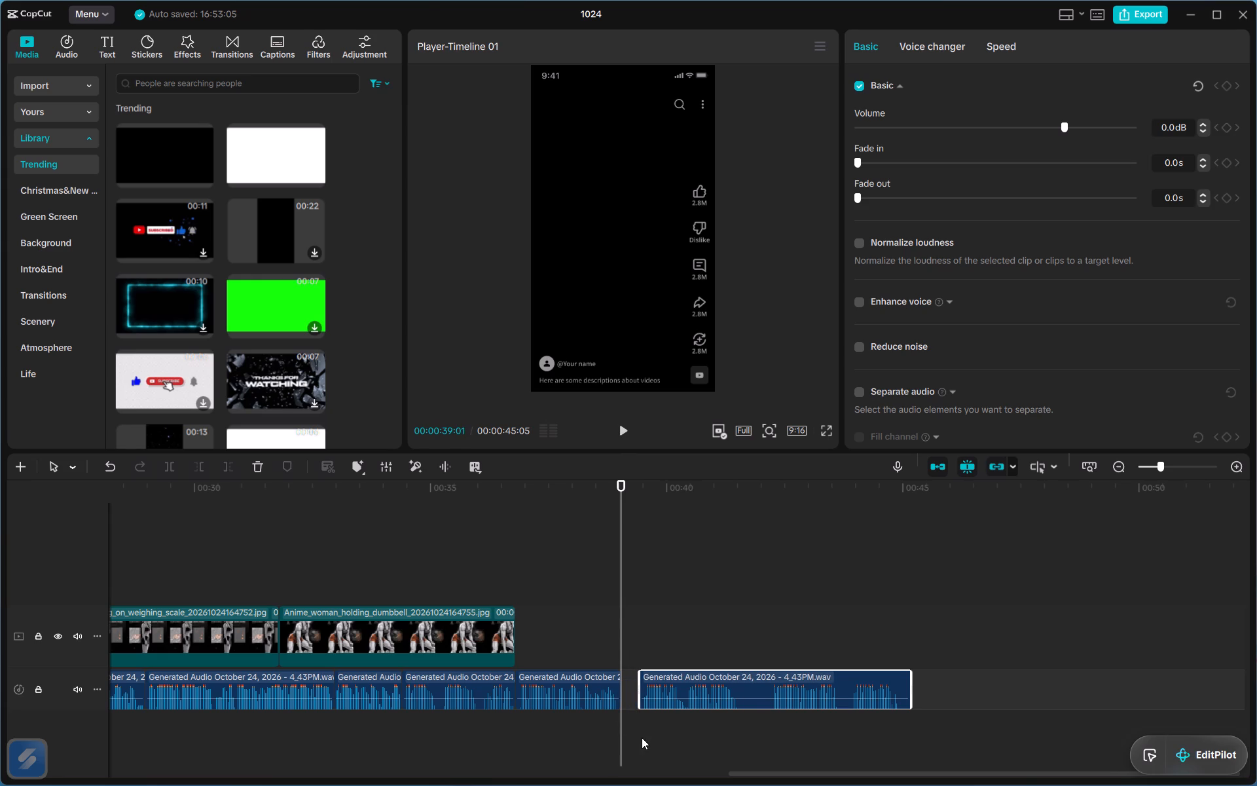
pyautogui.moveTo(655, 685); pyautogui.dragTo(640, 686)
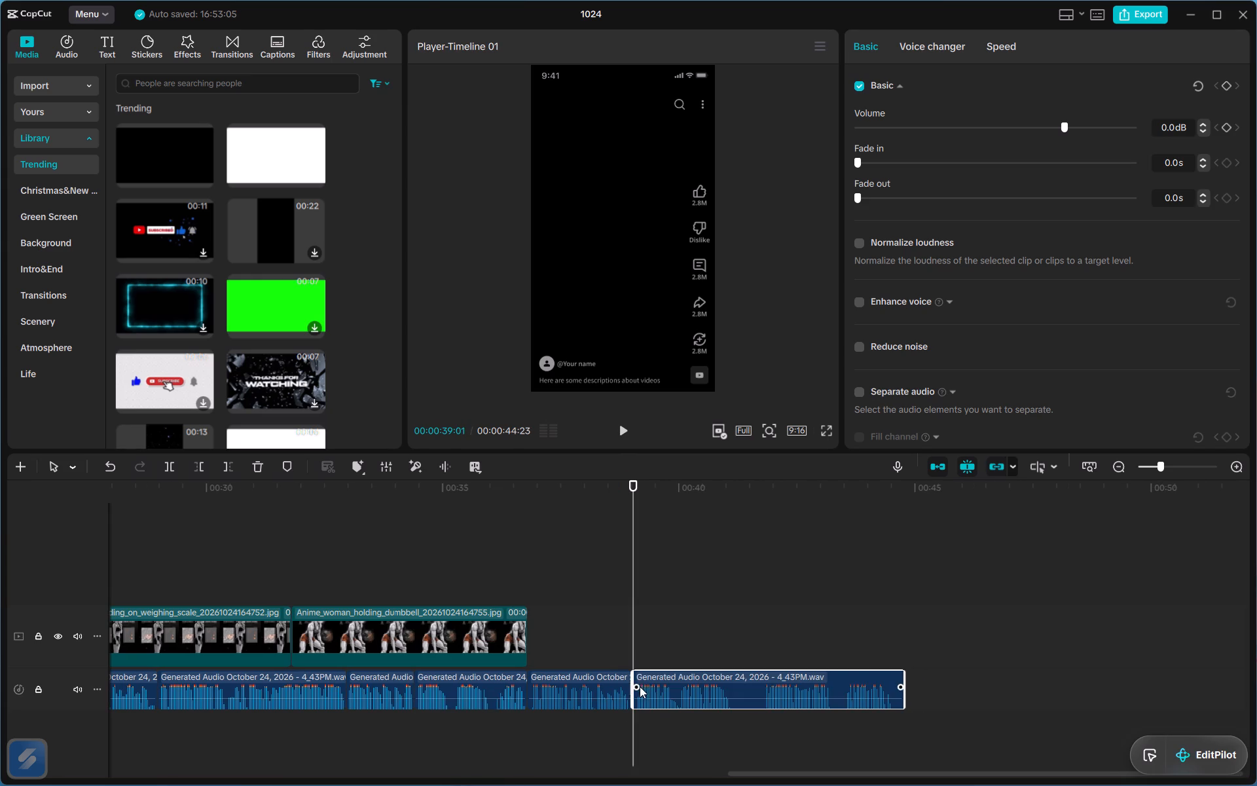
# Cut the voice-over pause at 00:00:41:05 and move the remaining audio against the preceding piece.
pyautogui.moveTo(737, 487); pyautogui.dragTo(733, 500)
pyautogui.hotkey('ctrl', 'b')
pyautogui.moveTo(735, 700); pyautogui.dragTo(765, 735)
pyautogui.moveTo(777, 690); pyautogui.dragTo(752, 694)
pyautogui.moveTo(789, 686); pyautogui.dragTo(782, 688)
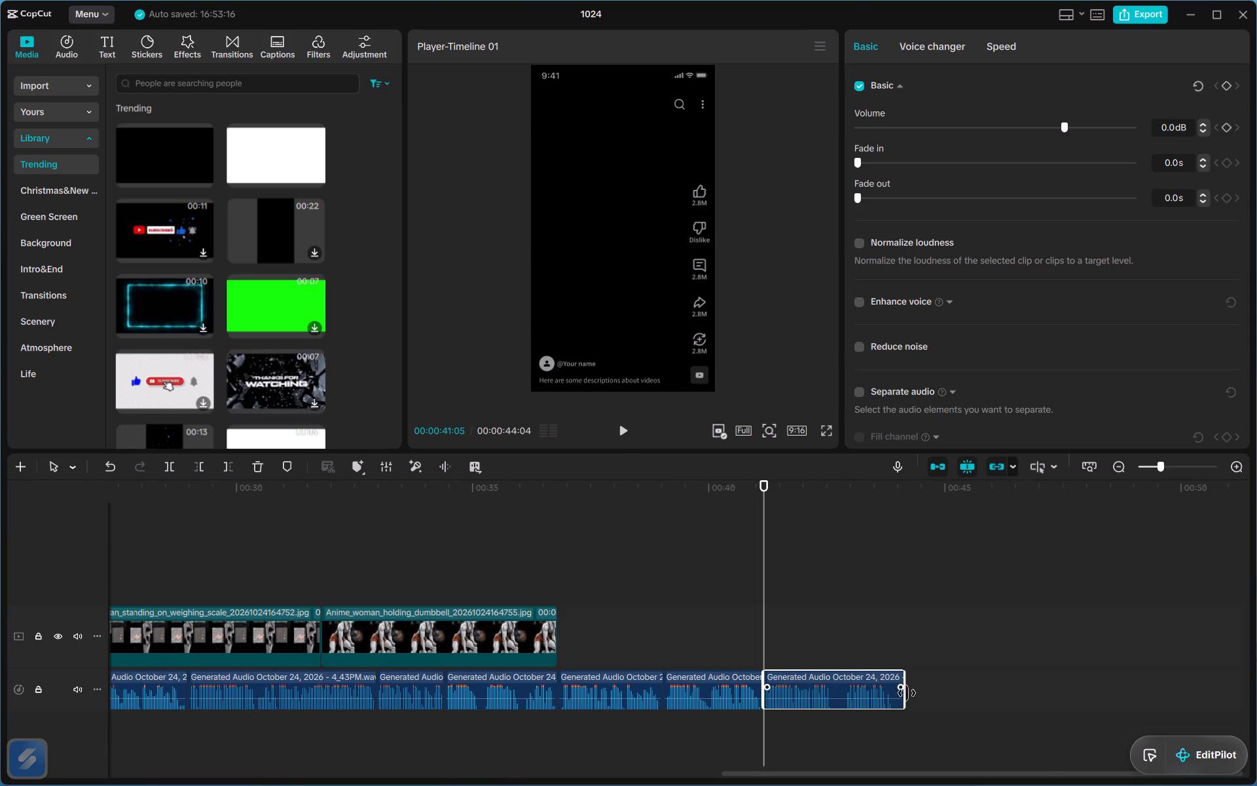
# Trim the trailing silence from the end of the last voice-over piece.
pyautogui.moveTo(907, 694); pyautogui.dragTo(892, 721)
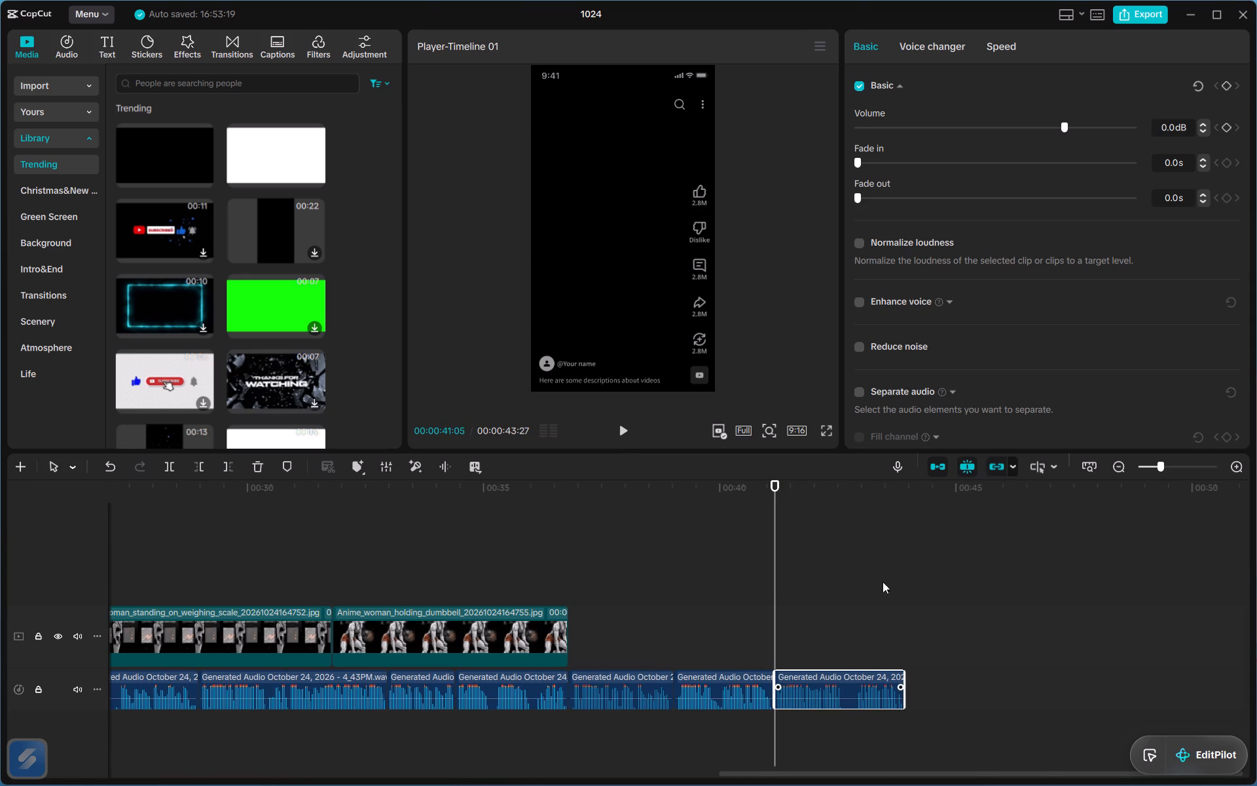
# Split the voice-over at 00:00:42:20, trim the silence from the final piece's start, and close the gap.
pyautogui.moveTo(828, 500); pyautogui.dragTo(845, 500)
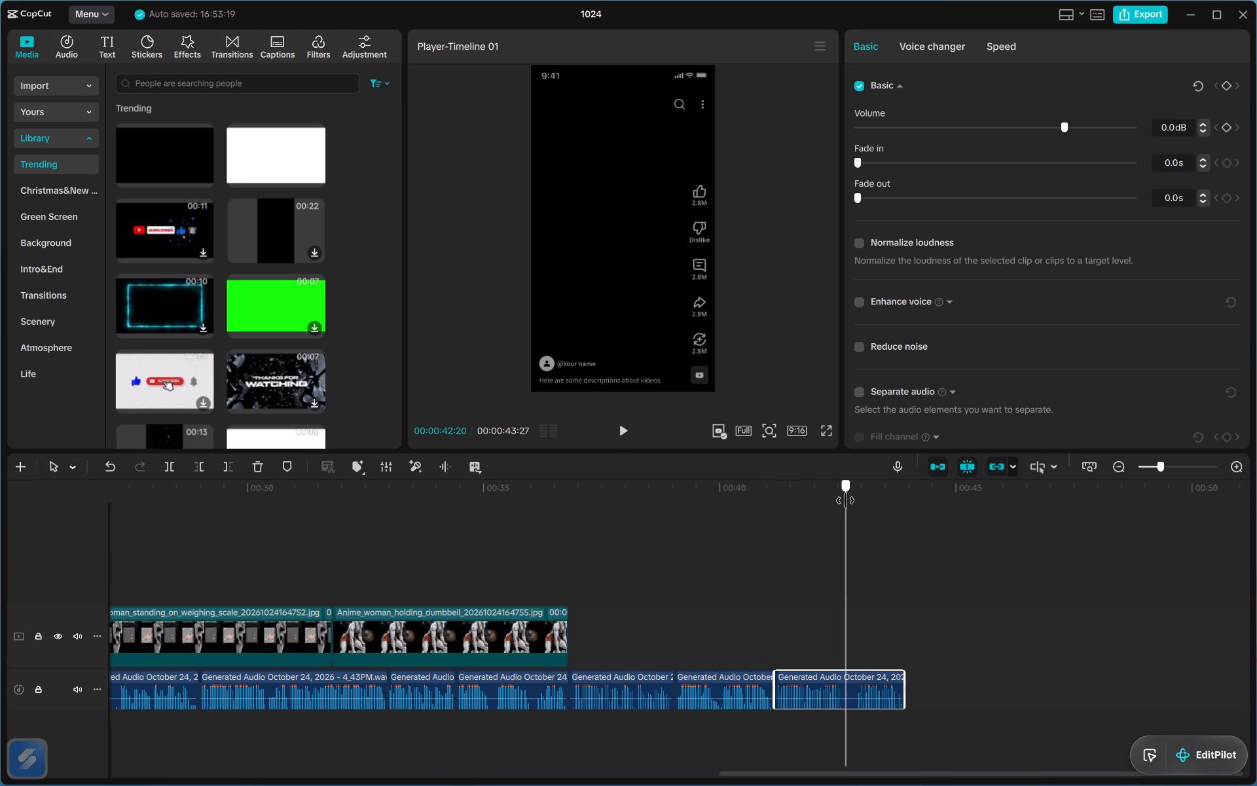
pyautogui.moveTo(845, 500); pyautogui.dragTo(845, 502)
pyautogui.hotkey('ctrl', 'b')
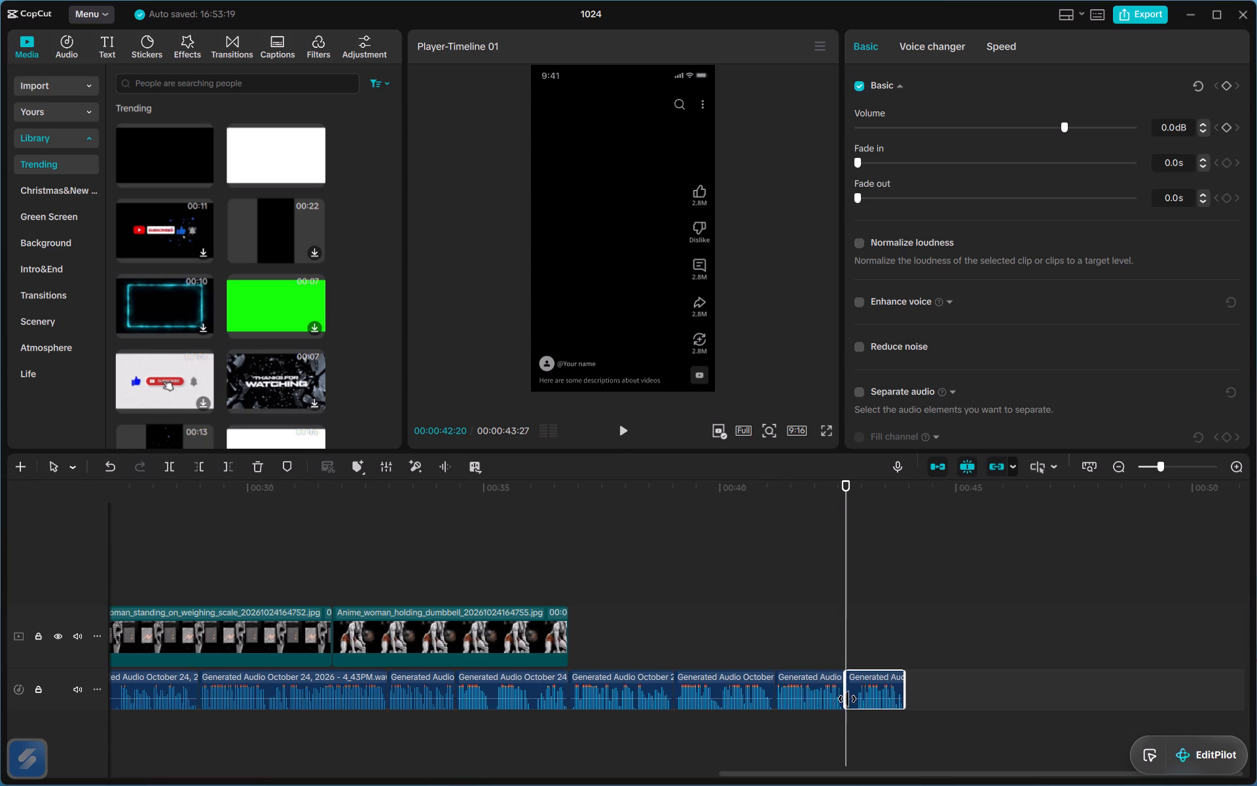
pyautogui.moveTo(847, 699); pyautogui.dragTo(856, 726)
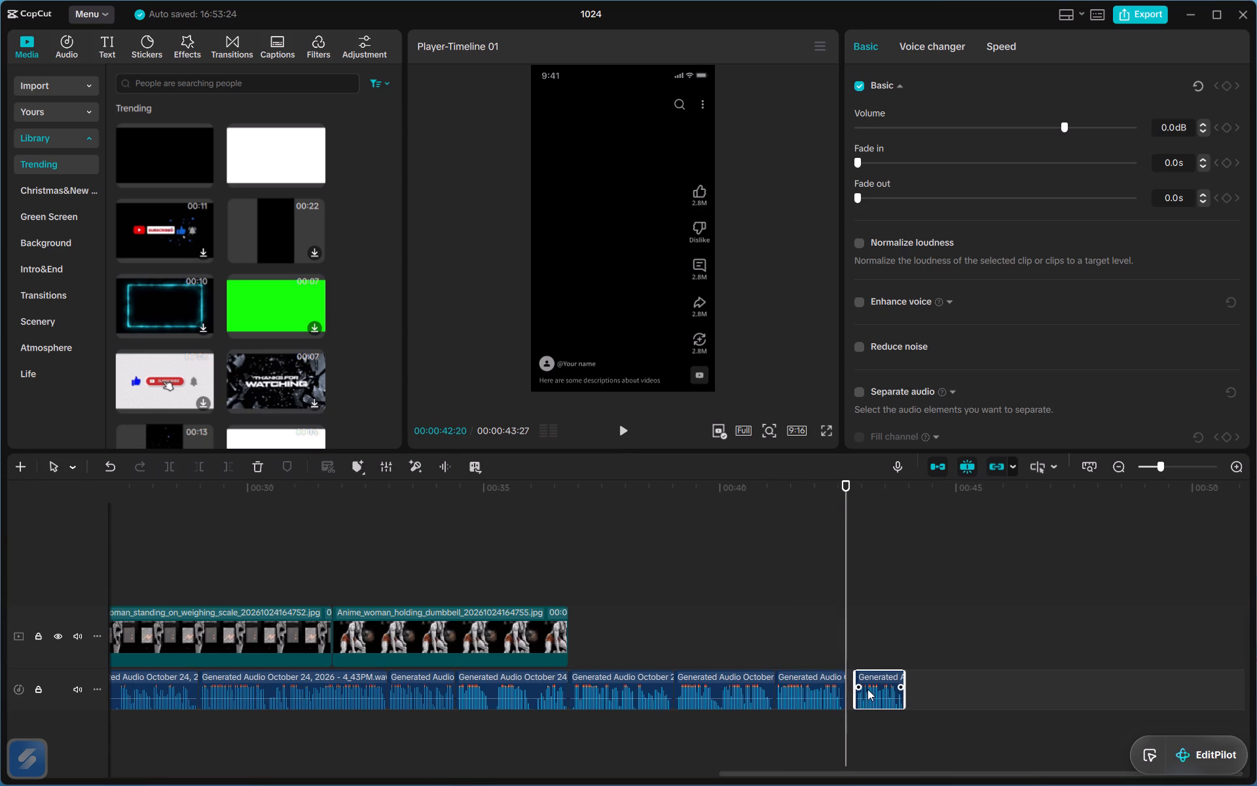
pyautogui.moveTo(867, 689); pyautogui.dragTo(858, 690)
# Replace the Two_women_anime_fitness clip on the main track with the black library clip, using the original video effect.
pyautogui.keyDown('ctrl'); pyautogui.scroll(-9, 858, 690); pyautogui.keyUp('ctrl')
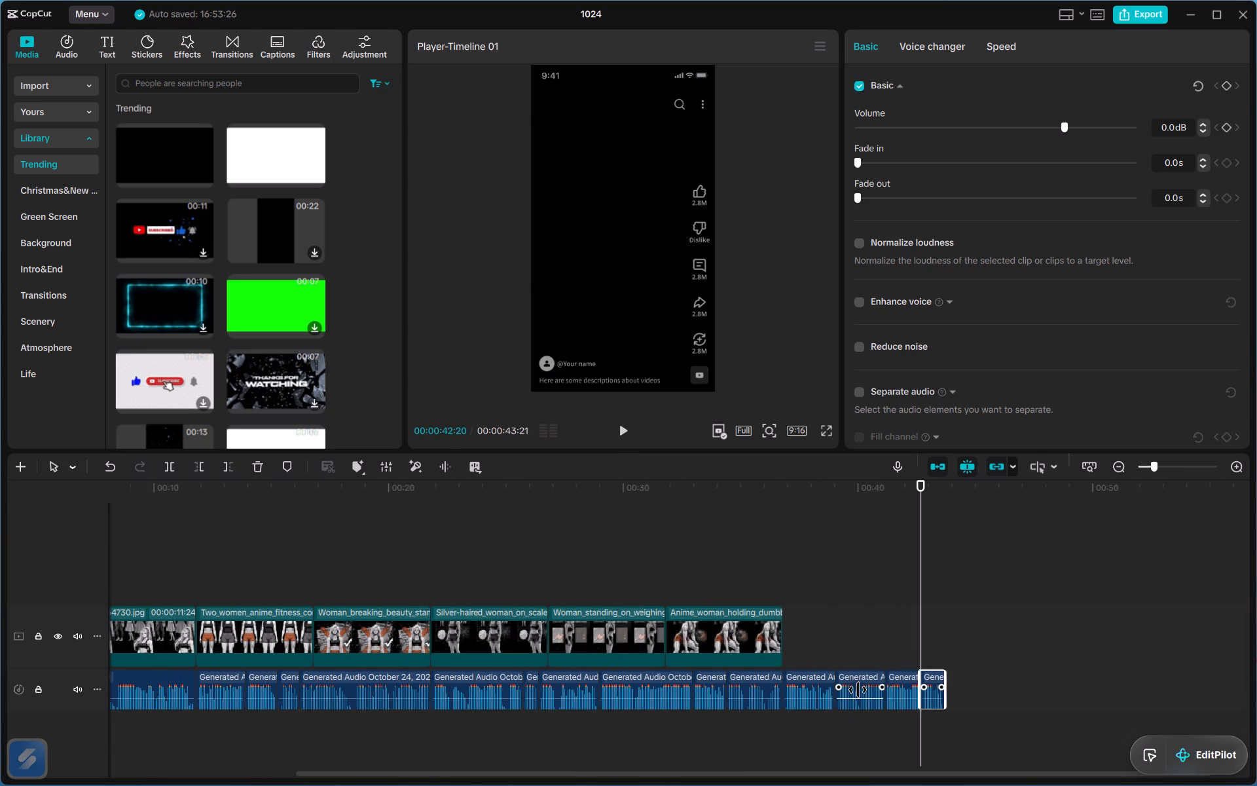
pyautogui.click(597, 481)
pyautogui.moveTo(597, 481); pyautogui.dragTo(604, 483)
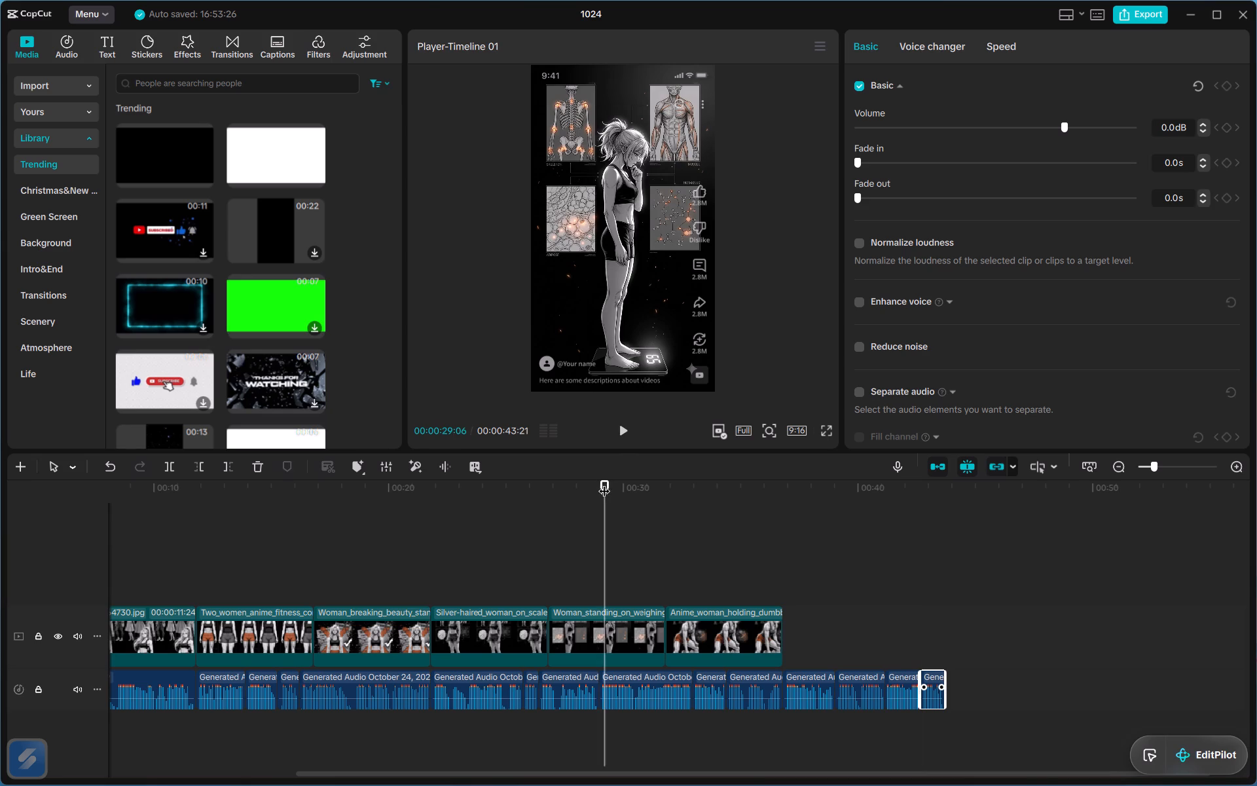
pyautogui.press('space')
pyautogui.press('space')
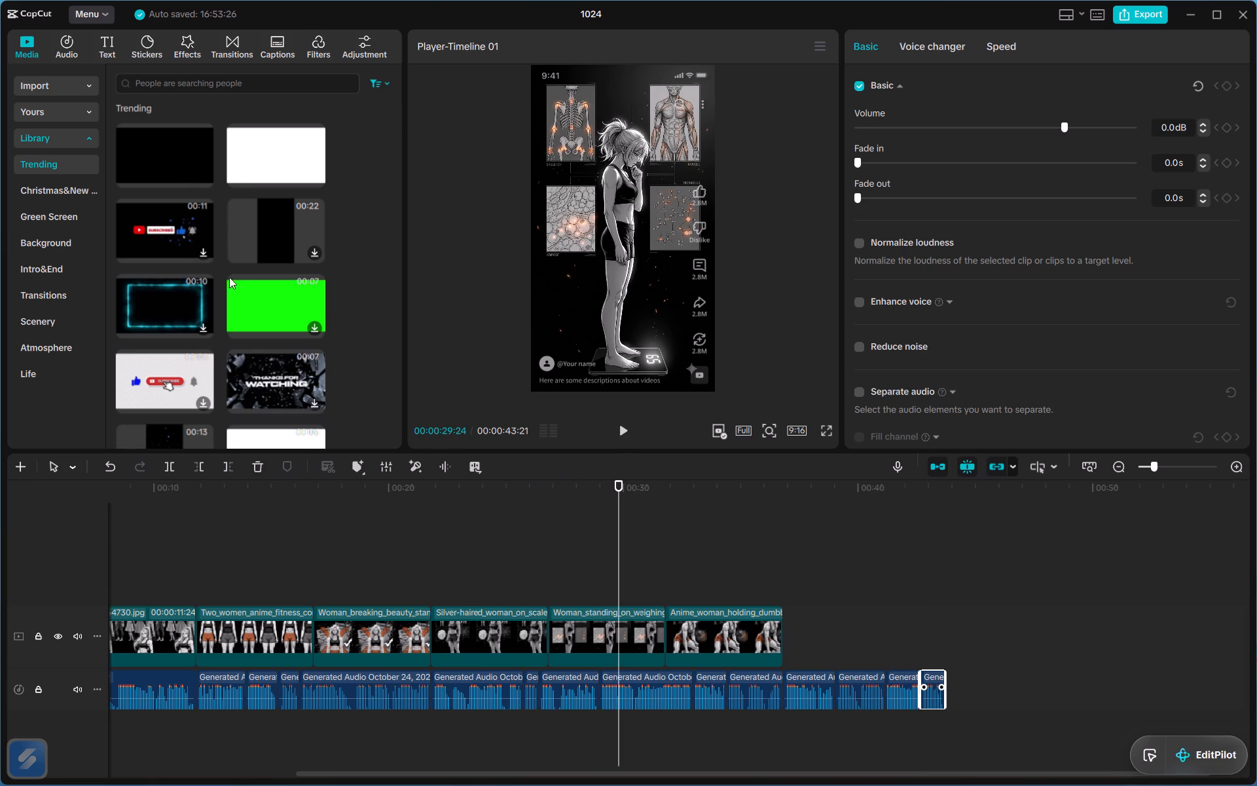
pyautogui.moveTo(164, 136); pyautogui.dragTo(202, 620)
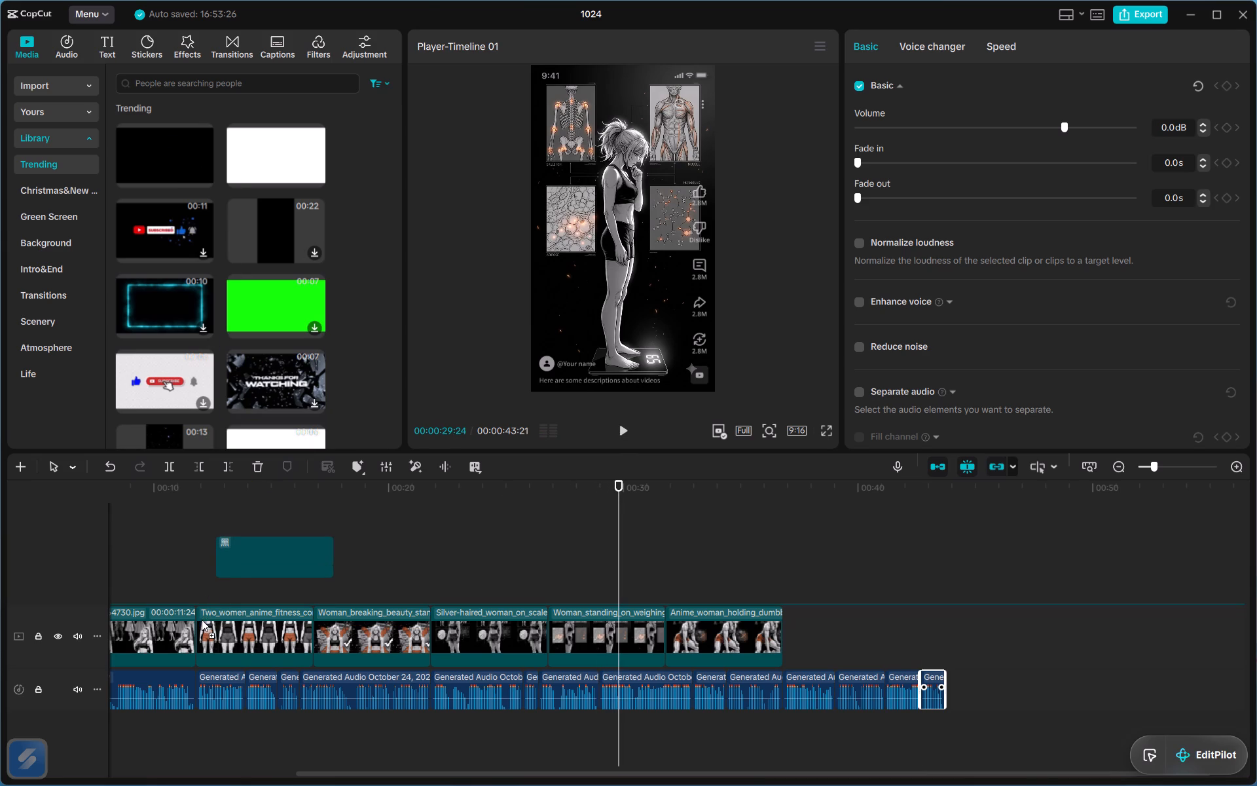
pyautogui.moveTo(202, 620); pyautogui.dragTo(223, 611)
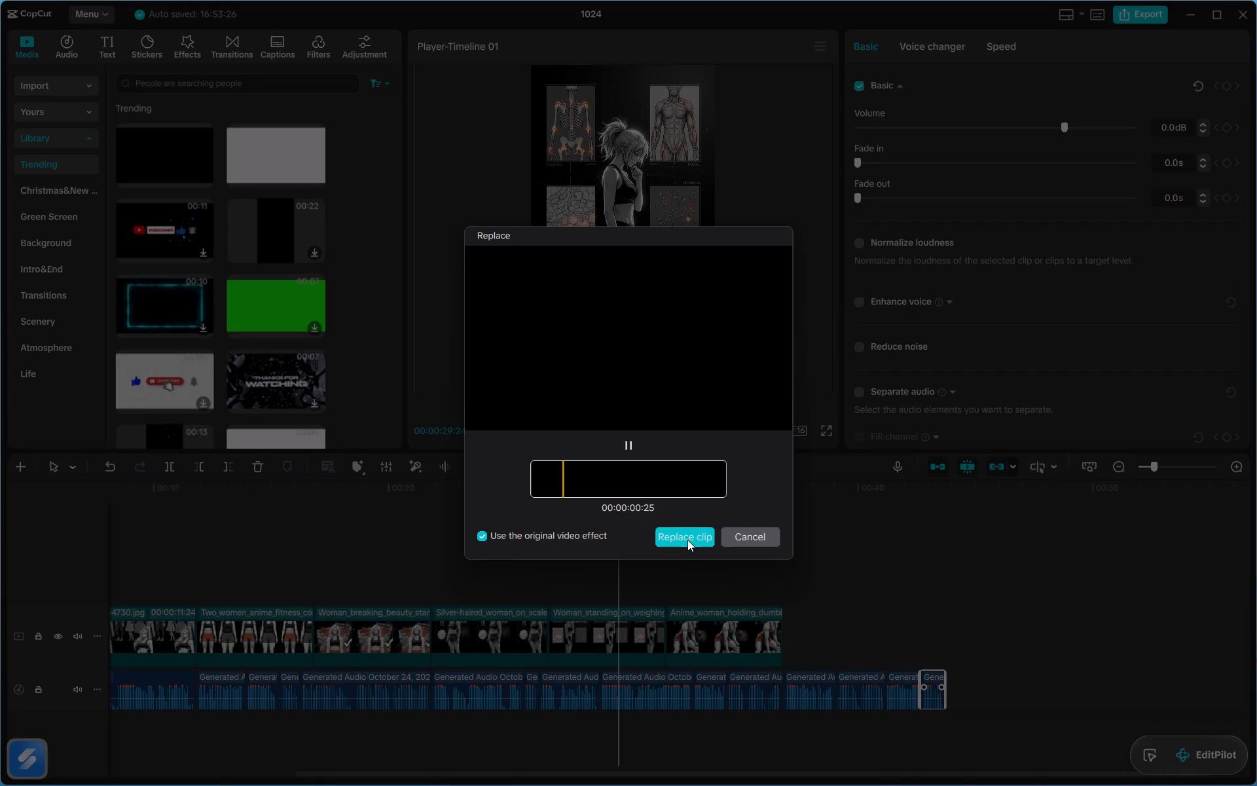
pyautogui.click(687, 540)
# Add the imported Two_women image to the end of the main track, after the dumbbell woman clip.
pyautogui.click(43, 83)
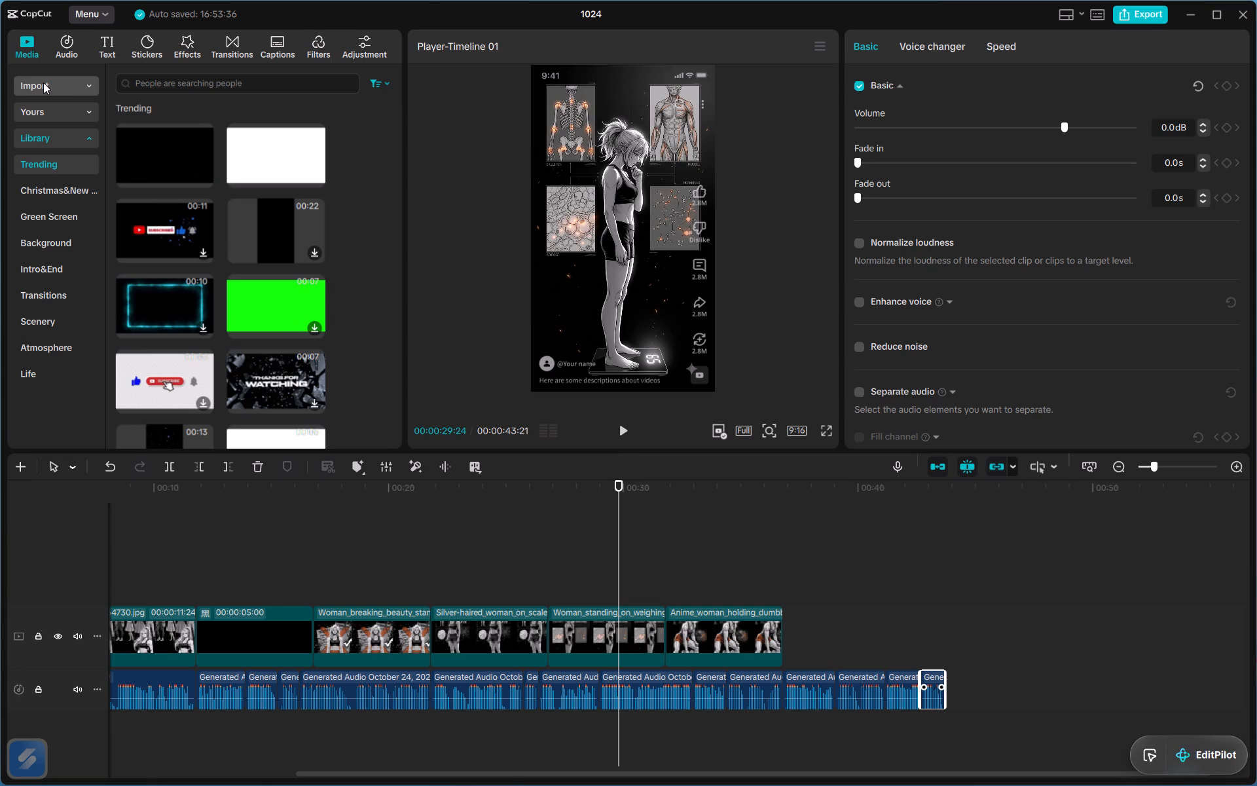
pyautogui.moveTo(276, 254); pyautogui.dragTo(596, 309)
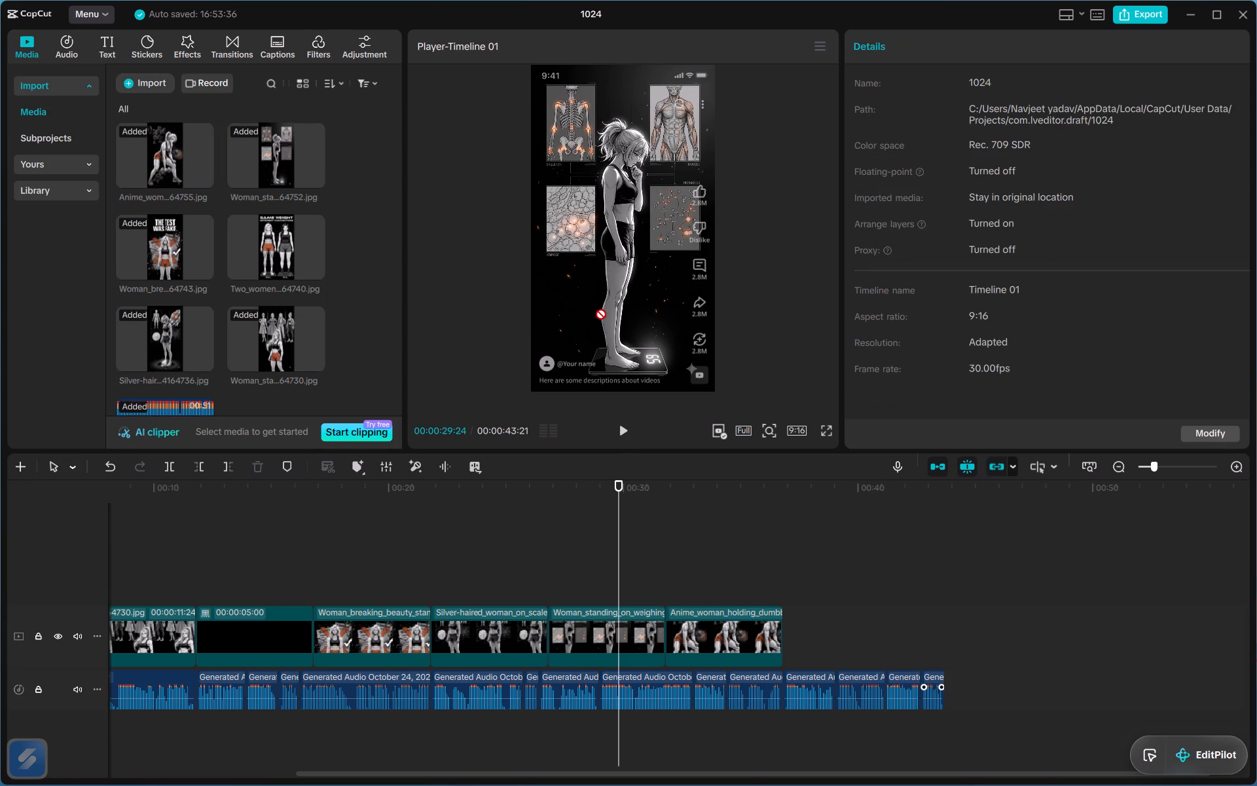
pyautogui.moveTo(596, 309); pyautogui.dragTo(820, 654)
# Play the voice-over over the black clip and shorten the clip to 00:00:04:12 to match the narration.
pyautogui.click(260, 500)
pyautogui.moveTo(260, 500); pyautogui.dragTo(198, 510)
pyautogui.press('space')
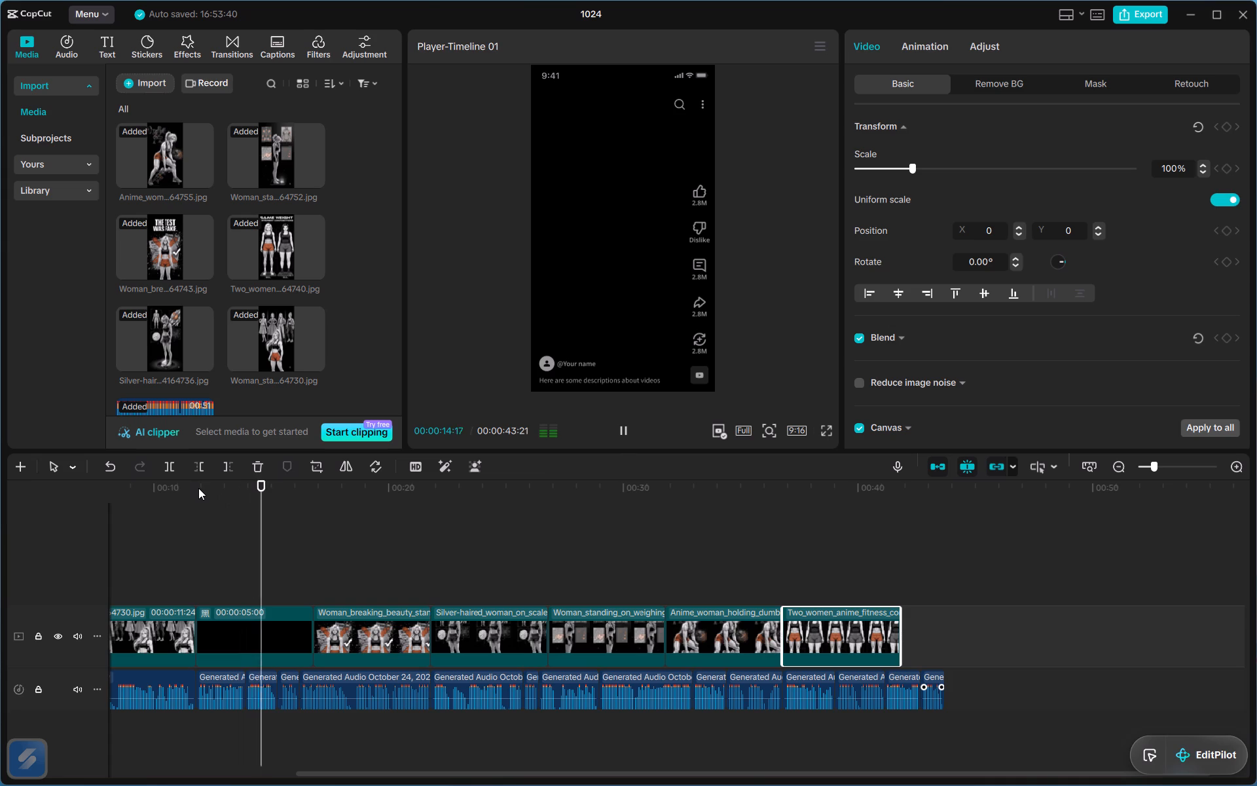
pyautogui.click(294, 625)
pyautogui.moveTo(312, 635); pyautogui.dragTo(302, 636)
# Play the following narration and move the Woman_standing_on_weighing_scale clip directly after the black clip.
pyautogui.press('space')
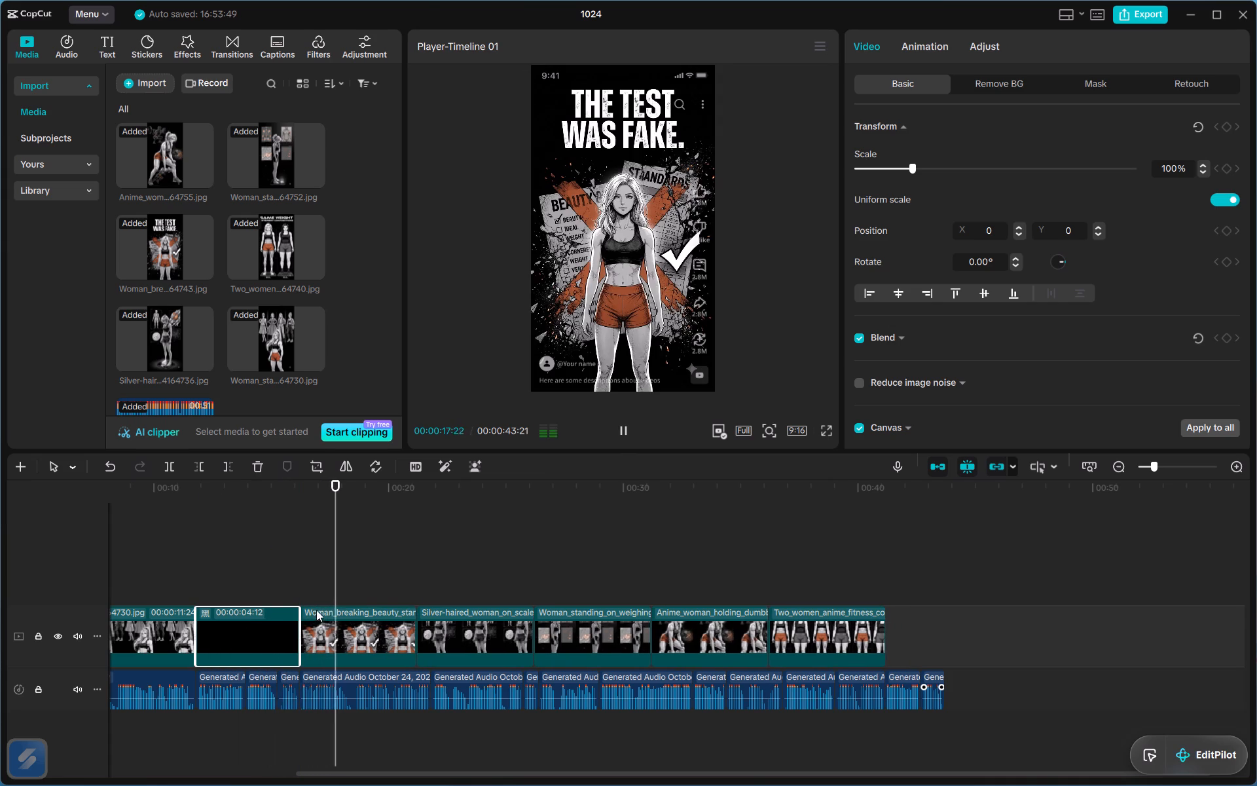
pyautogui.moveTo(589, 660); pyautogui.dragTo(571, 632)
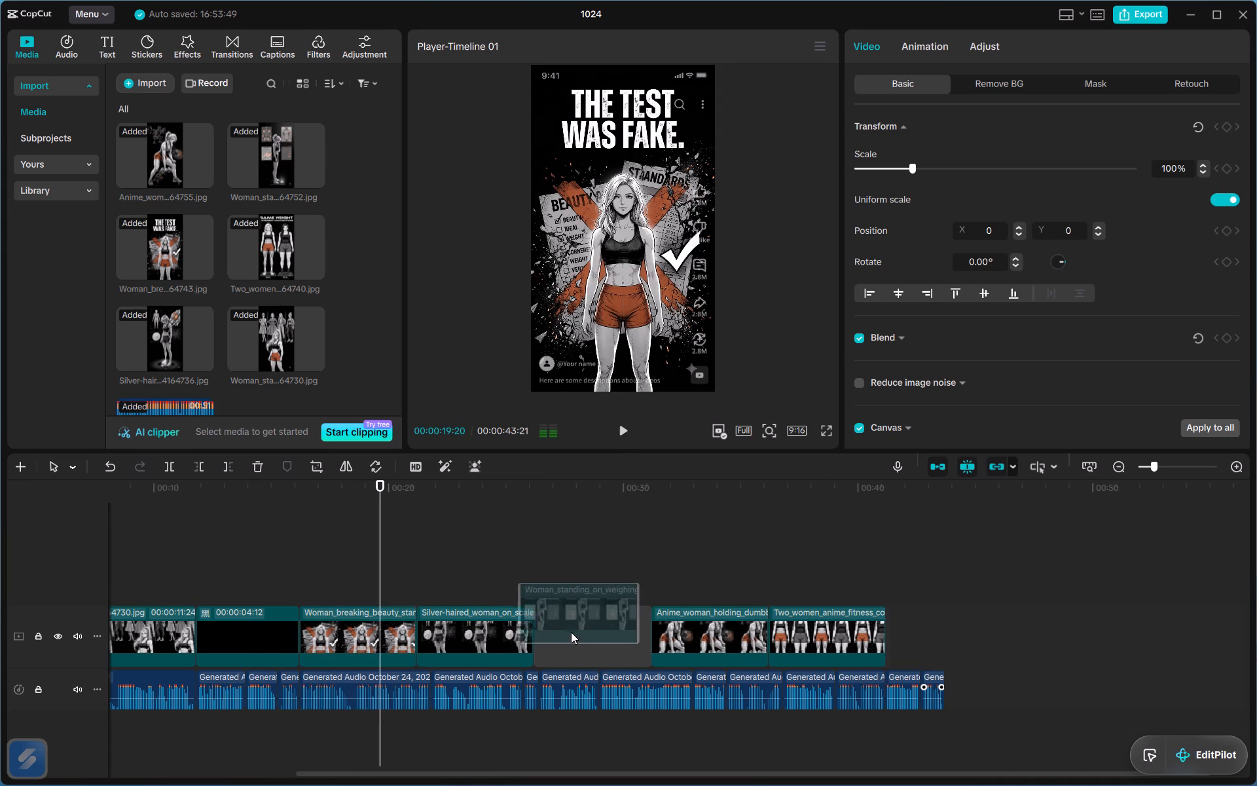
pyautogui.moveTo(571, 632); pyautogui.dragTo(353, 659)
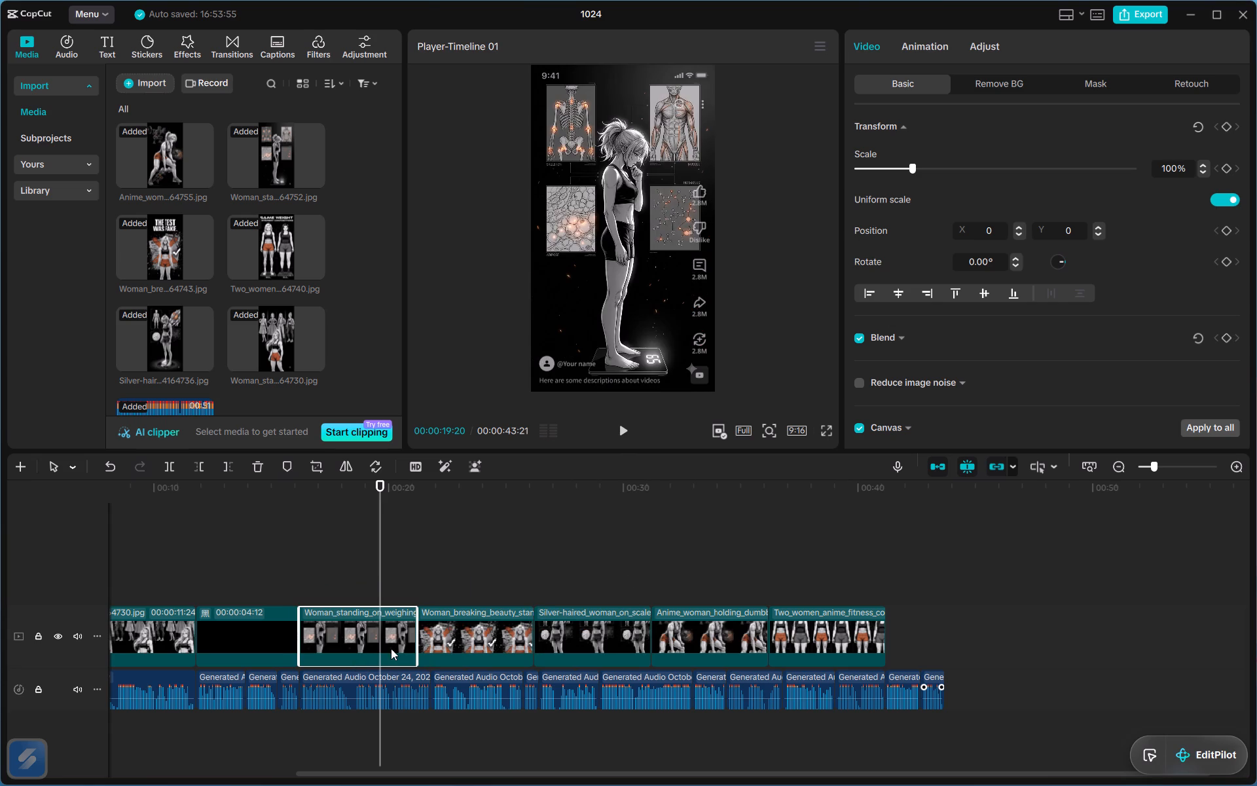
# Extend the Woman_standing_on_weighing_scale clip to the end of the voice-over piece near 00:00:26, playing the narration to check the timing.
pyautogui.press('space')
pyautogui.press('space')
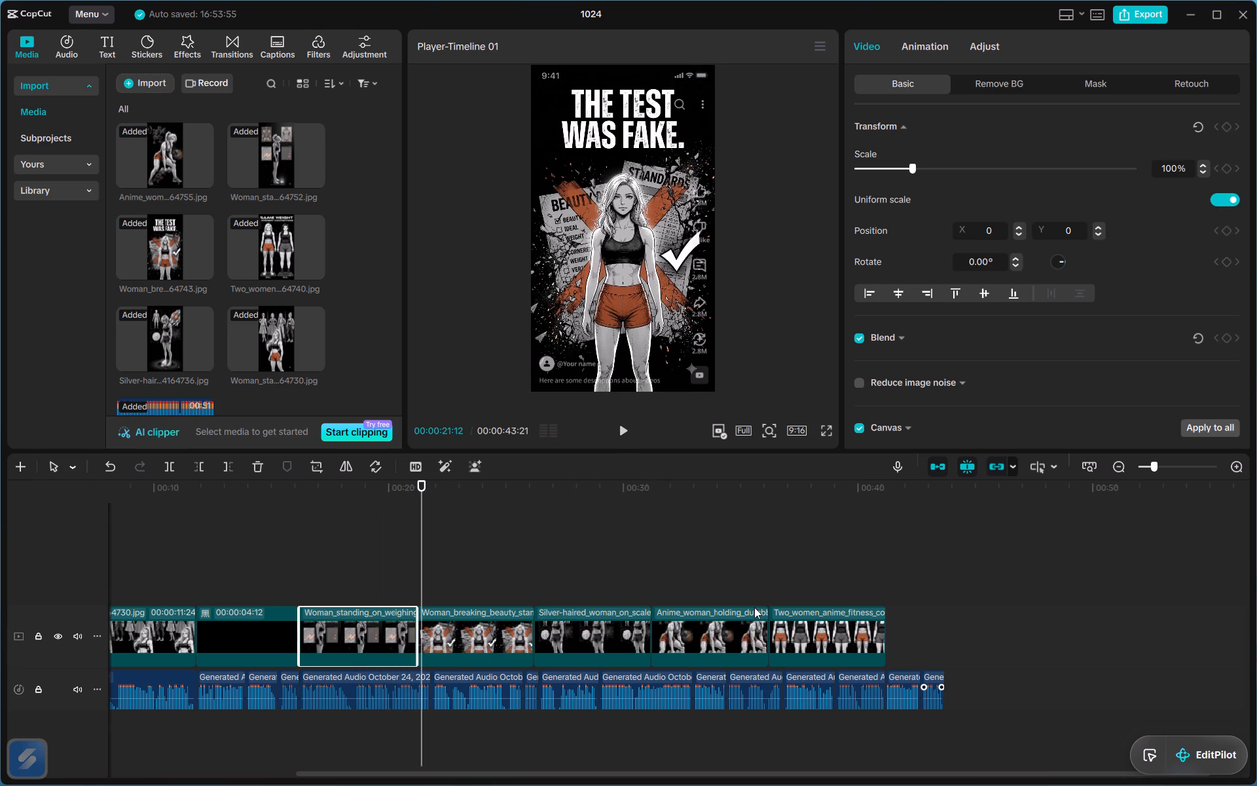
pyautogui.moveTo(415, 636); pyautogui.dragTo(433, 641)
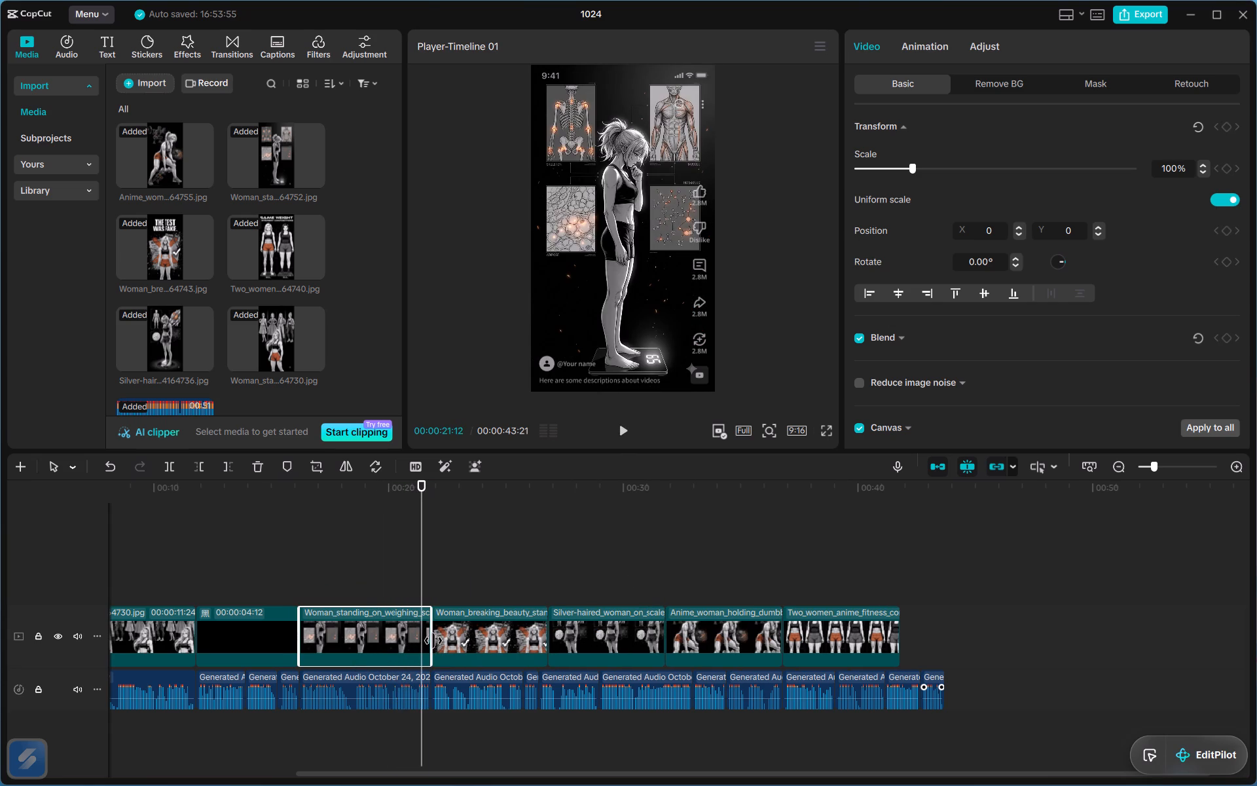
pyautogui.press('space')
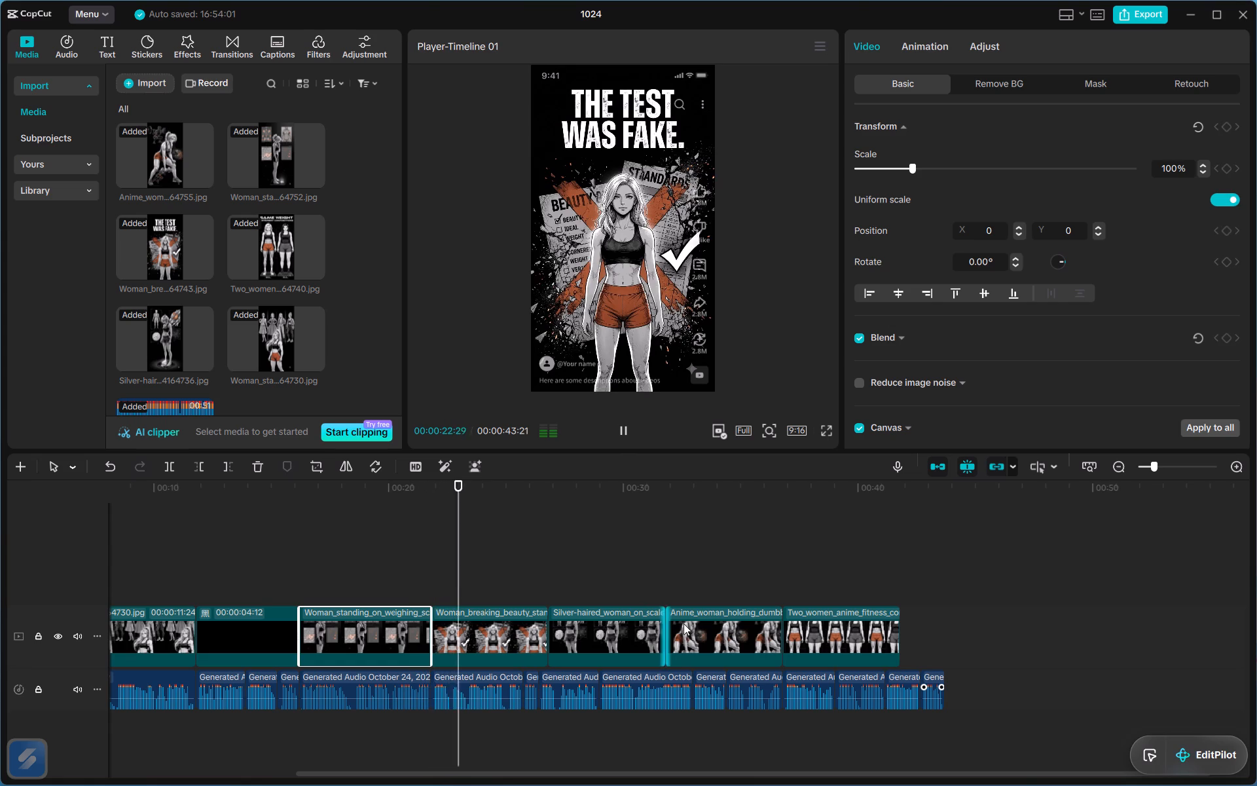
pyautogui.press('space')
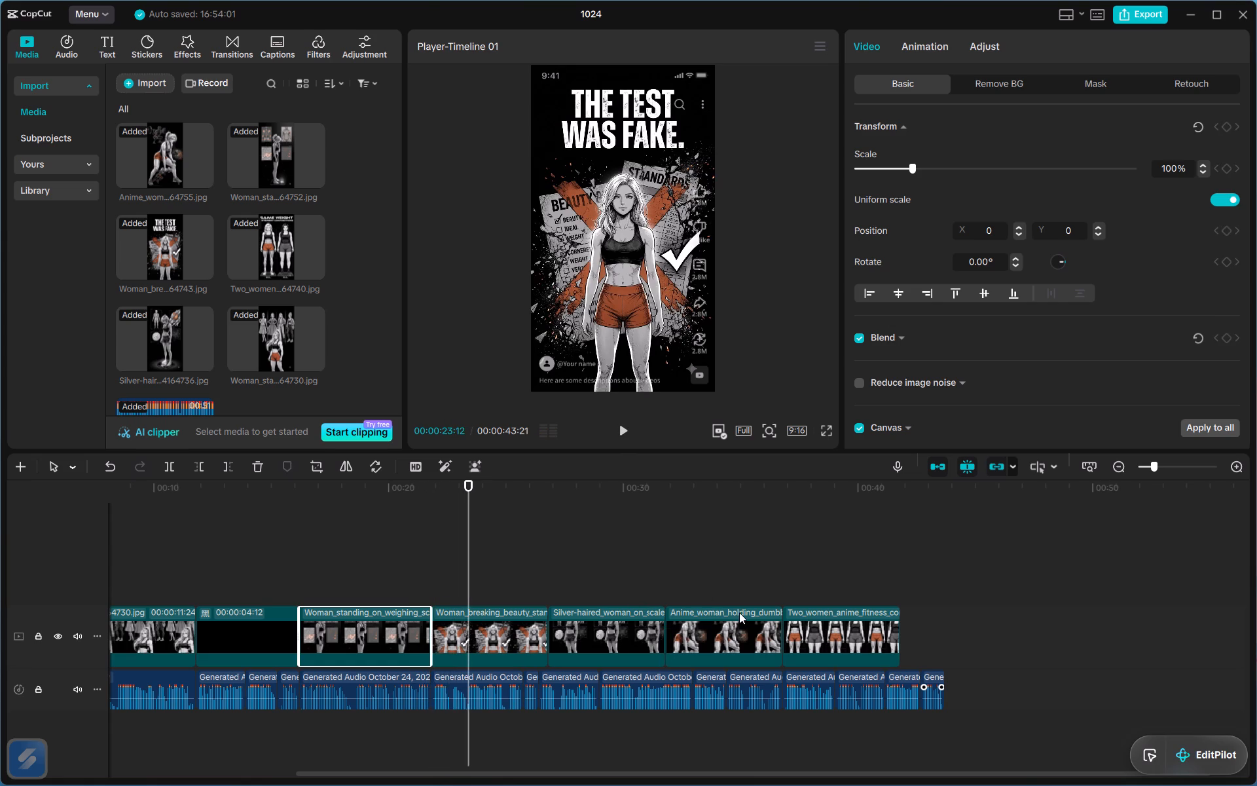
pyautogui.moveTo(432, 639); pyautogui.dragTo(472, 645)
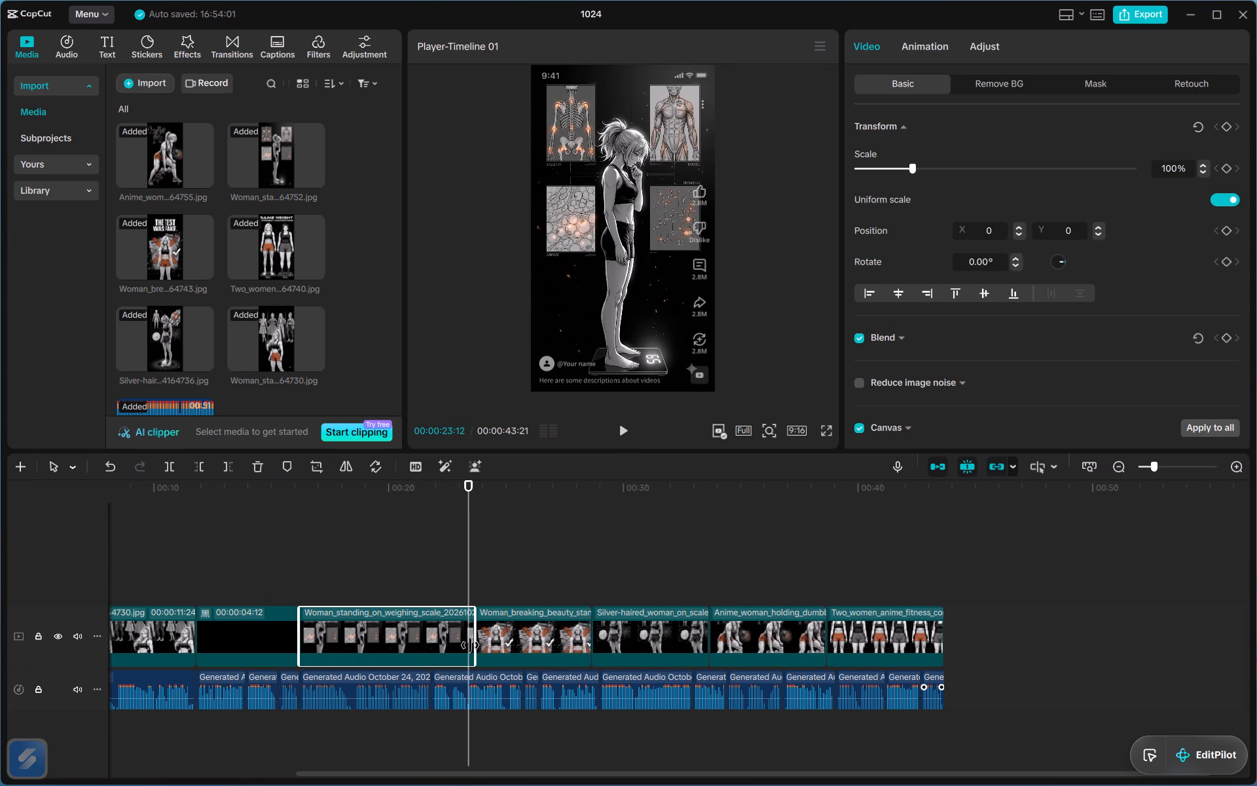
pyautogui.press('space')
pyautogui.moveTo(477, 645); pyautogui.dragTo(522, 645)
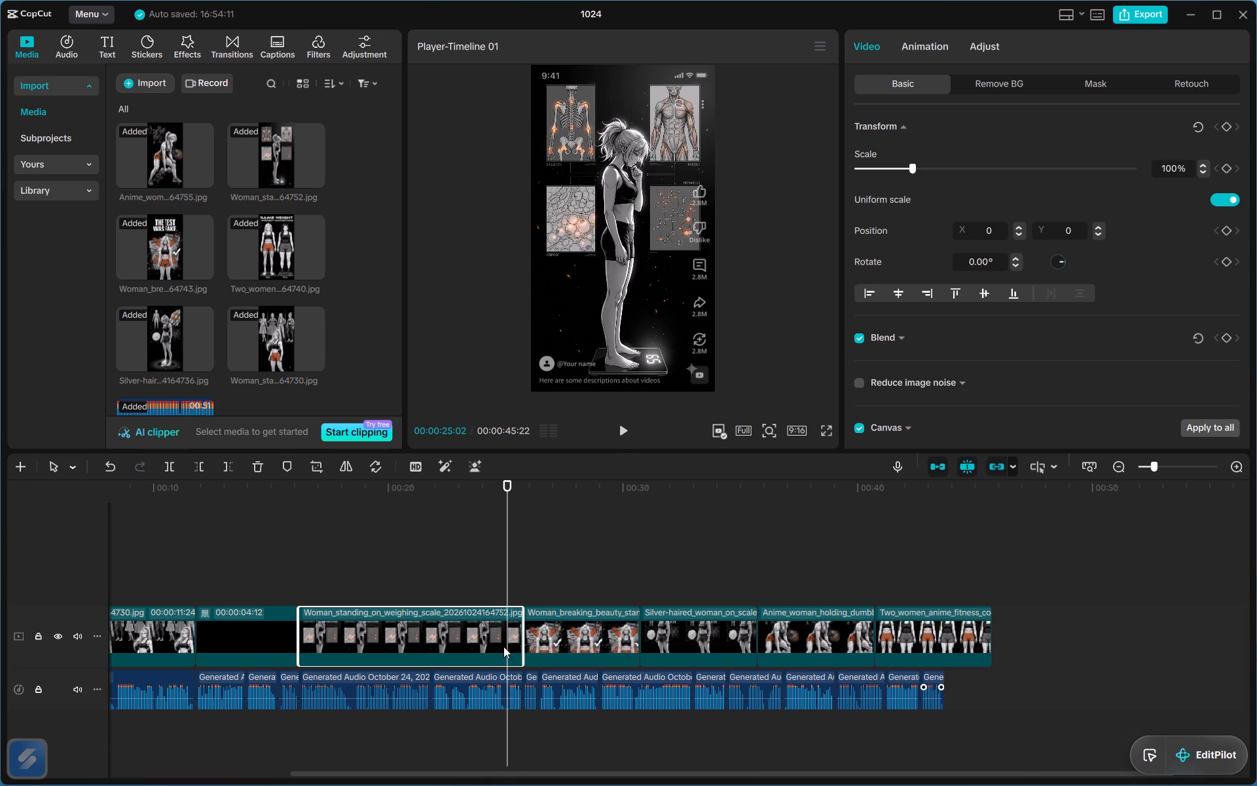
pyautogui.press('space')
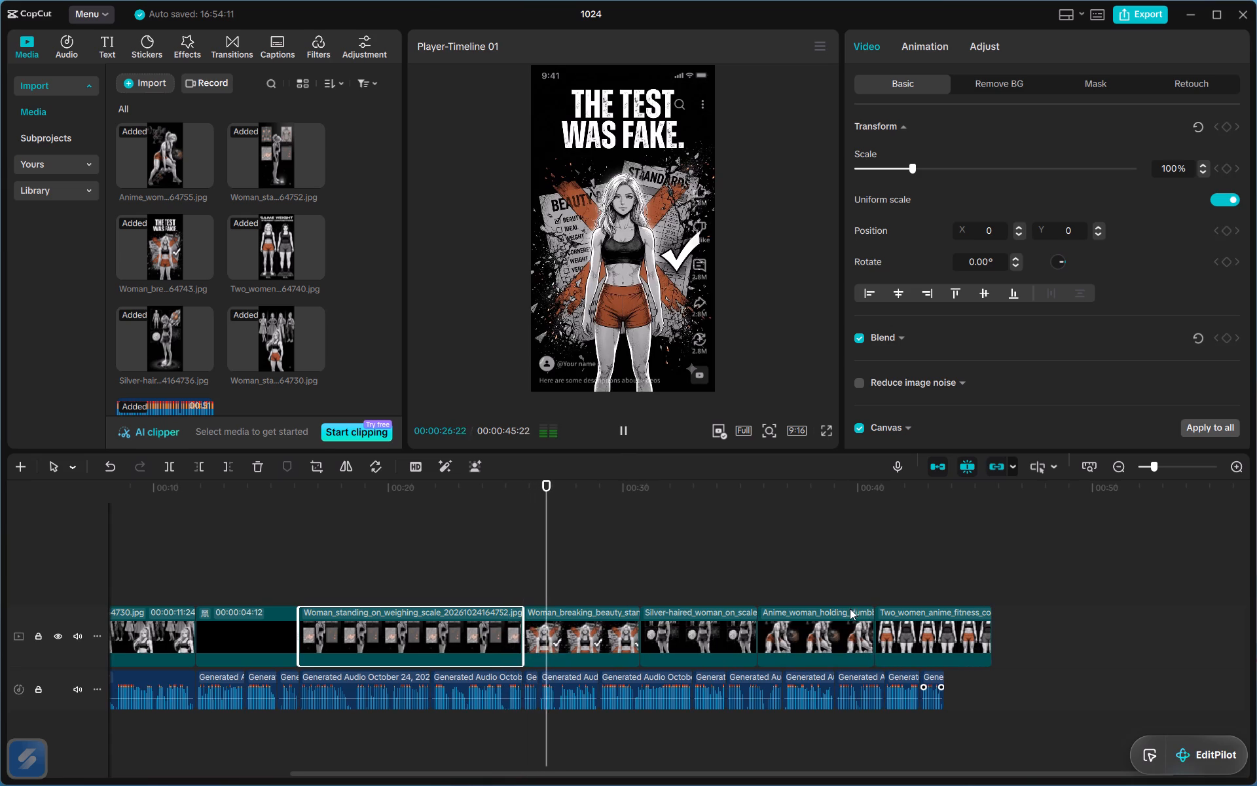
pyautogui.press('space')
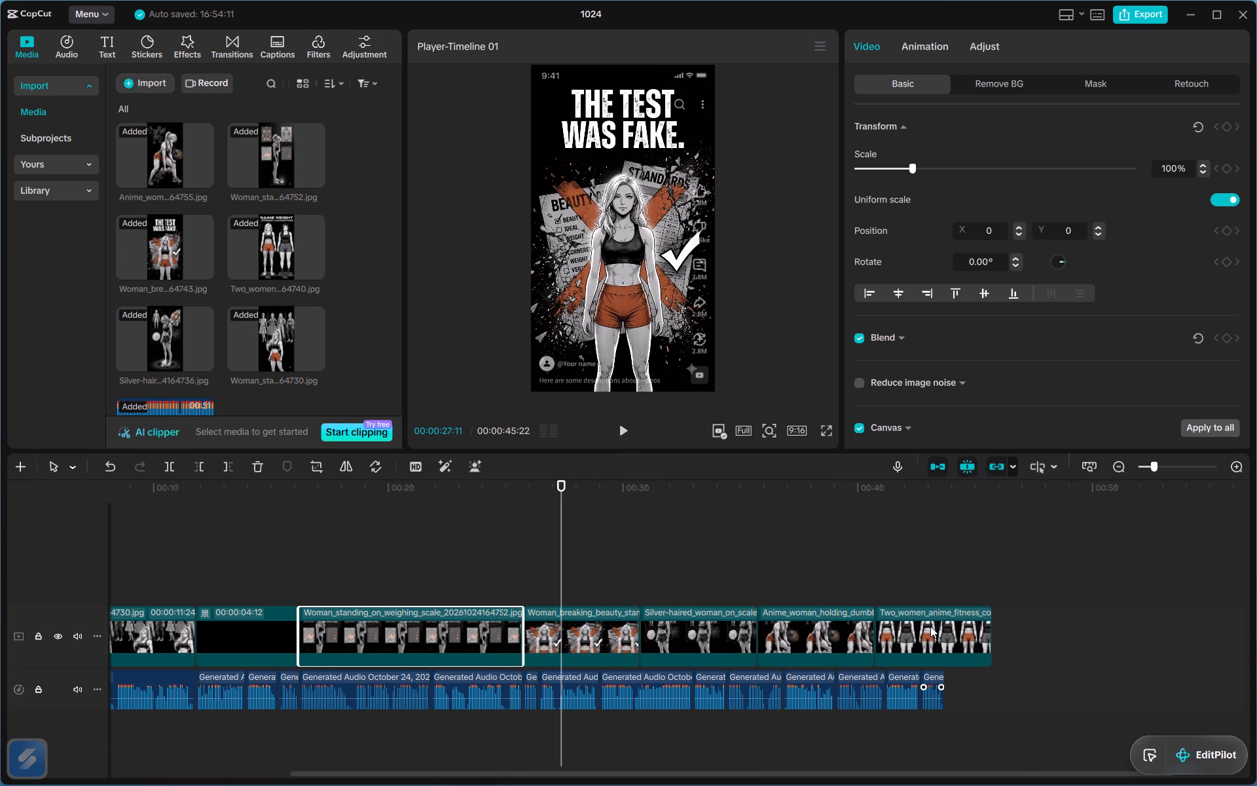
# Move the Two_women clip directly after the Woman_standing_on_weighing_scale clip and shorten it to end near 00:28:29, playing the narration to check.
pyautogui.moveTo(927, 627); pyautogui.dragTo(566, 632)
pyautogui.press('space')
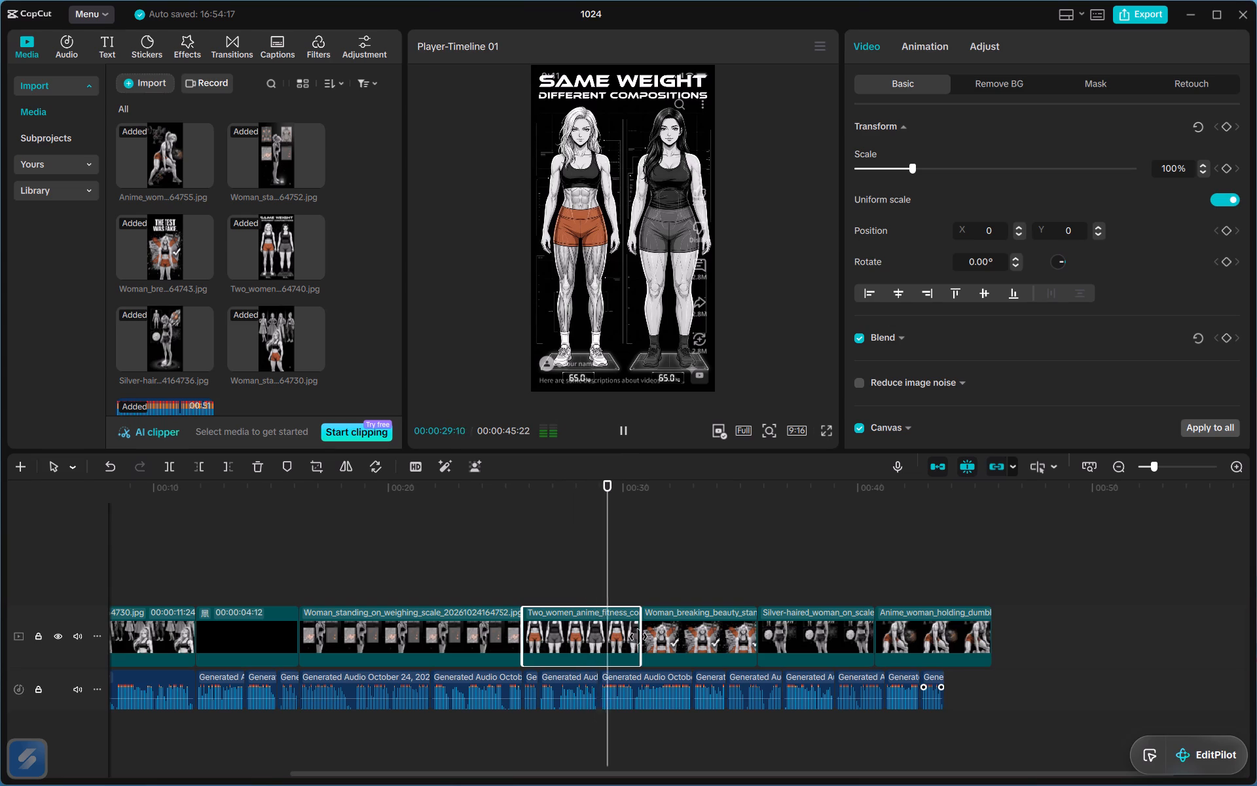
pyautogui.moveTo(638, 637); pyautogui.dragTo(599, 644)
pyautogui.press('space')
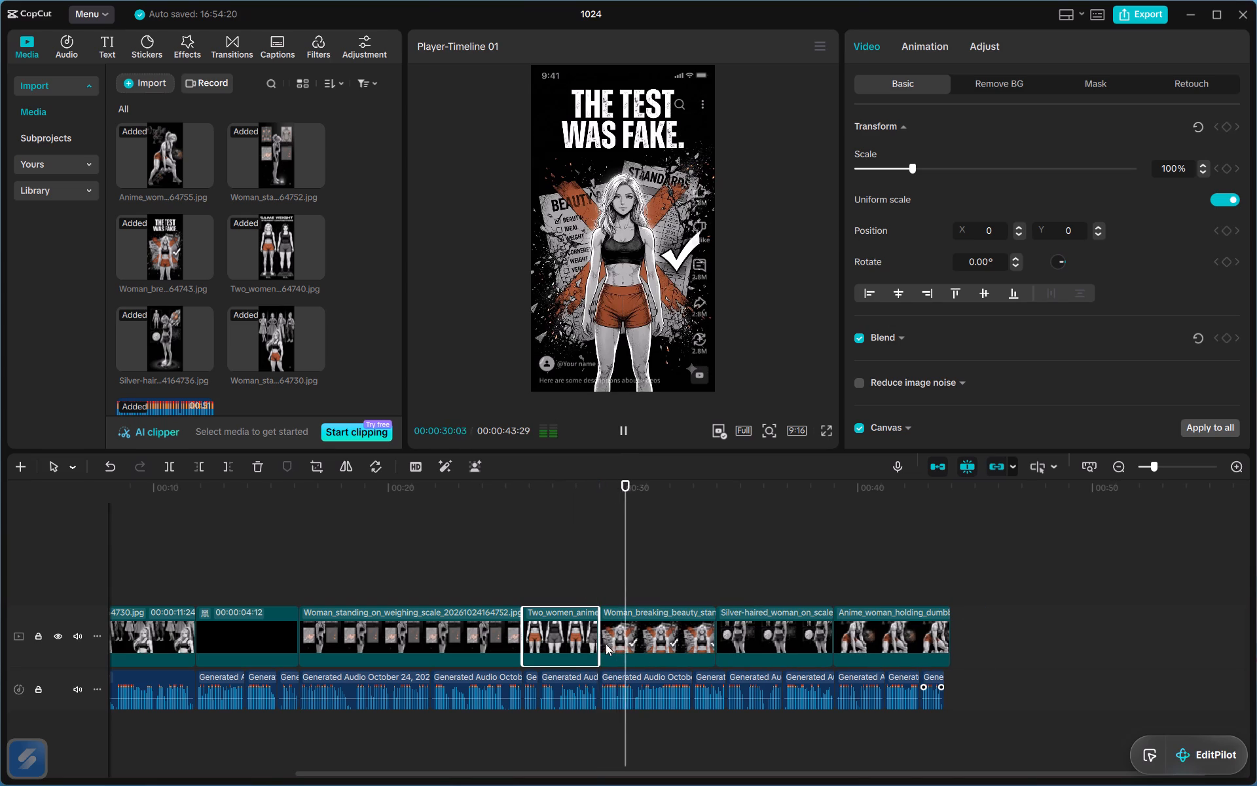
pyautogui.moveTo(600, 645); pyautogui.dragTo(592, 646)
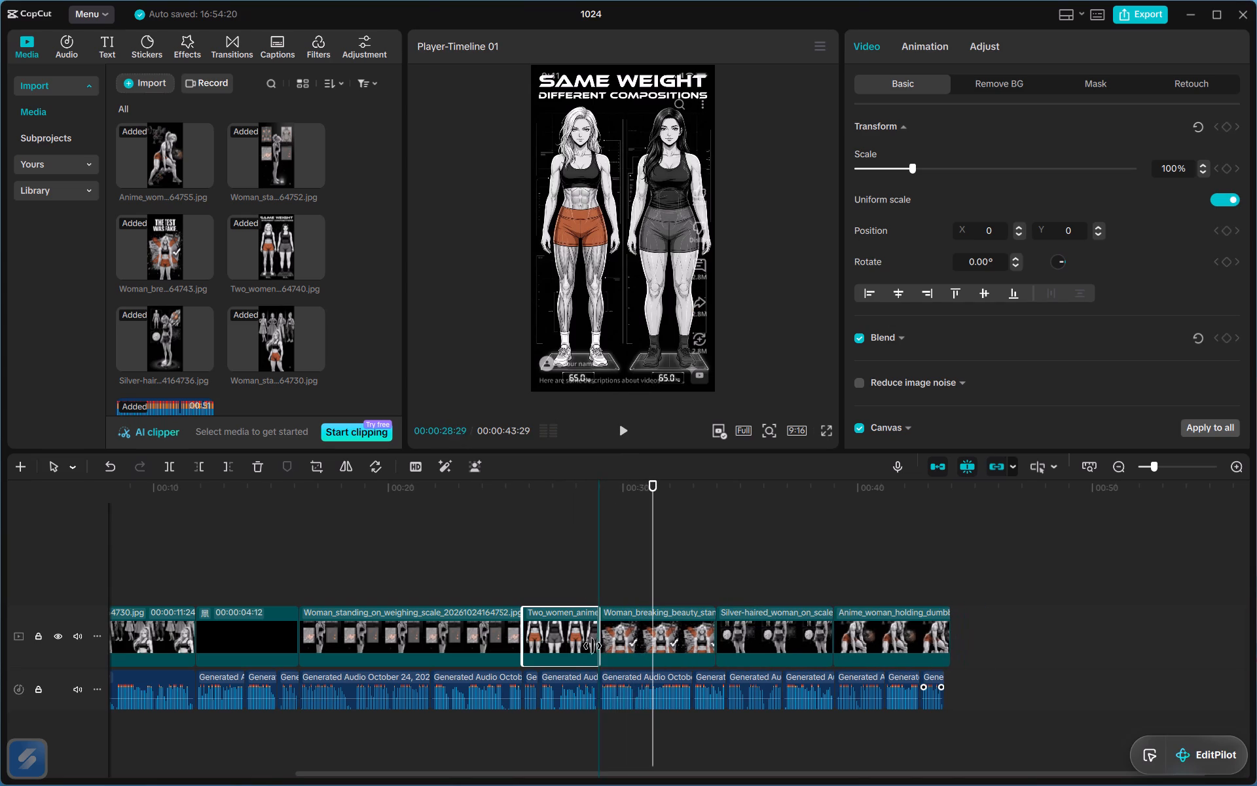
pyautogui.moveTo(592, 646); pyautogui.dragTo(593, 646)
# Play the following narration and delete the Silver-haired_woman_on_scale clip from the main track.
pyautogui.press('space')
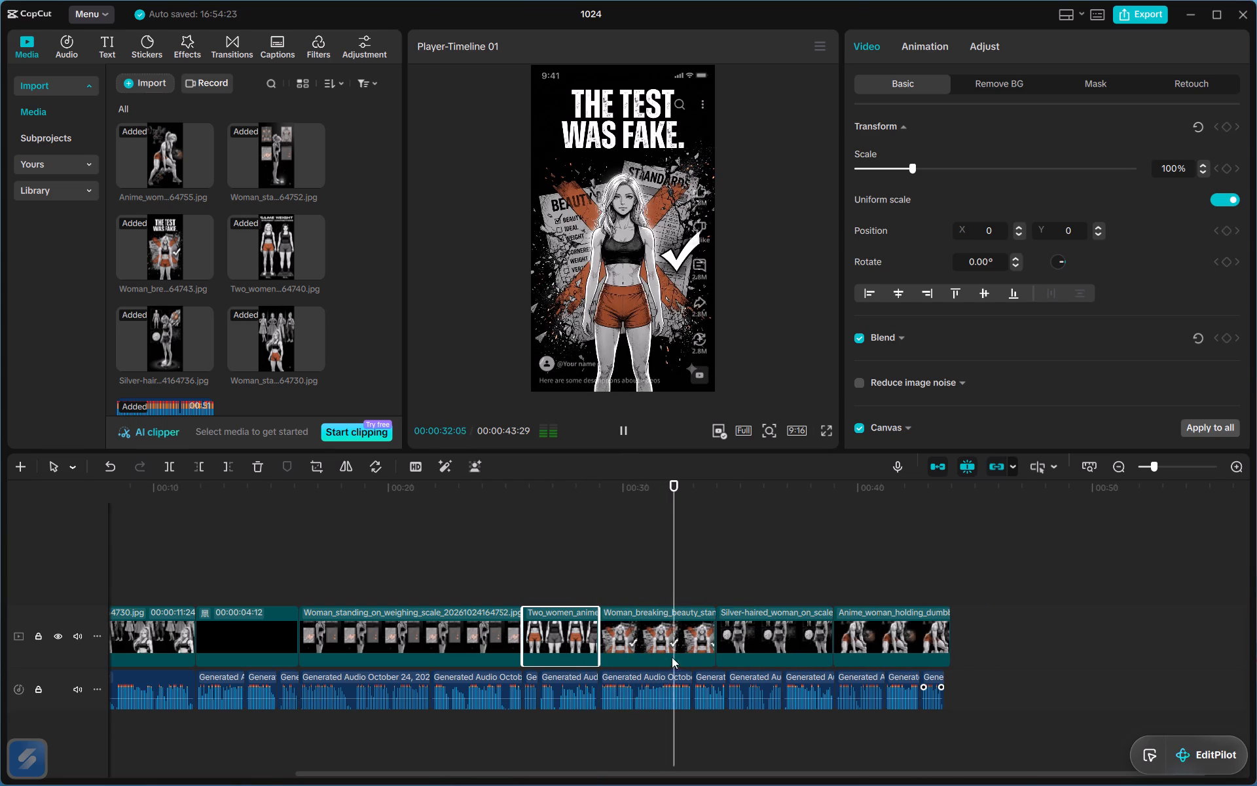
pyautogui.click(853, 641)
pyautogui.press('space')
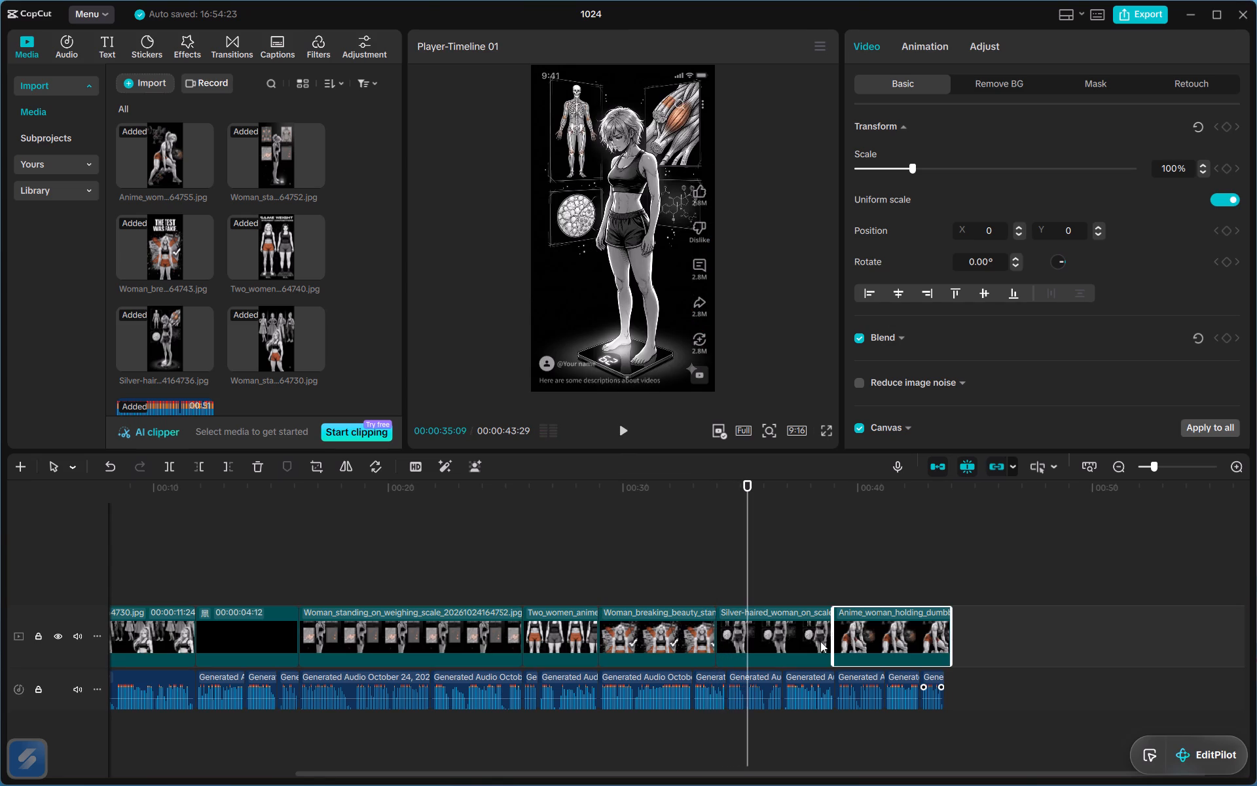
pyautogui.moveTo(405, 504); pyautogui.dragTo(420, 493)
pyautogui.click(420, 493)
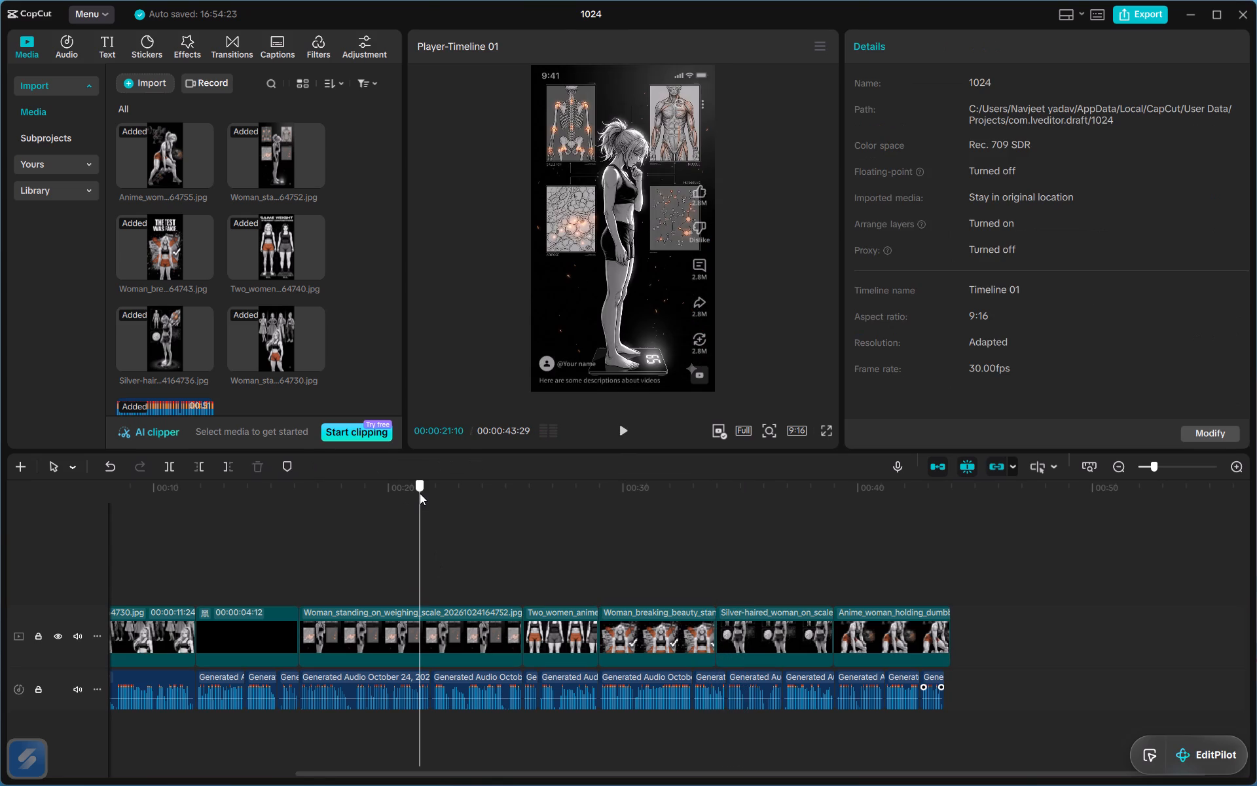
pyautogui.moveTo(420, 493); pyautogui.dragTo(740, 529)
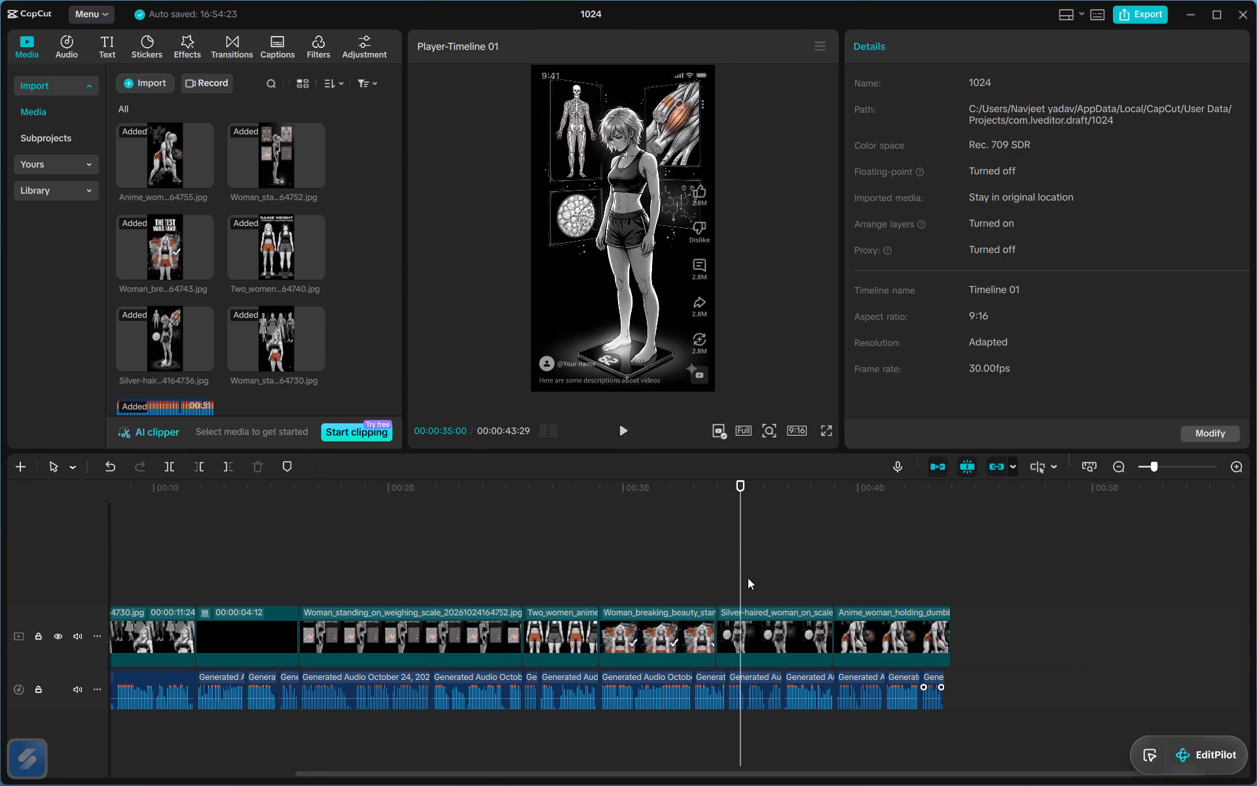
pyautogui.click(750, 617)
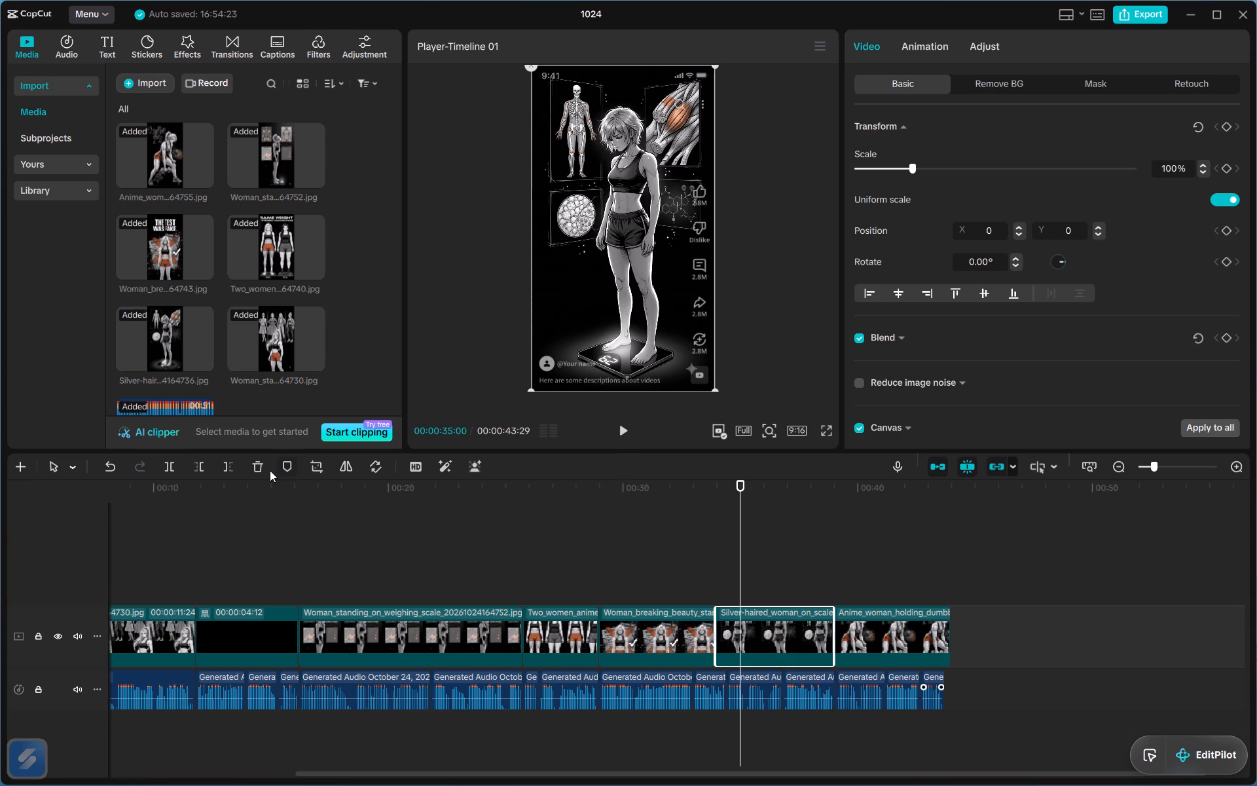
pyautogui.click(270, 470)
pyautogui.click(259, 470)
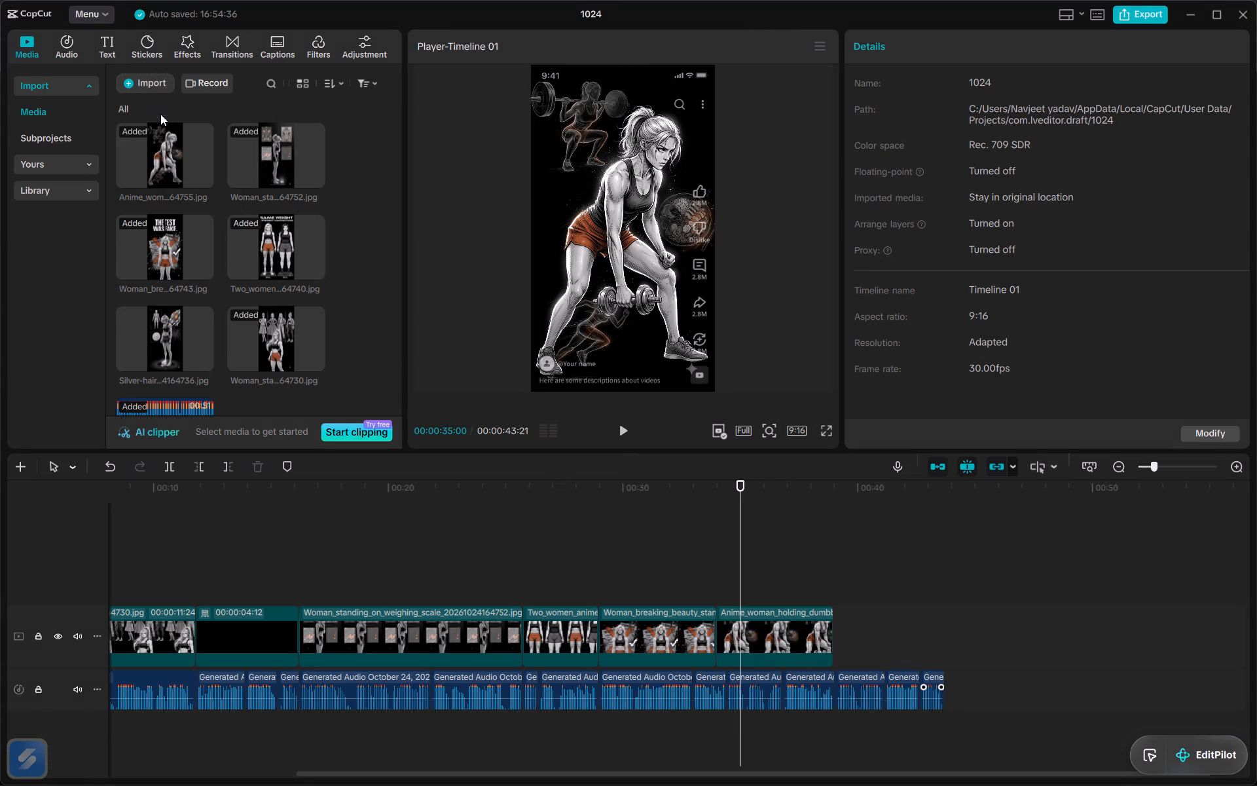
pyautogui.click(128, 335)
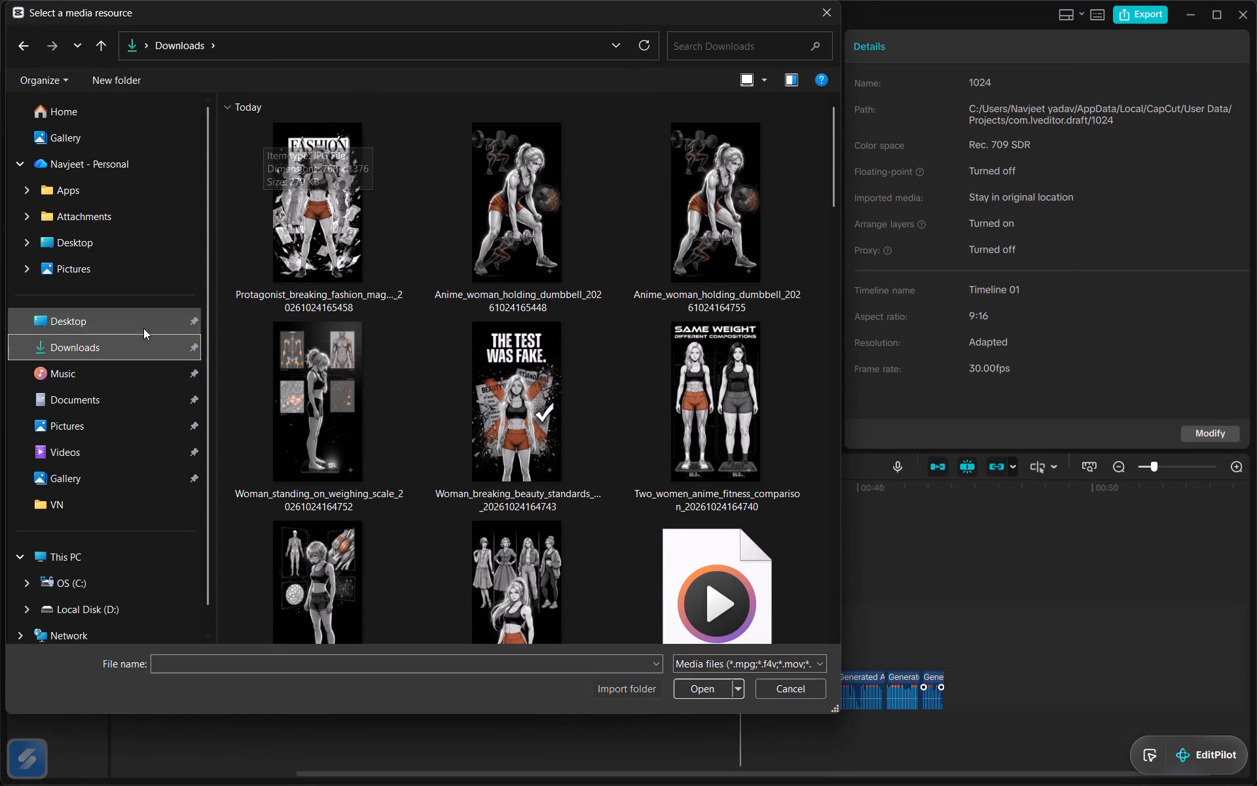
pyautogui.doubleClick(295, 225)
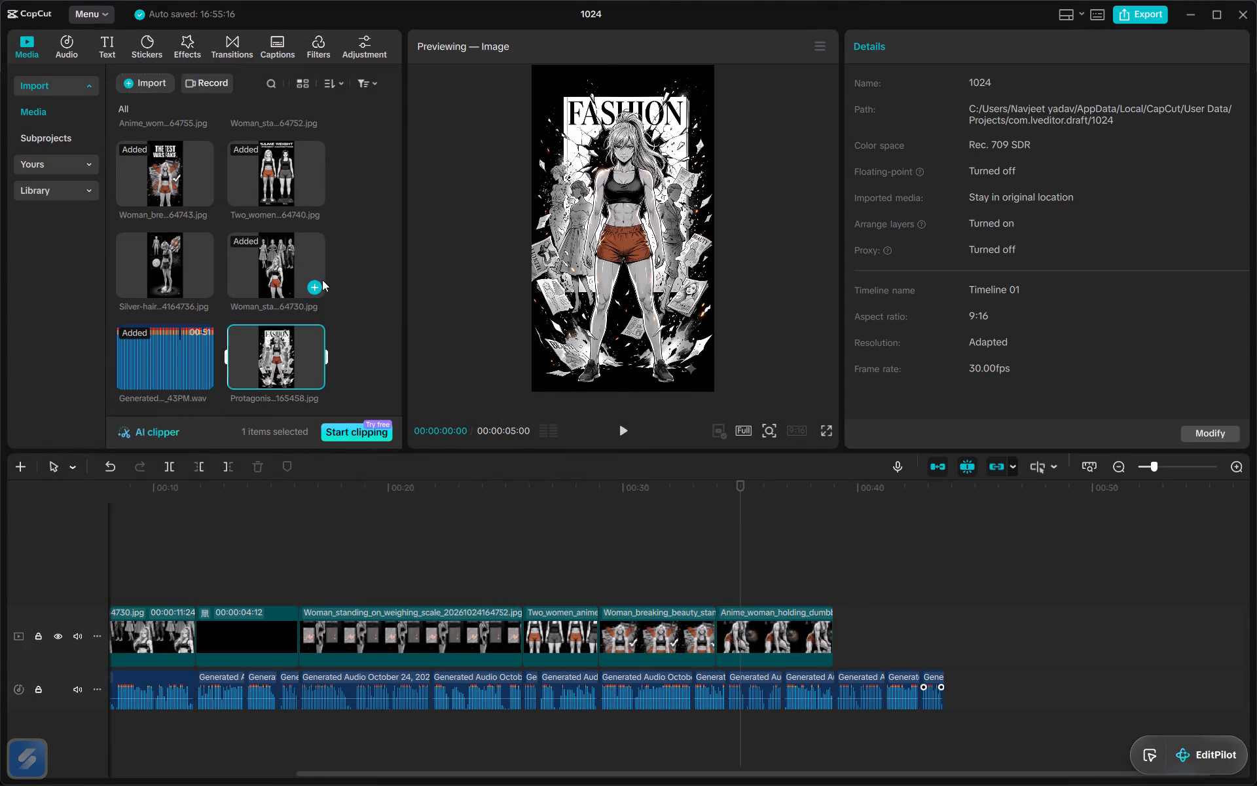
# Add the Protagonist_breaking_fashion image to the end of the main track, after the dumbbell woman clip.
pyautogui.moveTo(288, 360); pyautogui.dragTo(842, 622)
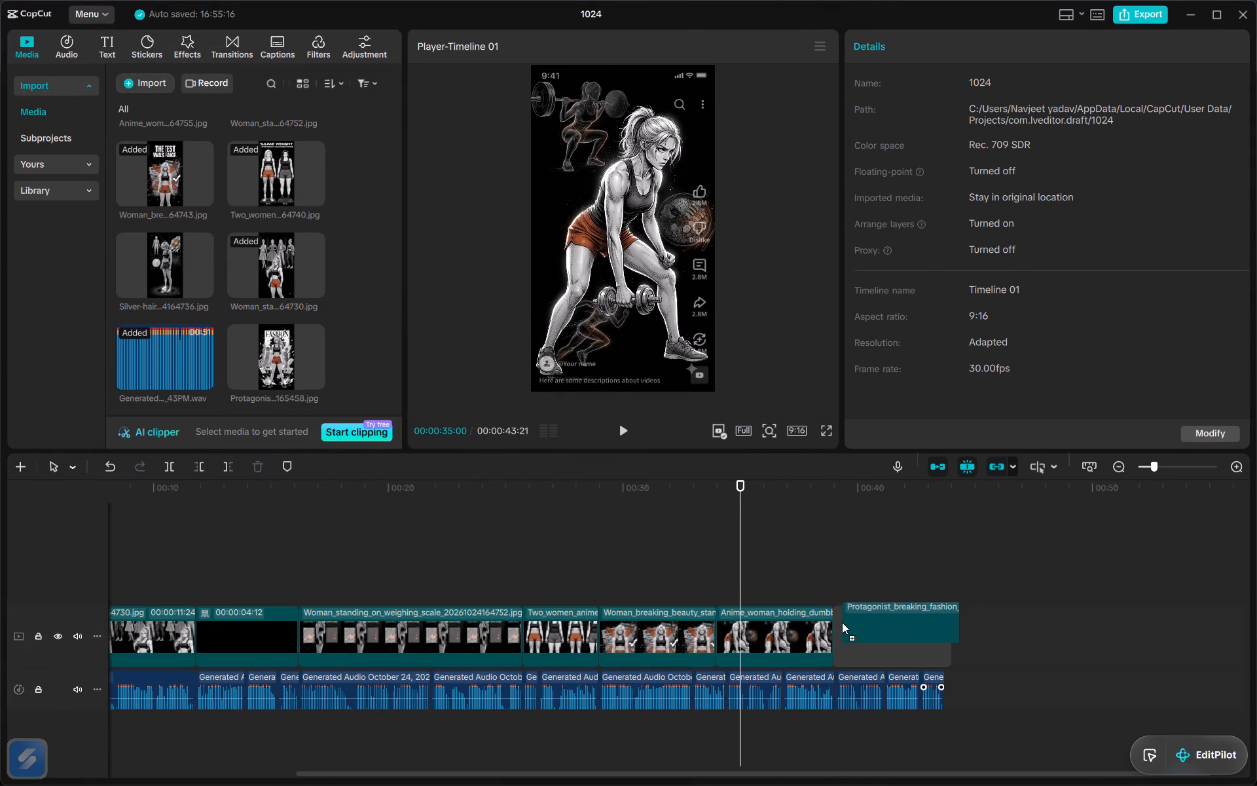
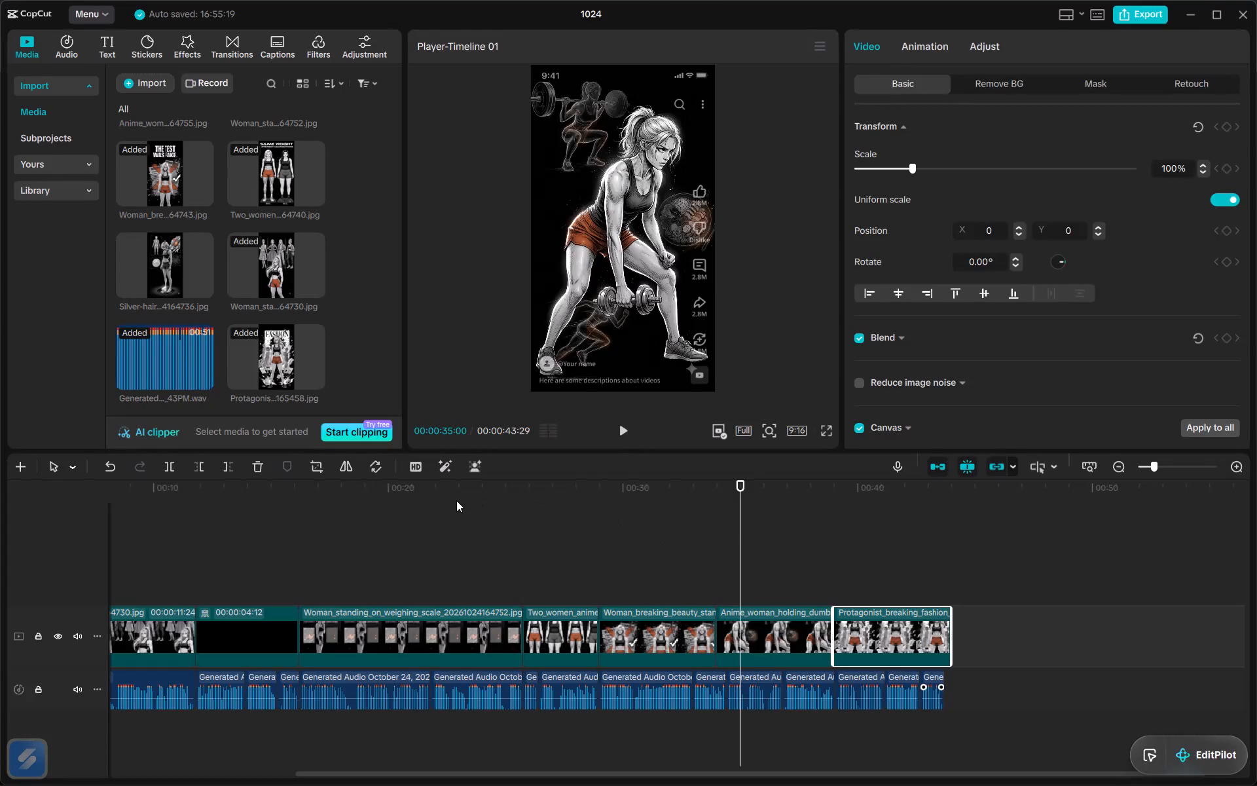
# Move the Protagonist_breaking_fashion clip from the track's end to between the black placeholder and the Woman_standing_on_weighing_scale clip.
pyautogui.moveTo(456, 500); pyautogui.dragTo(364, 515)
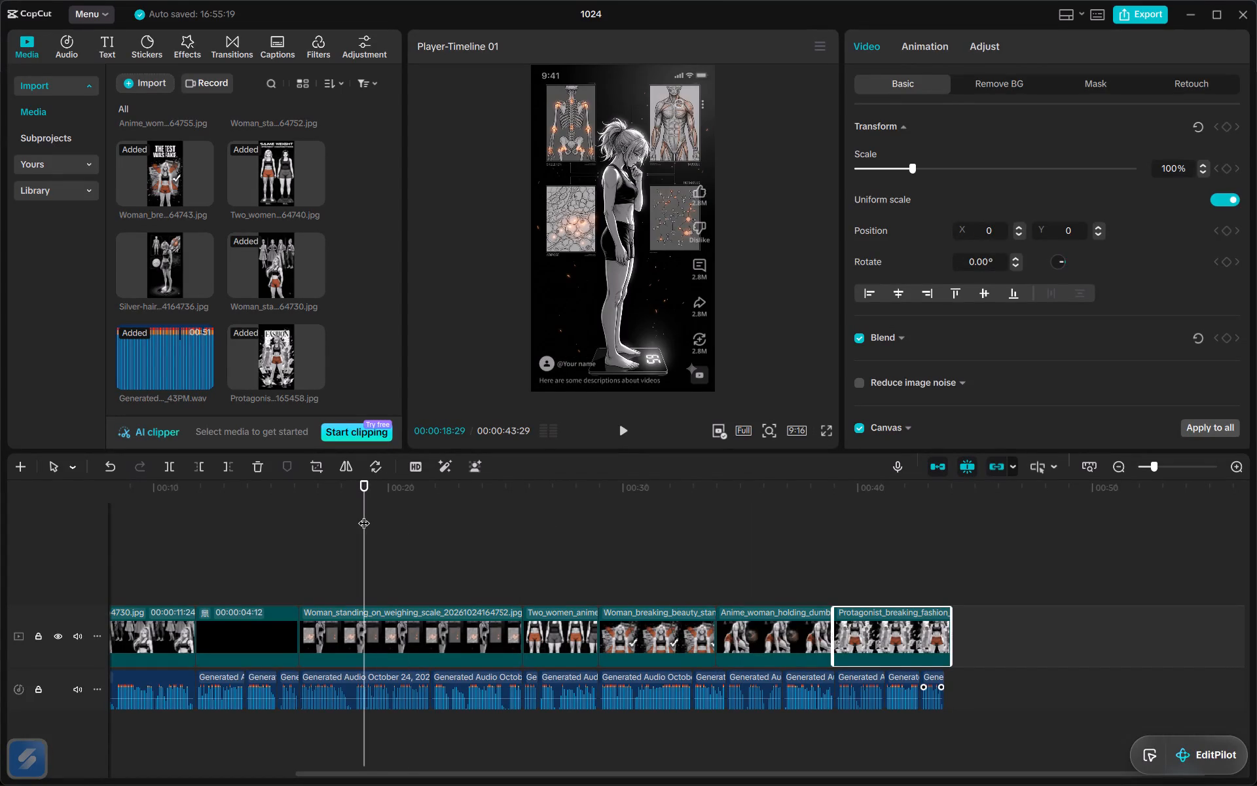
pyautogui.press('space')
pyautogui.click(266, 627)
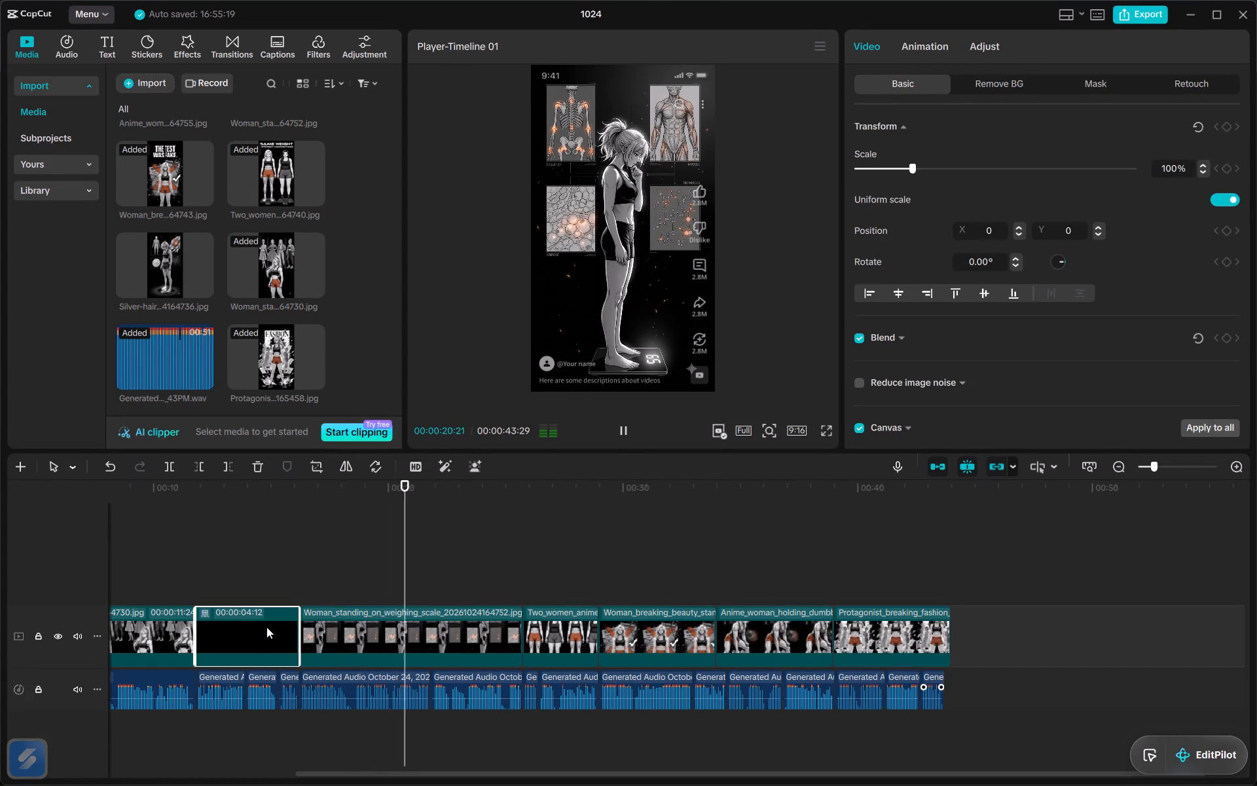
pyautogui.press('space')
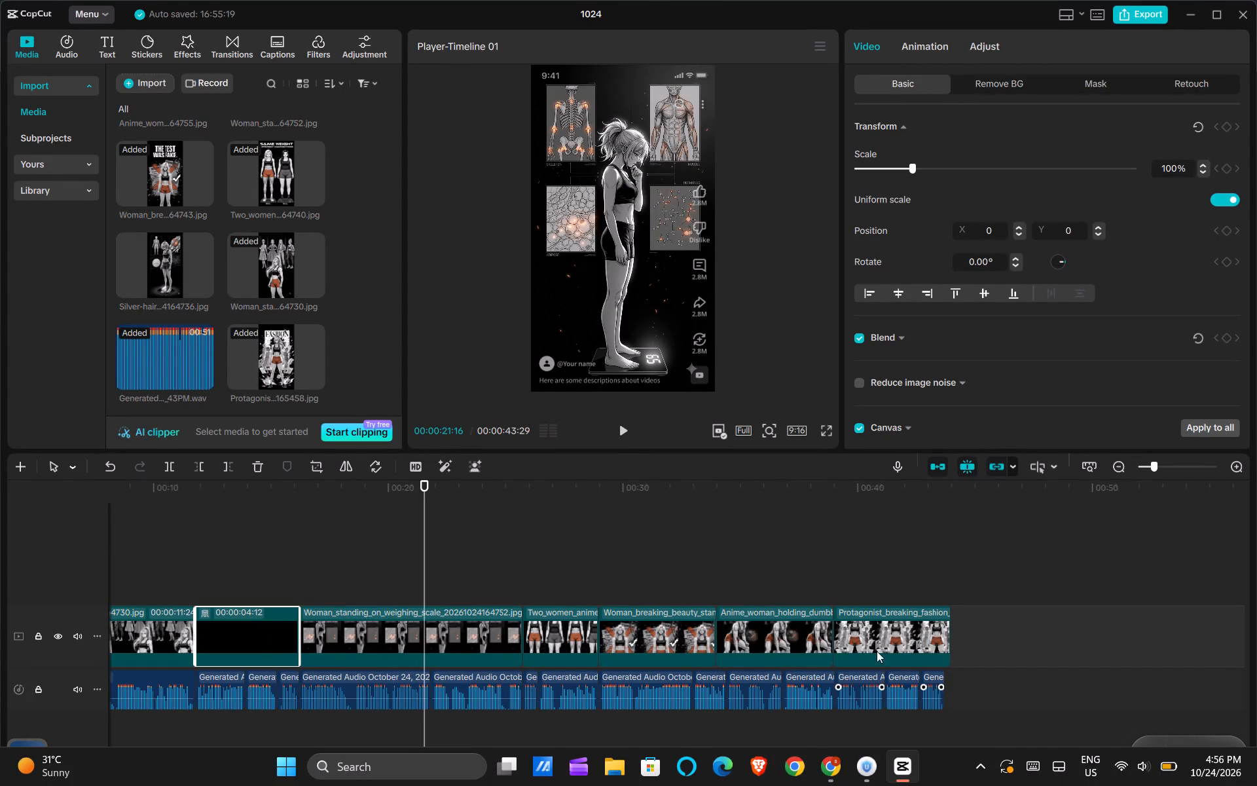
pyautogui.click(883, 633)
pyautogui.moveTo(242, 498); pyautogui.dragTo(193, 497)
pyautogui.press('space')
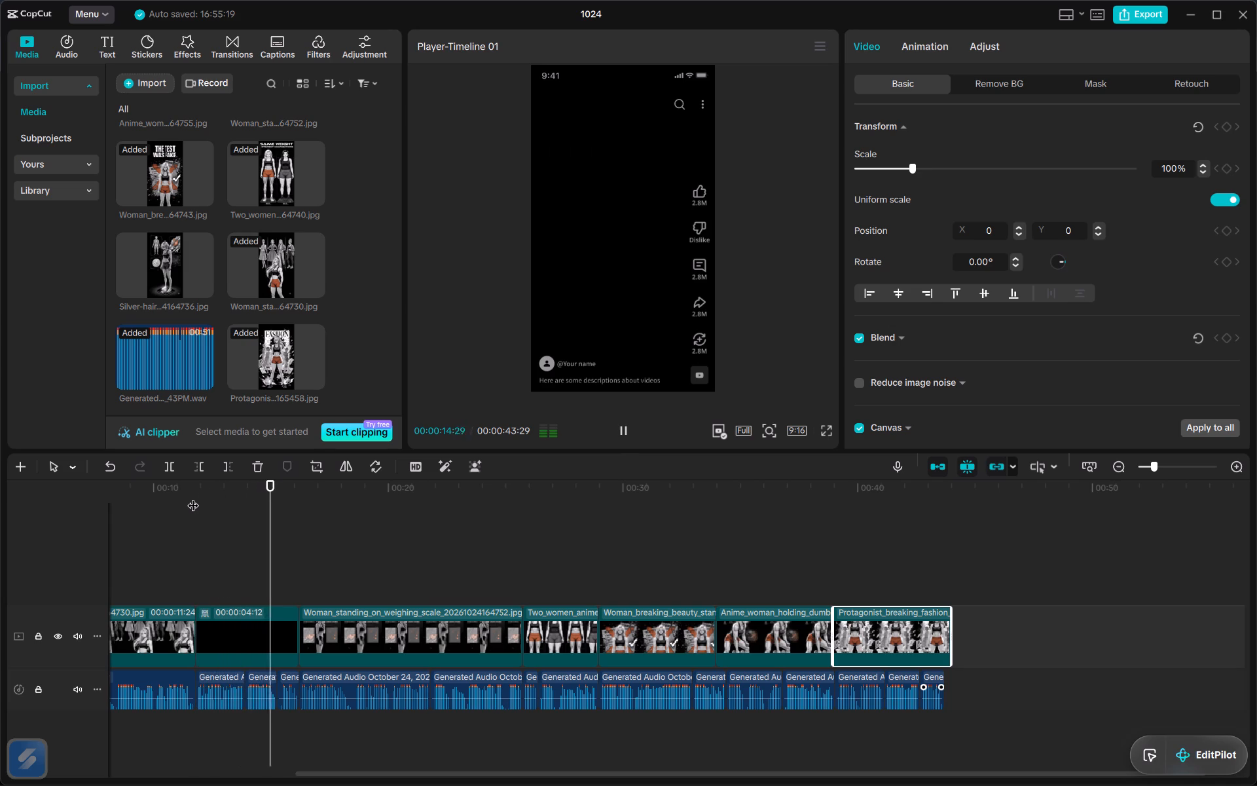
pyautogui.moveTo(894, 646); pyautogui.dragTo(848, 548)
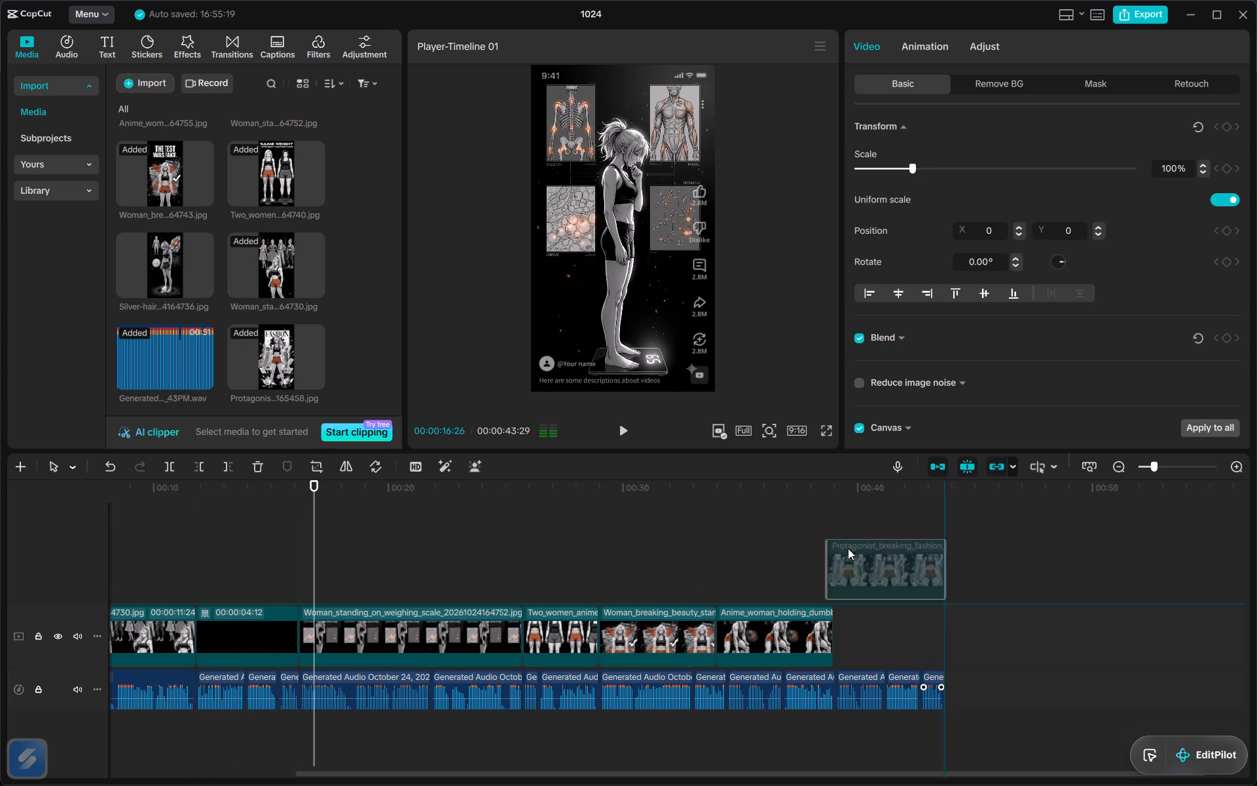
pyautogui.moveTo(848, 548); pyautogui.dragTo(249, 645)
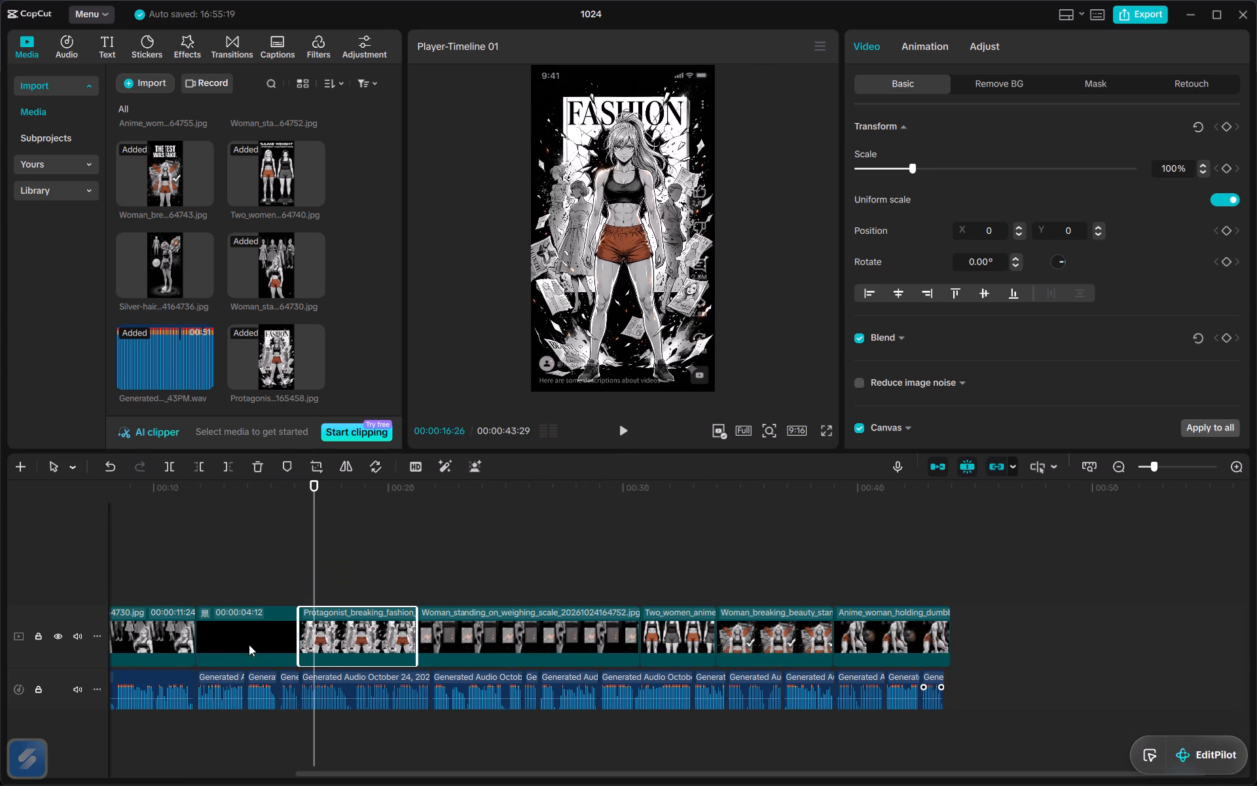
# Delete the black placeholder clip before the Protagonist_breaking_fashion clip, closing the gap on the main track.
pyautogui.click(268, 639)
pyautogui.click(253, 466)
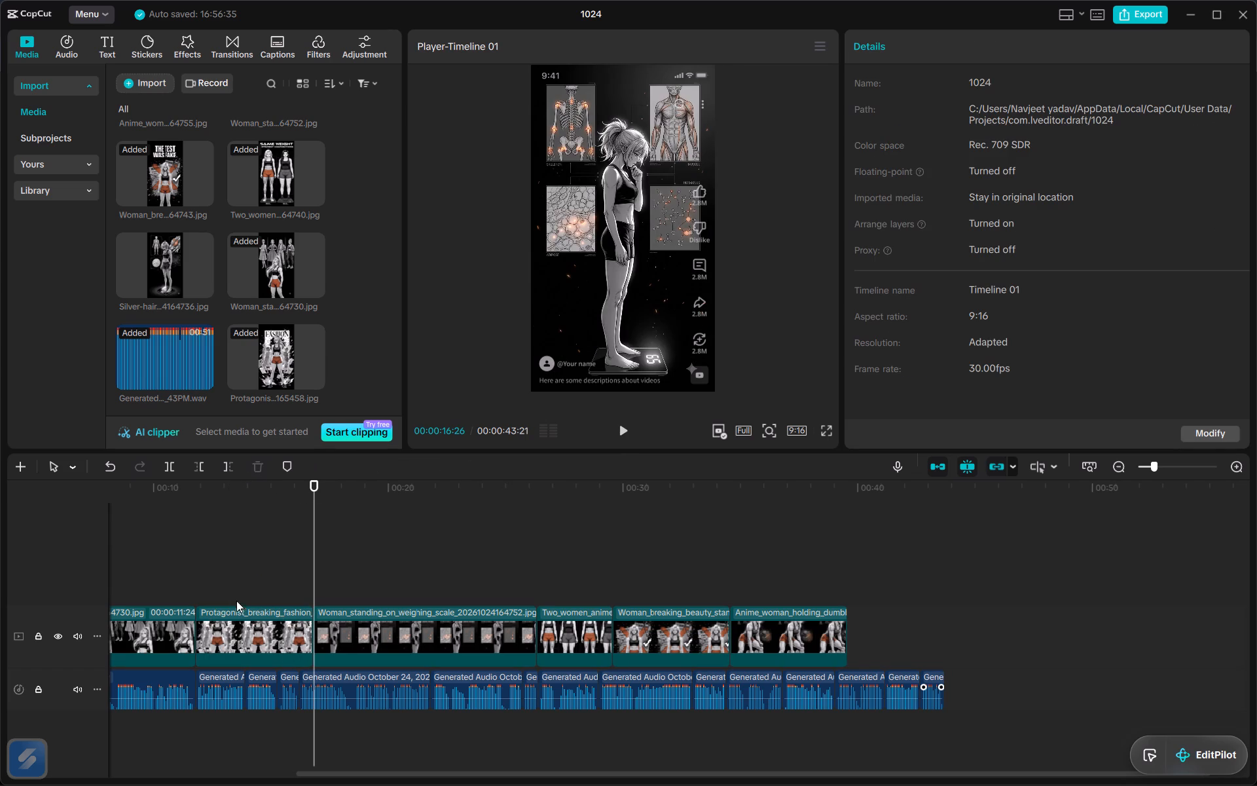
# Play the voice-over from the Protagonist_breaking_fashion clip and extend the Two_women_anime_fitness_comparison clip to end at about 33 s.
pyautogui.click(194, 496)
pyautogui.press('space')
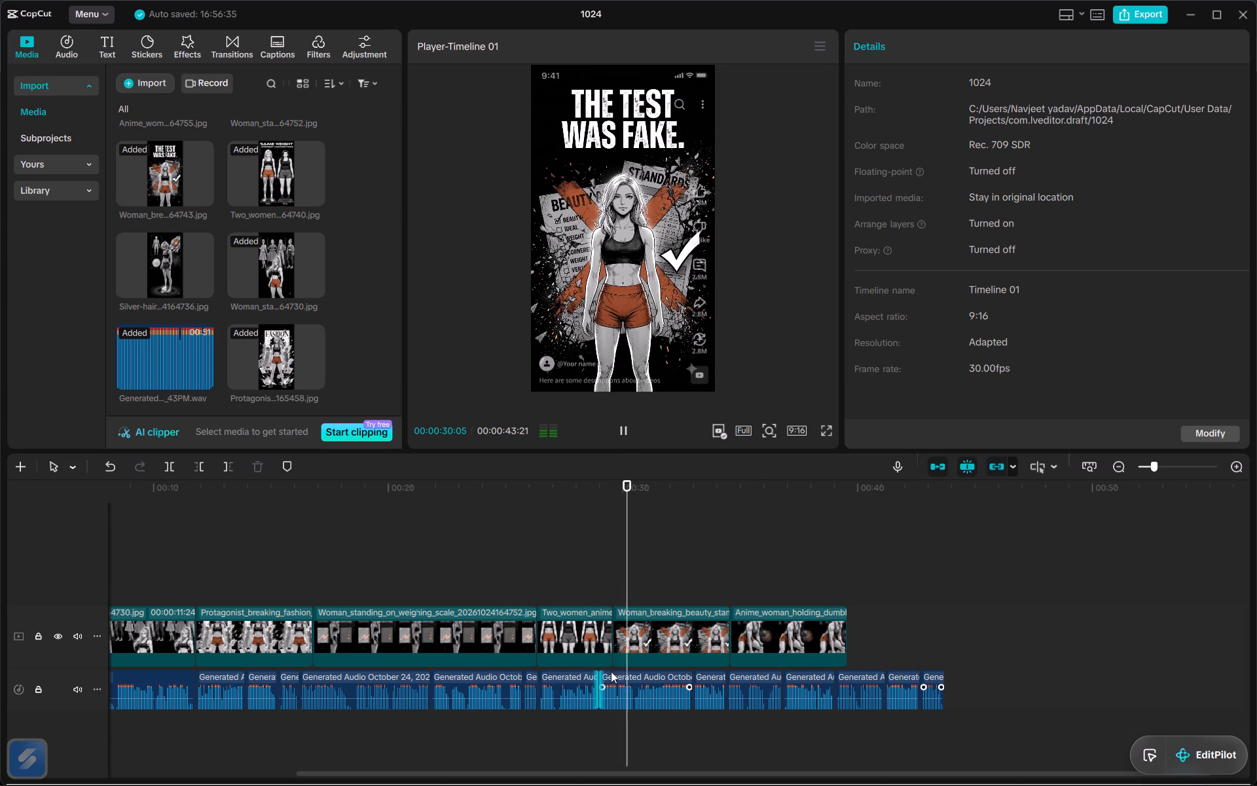
pyautogui.click(611, 638)
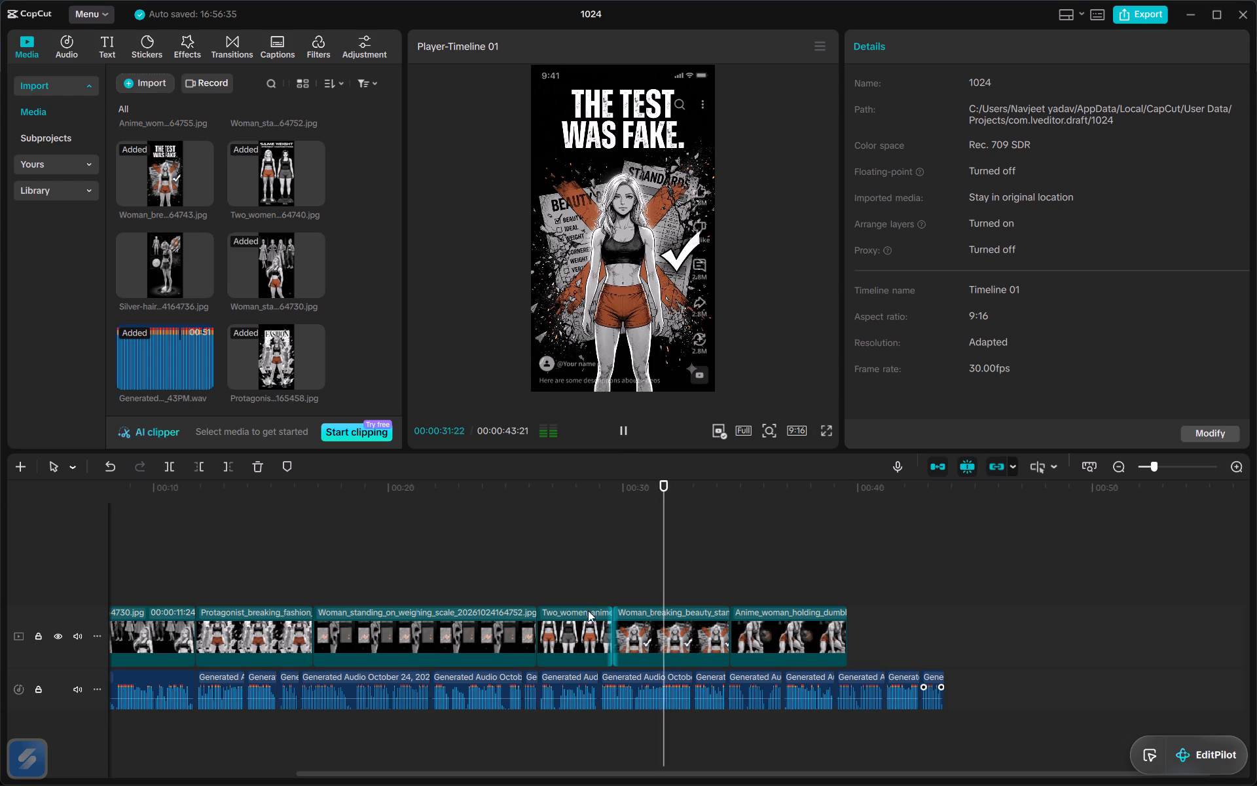
pyautogui.click(591, 631)
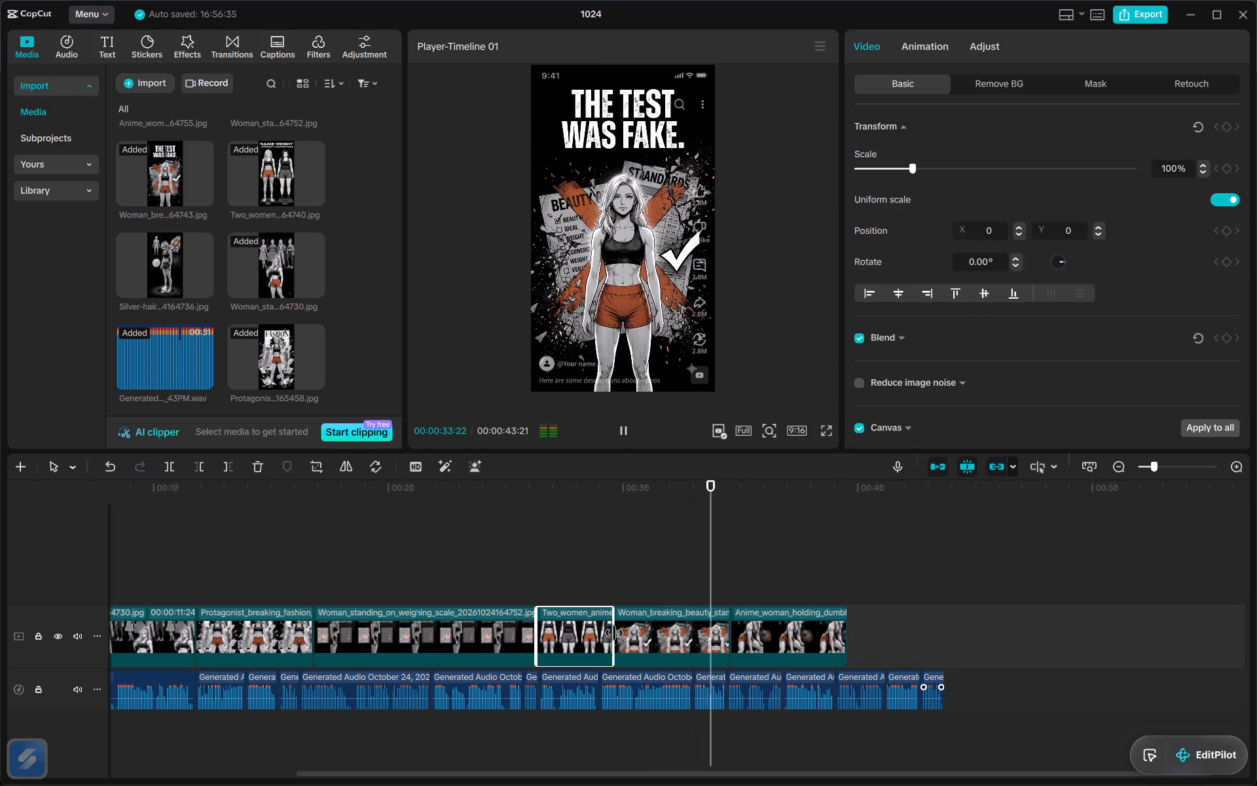
pyautogui.moveTo(614, 633); pyautogui.dragTo(690, 627)
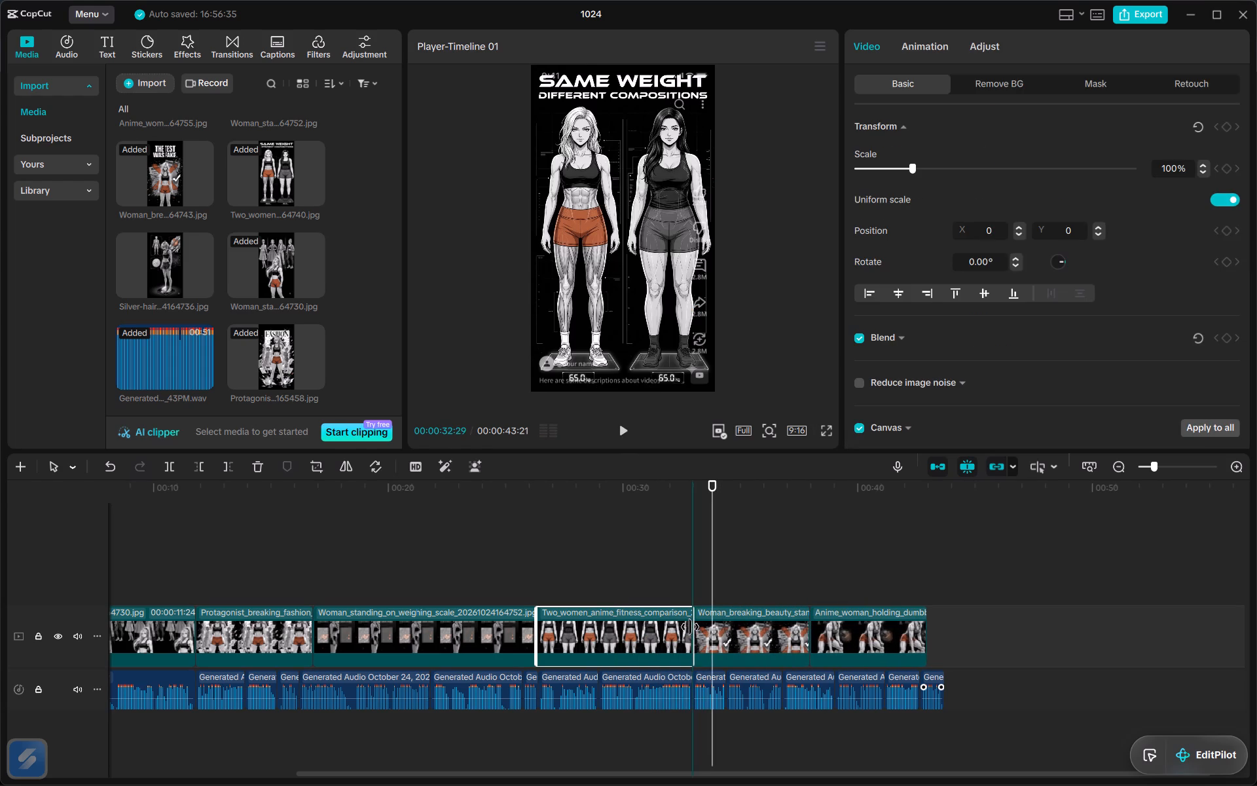
# Move the Anime_woman_holding_dumbbell clip in front of the Woman_breaking_beauty_standards clip on the main track.
pyautogui.click(579, 498)
pyautogui.press('space')
pyautogui.press('space')
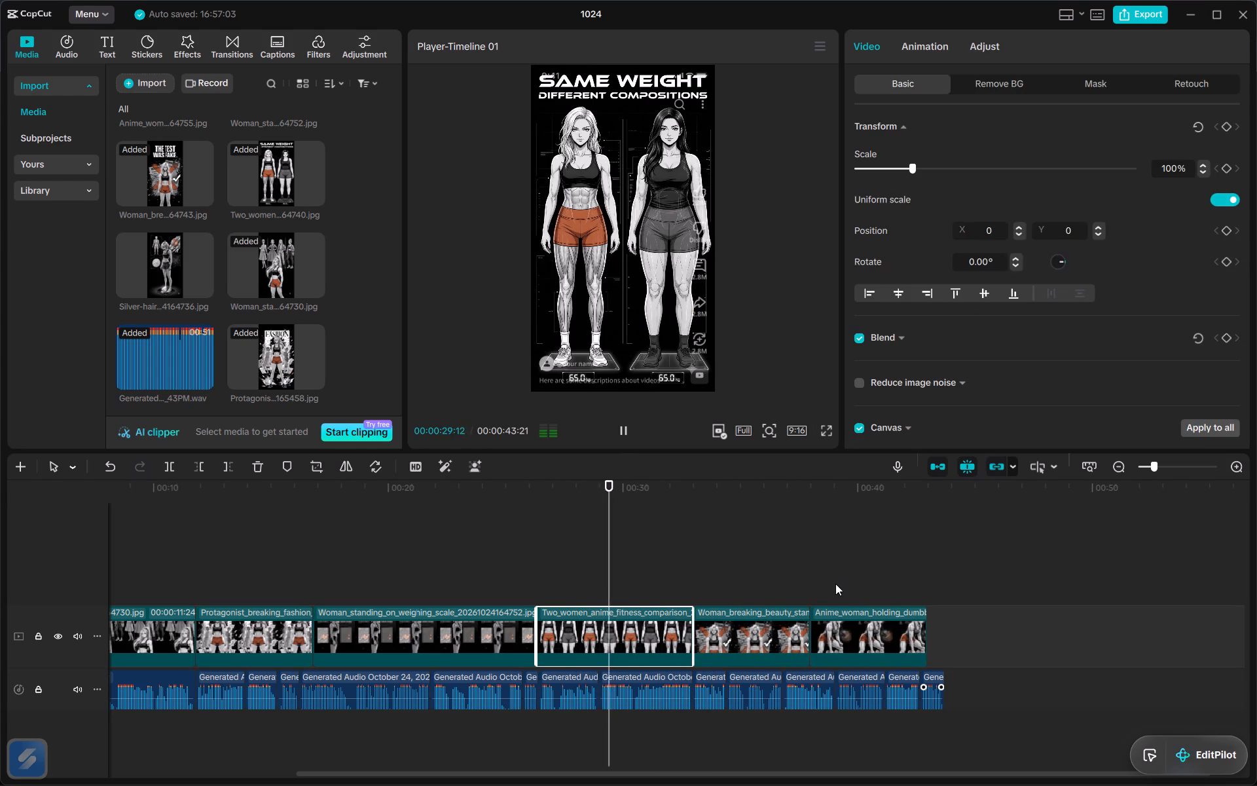
pyautogui.moveTo(842, 614); pyautogui.dragTo(725, 615)
# Play the voice-over and extend the Anime_woman_holding_dumbbell clip to end at about 39 s.
pyautogui.press('space')
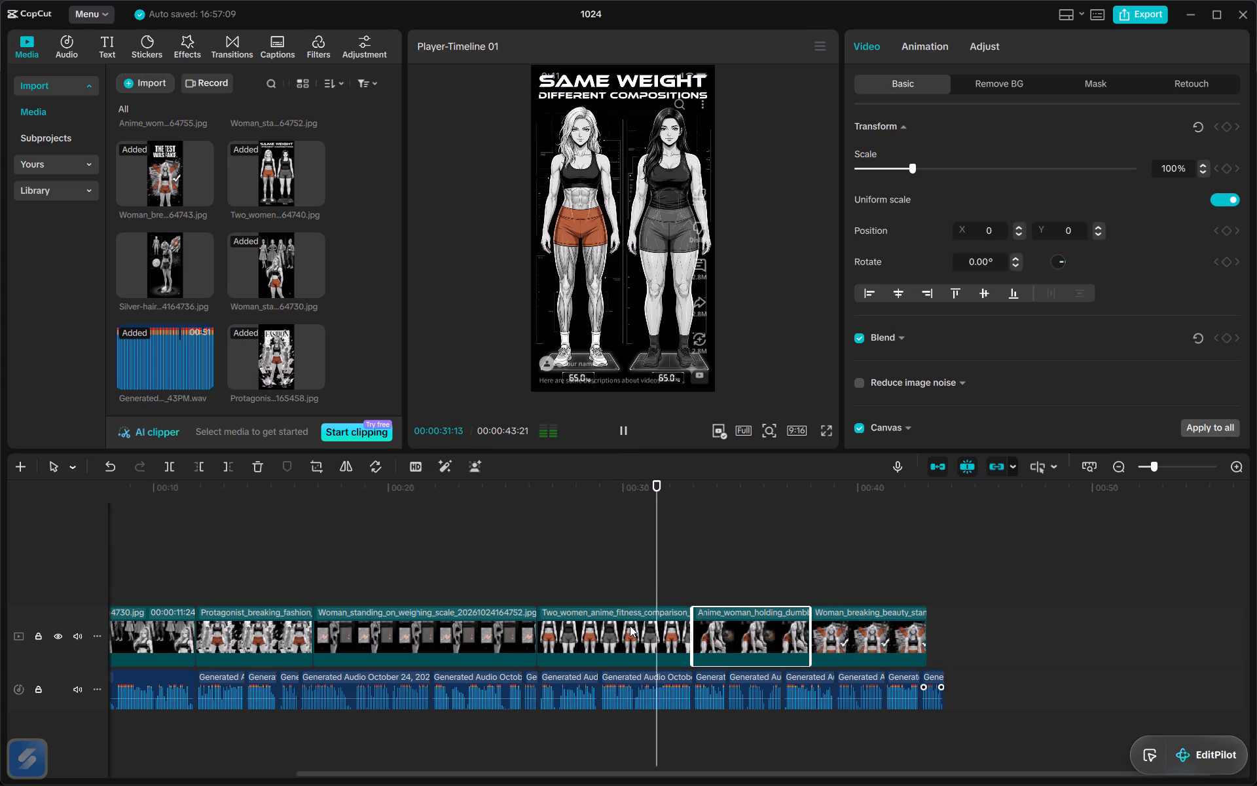
pyautogui.hscroll(-1, 644, 668)
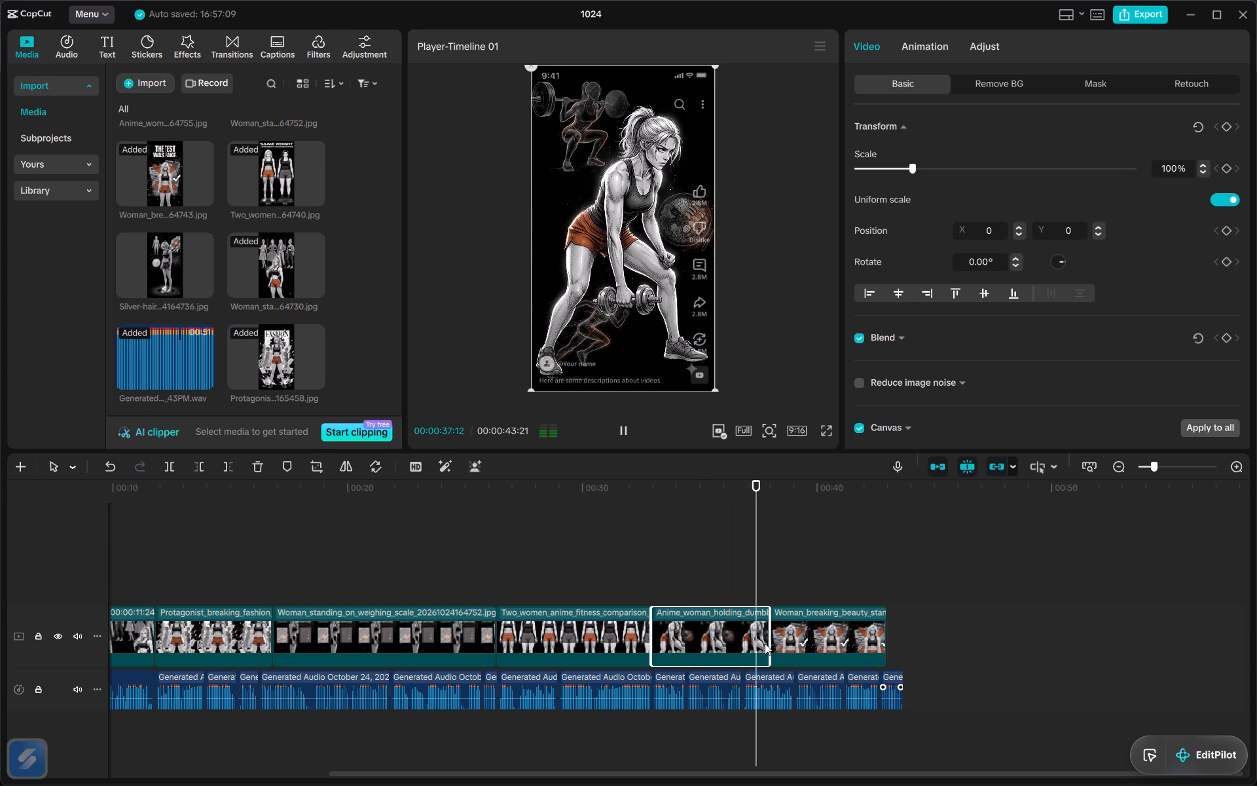
pyautogui.moveTo(767, 641); pyautogui.dragTo(774, 641)
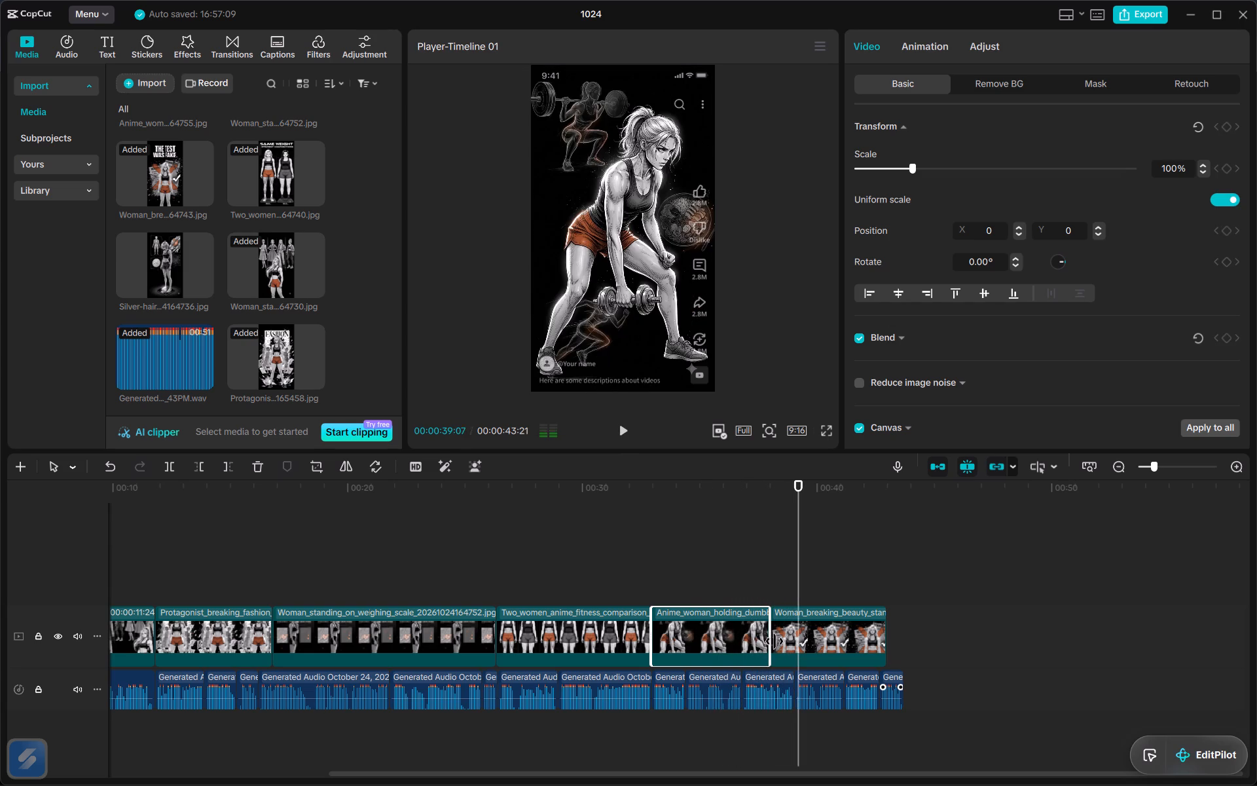
pyautogui.moveTo(774, 641); pyautogui.dragTo(792, 641)
# Trim the end of the Woman_breaking_beauty_standards clip to match the end of the voice-over.
pyautogui.press('space')
pyautogui.click(844, 643)
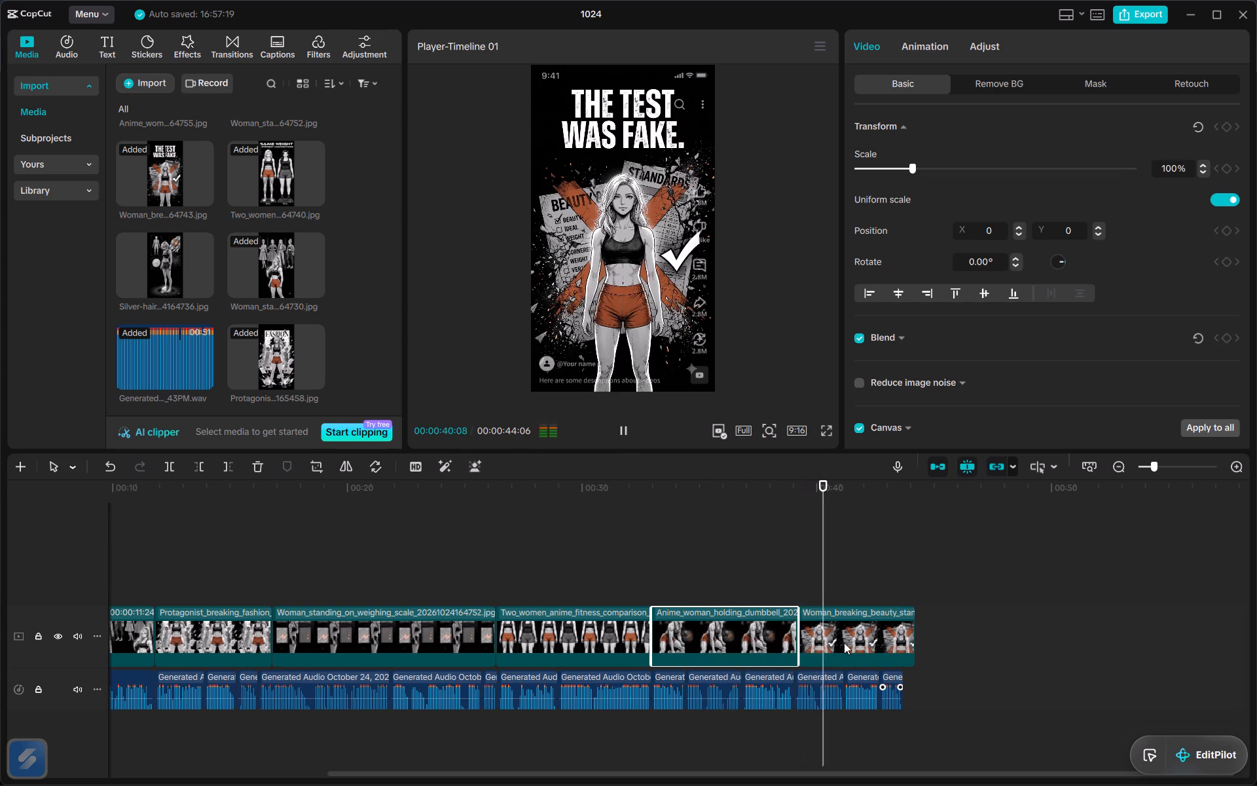
pyautogui.moveTo(916, 647); pyautogui.dragTo(898, 648)
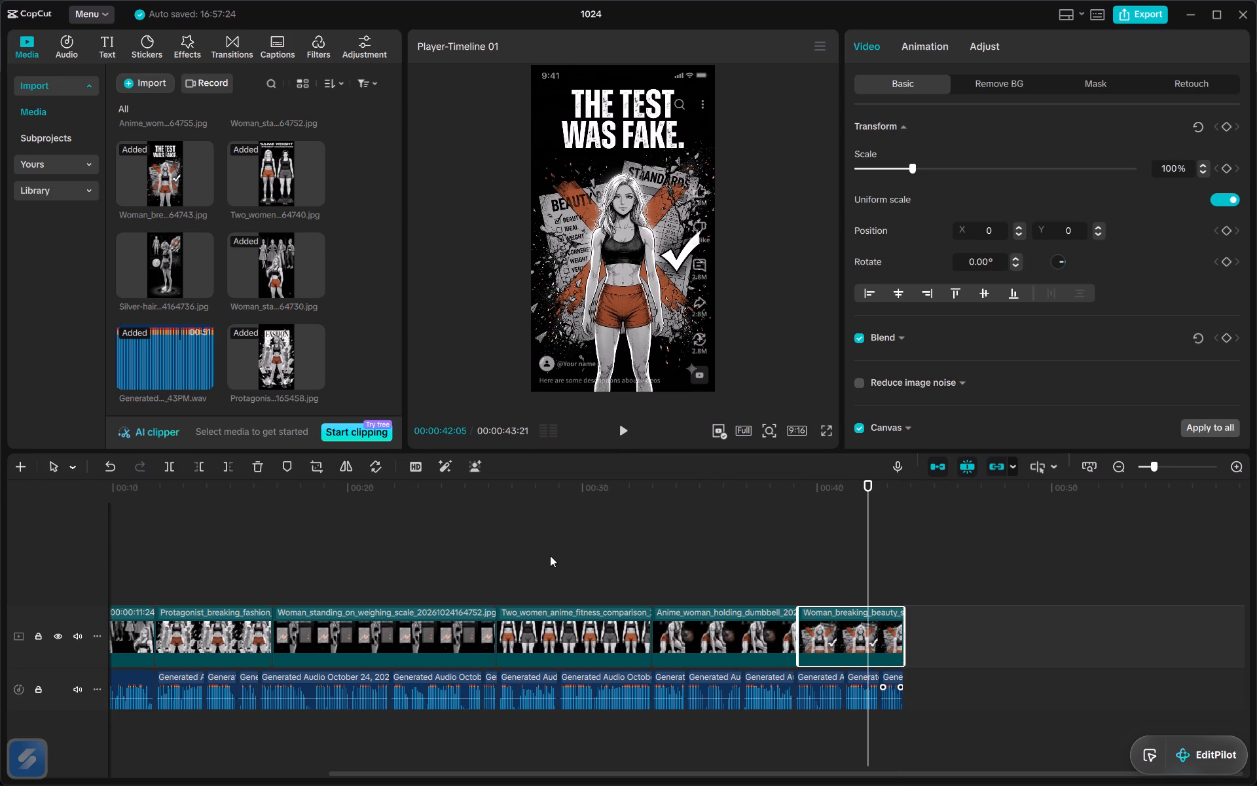
# Browse the Phonk music category and preview MONTAGEM XONADA FUNK PHONK and MONTAGEM TENTANA as possible background music.
pyautogui.keyDown('ctrl'); pyautogui.scroll(-5, 550, 555); pyautogui.keyUp('ctrl')
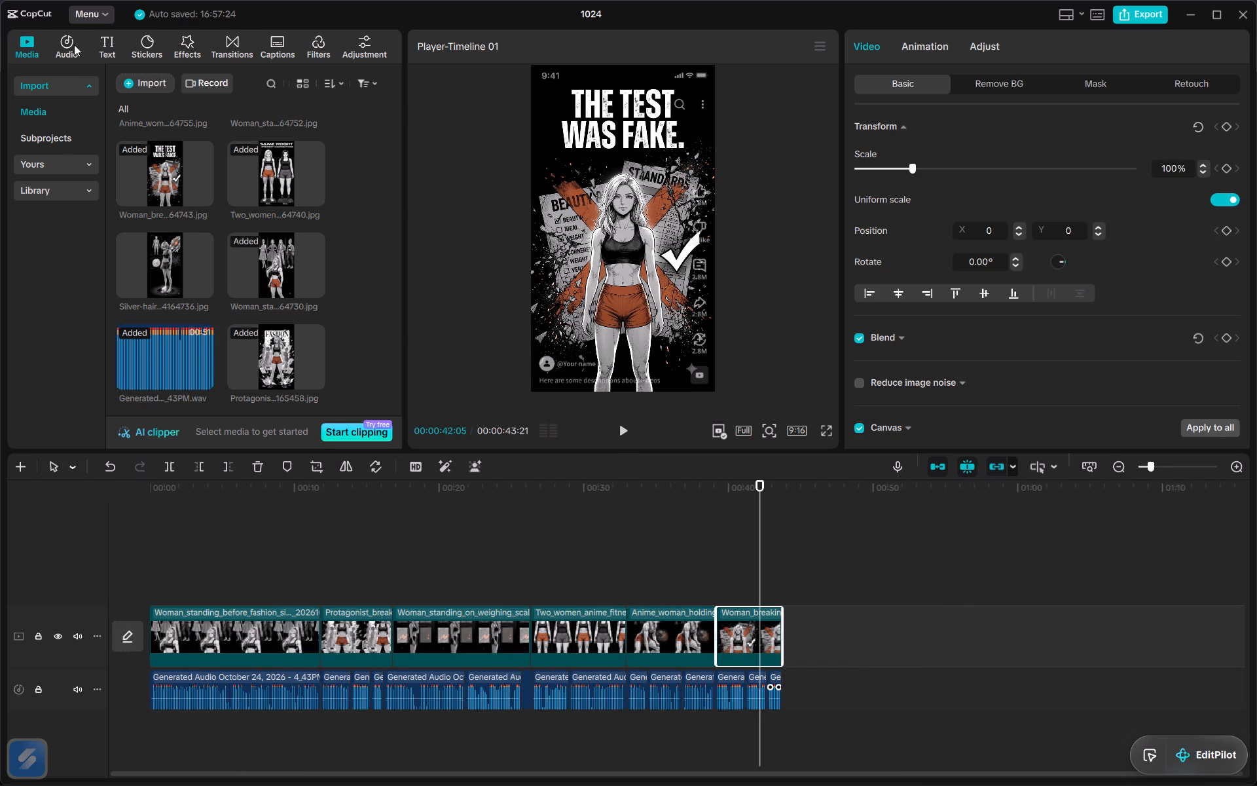
pyautogui.click(66, 47)
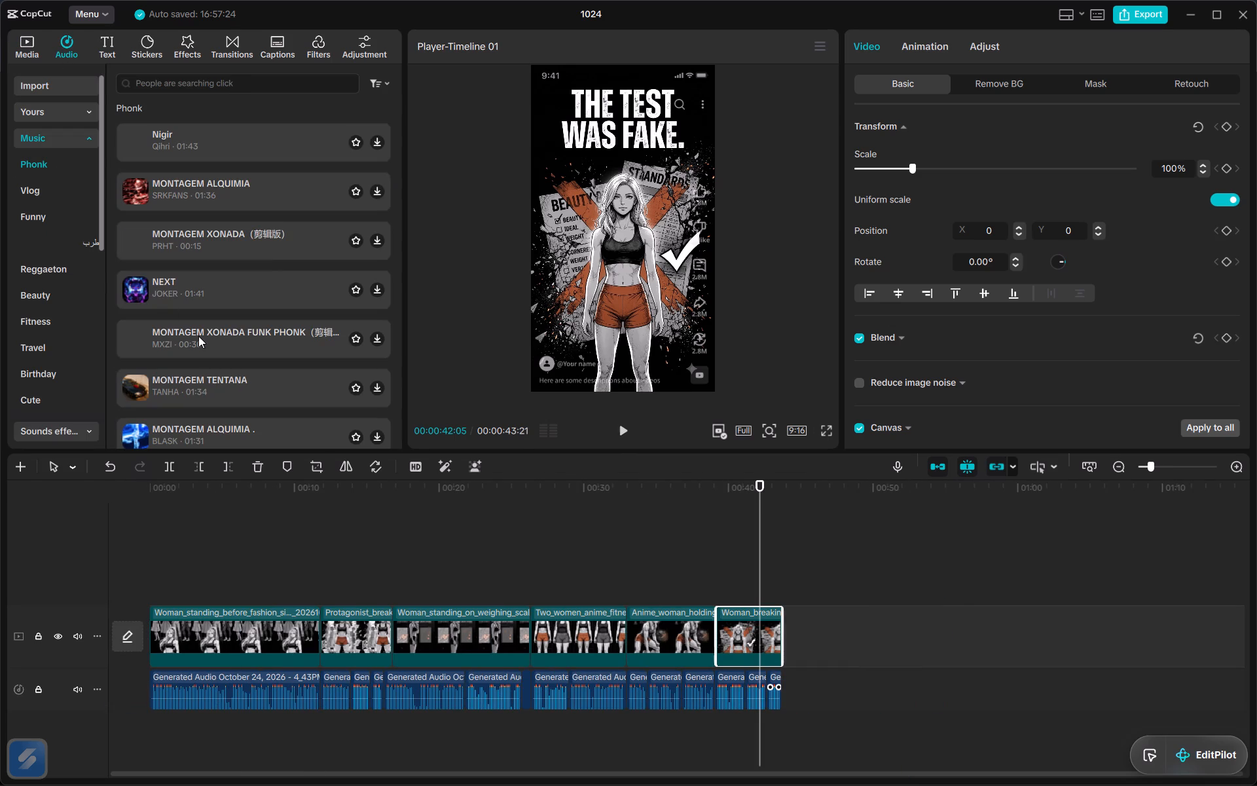
pyautogui.click(200, 339)
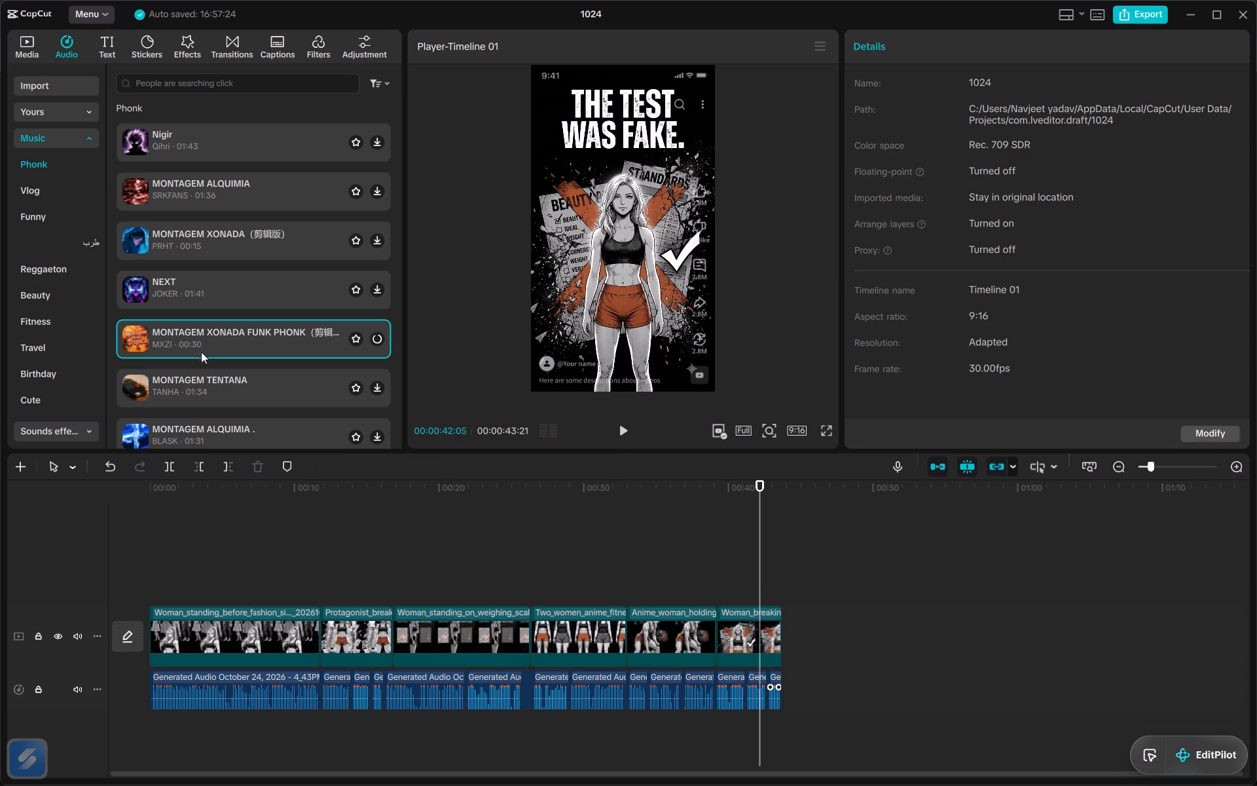
pyautogui.scroll(-1, 216, 320)
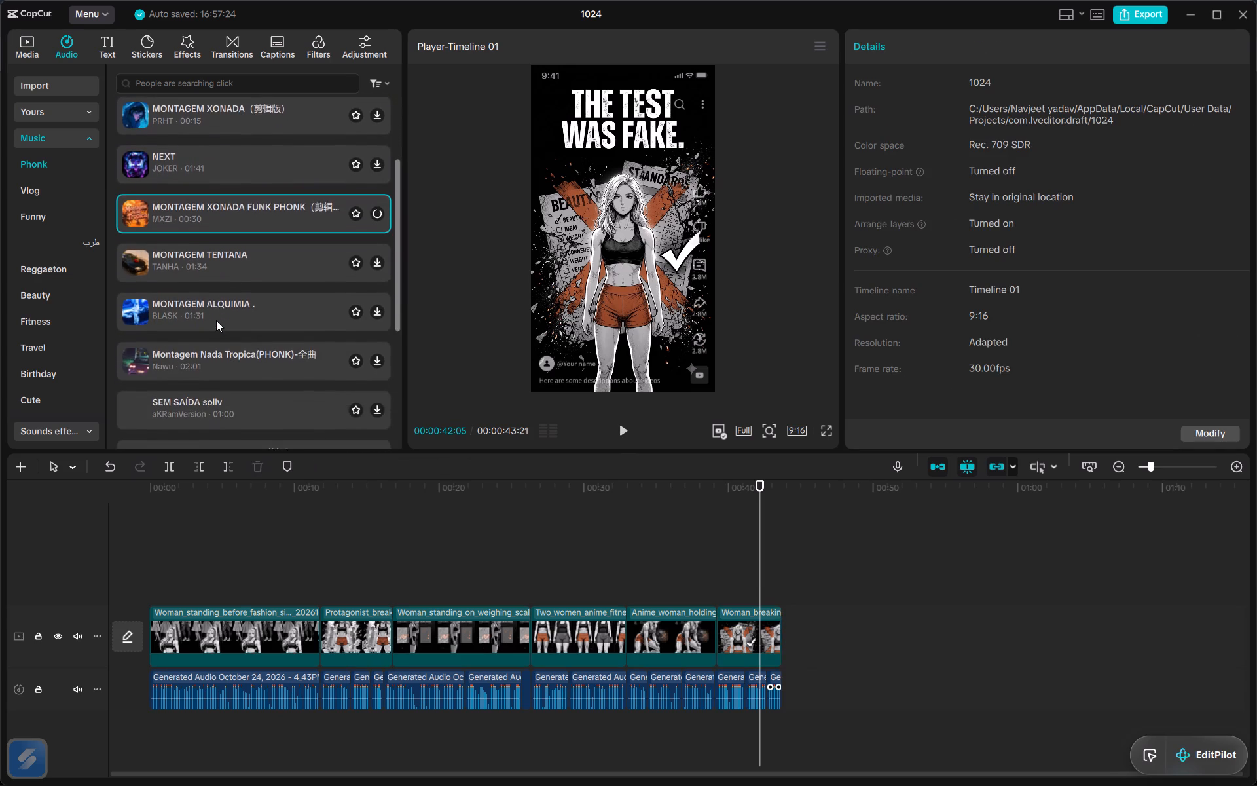
pyautogui.scroll(-1, 216, 320)
pyautogui.scroll(-1, 33, 375)
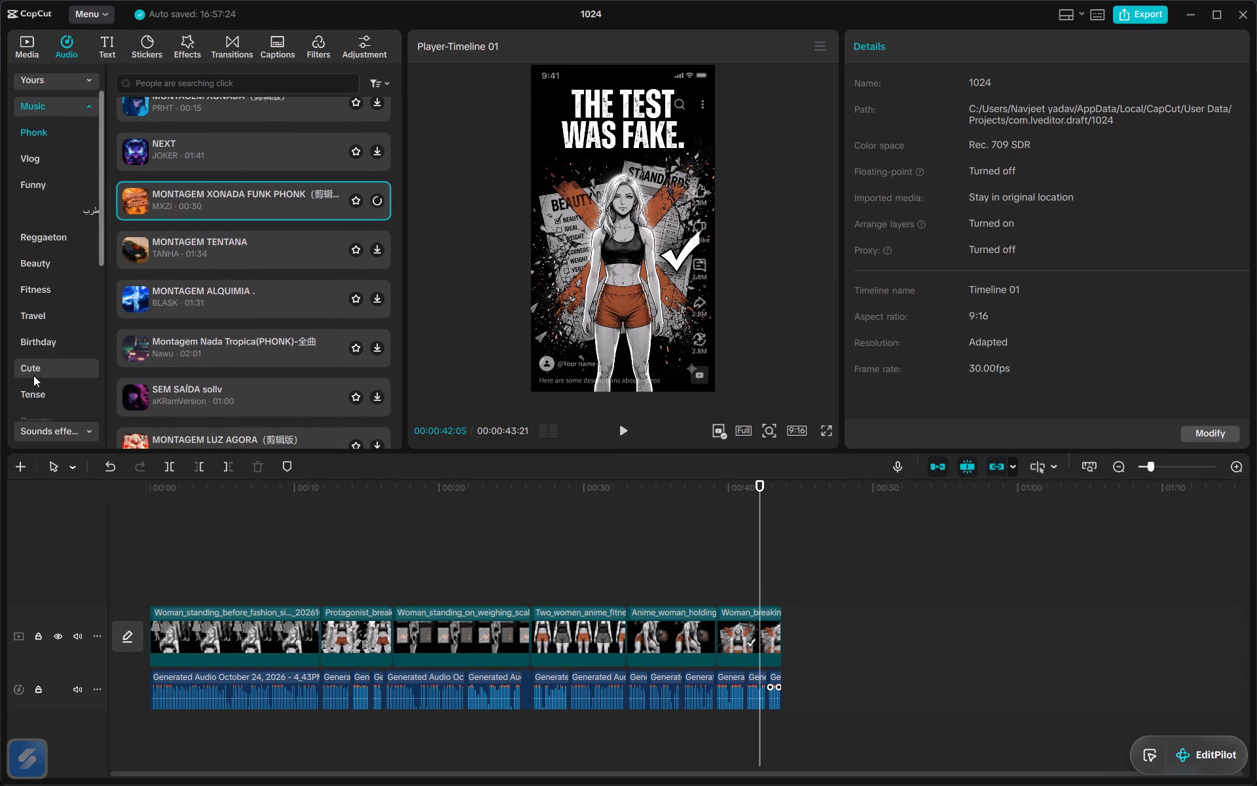
pyautogui.scroll(-1, 33, 375)
pyautogui.scroll(1, 33, 375)
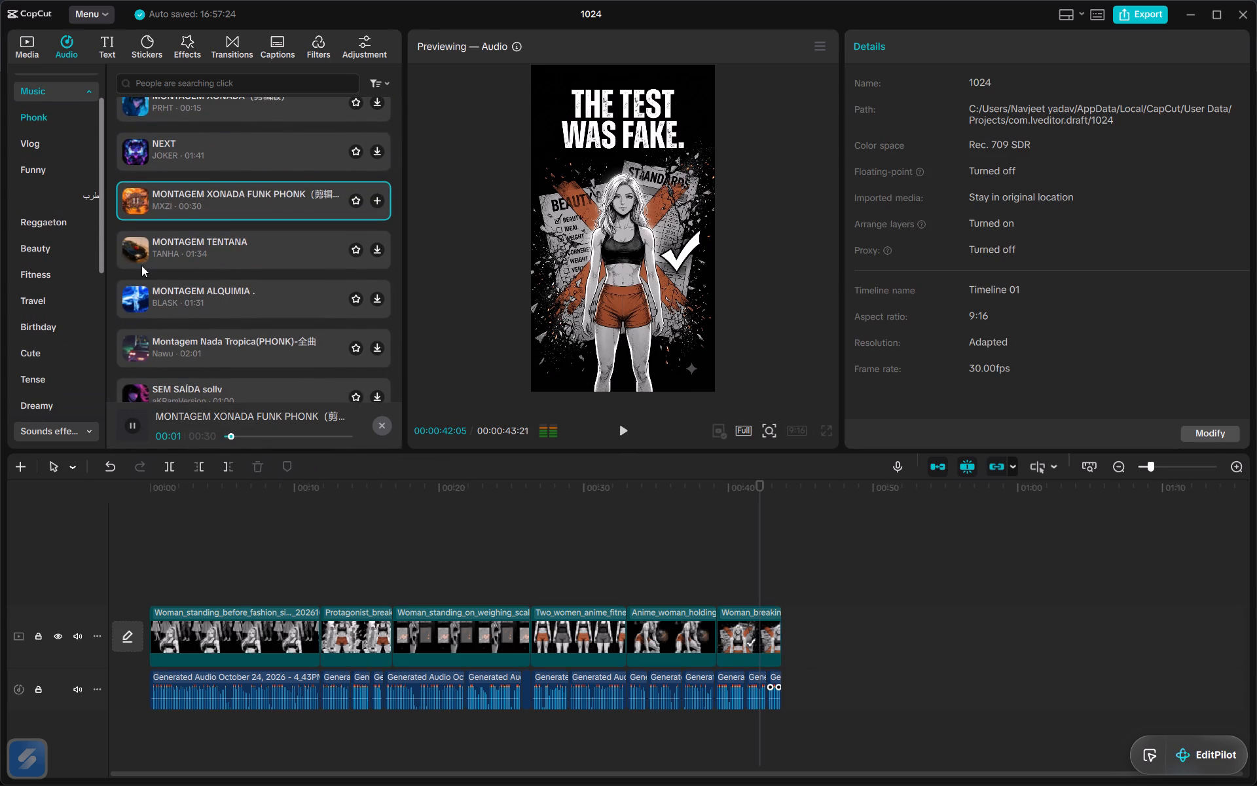
pyautogui.click(179, 257)
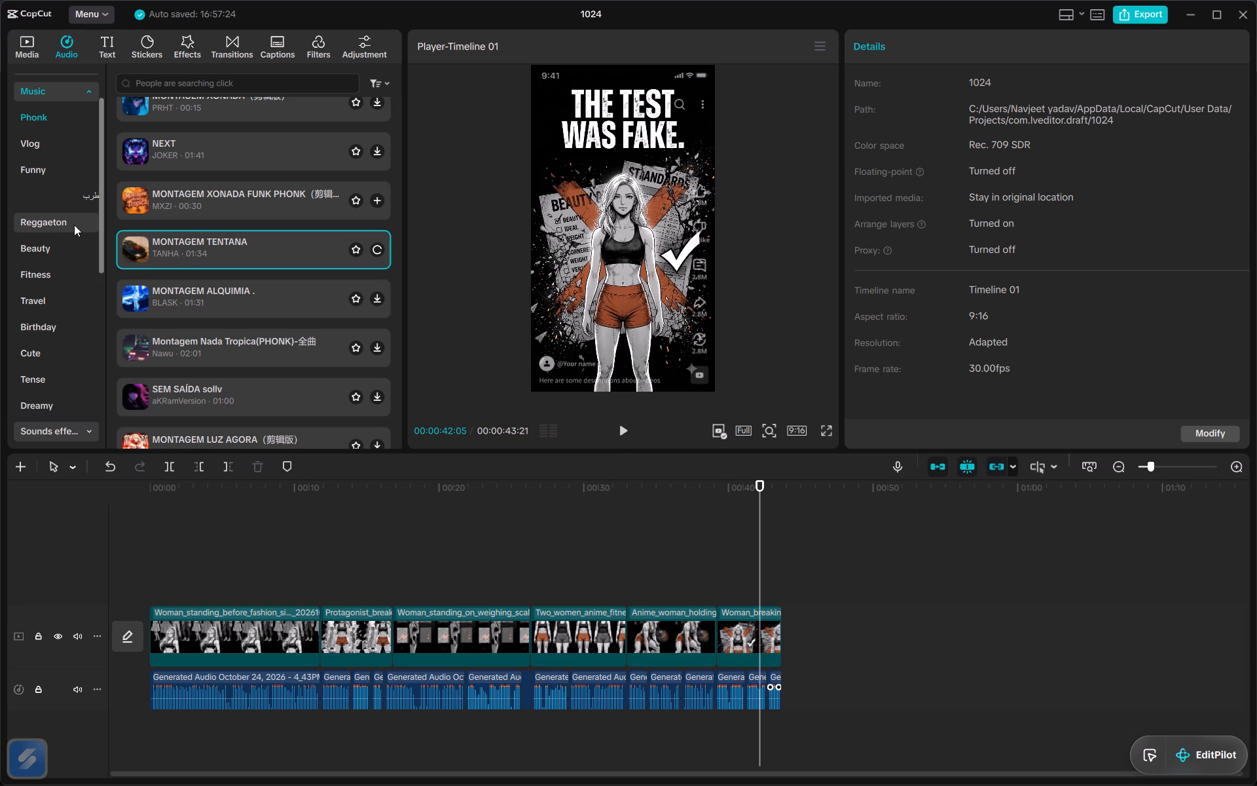
# Preview the Vlog music tracks Ethereal Glow, Honey Jar and Chill Vibe as possible background music.
pyautogui.click(45, 149)
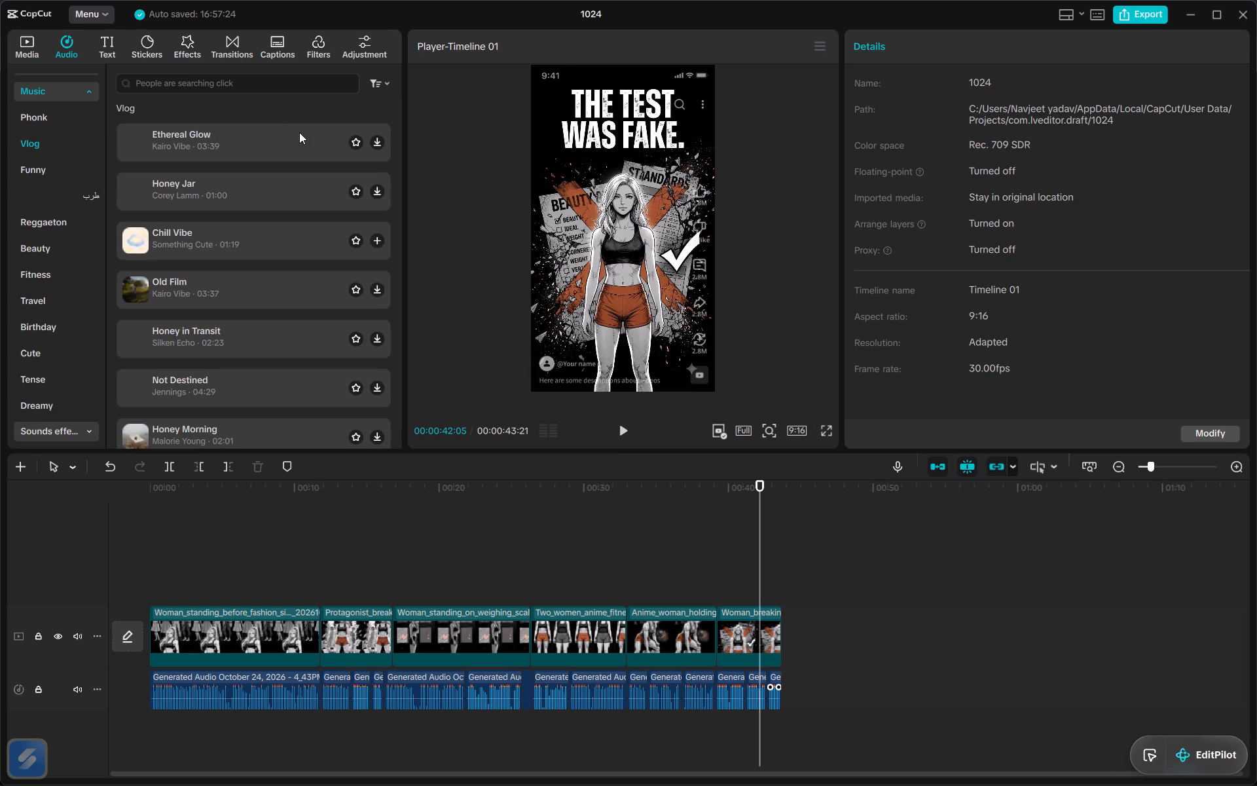
pyautogui.click(206, 154)
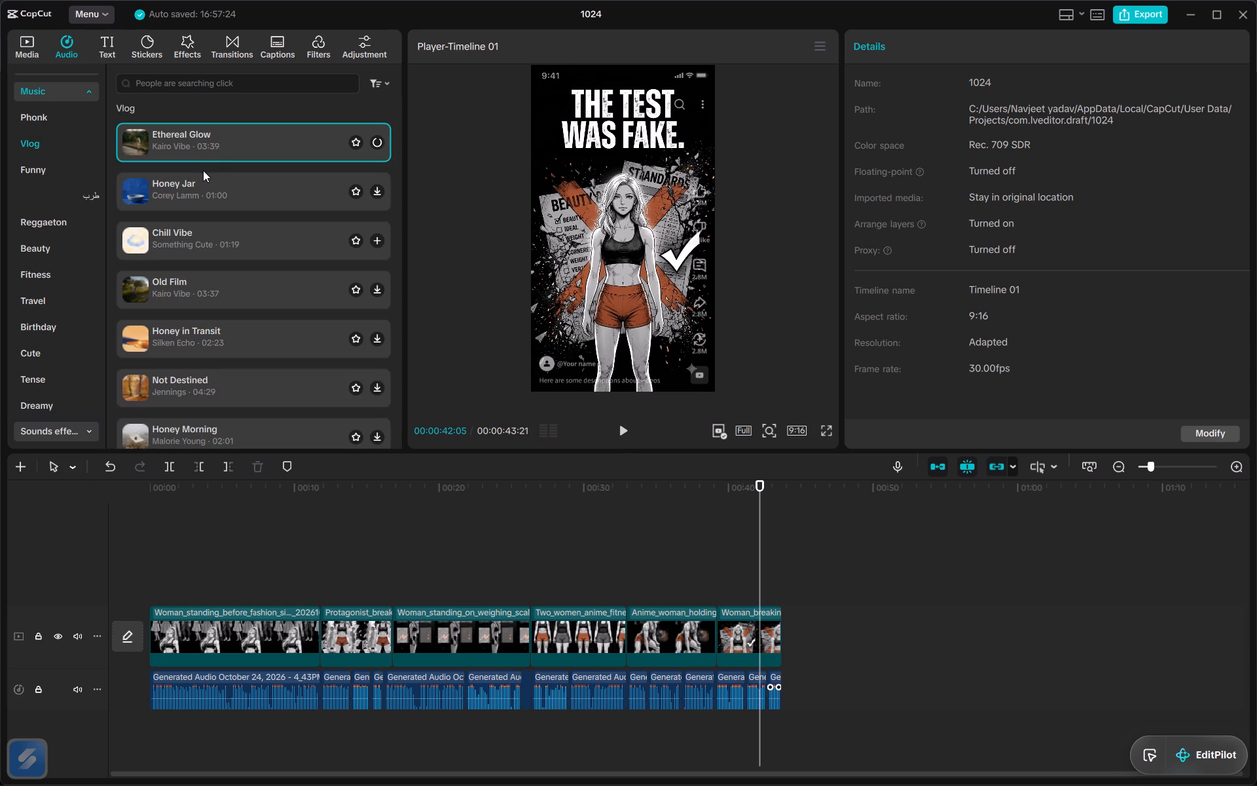
pyautogui.click(200, 178)
pyautogui.click(196, 235)
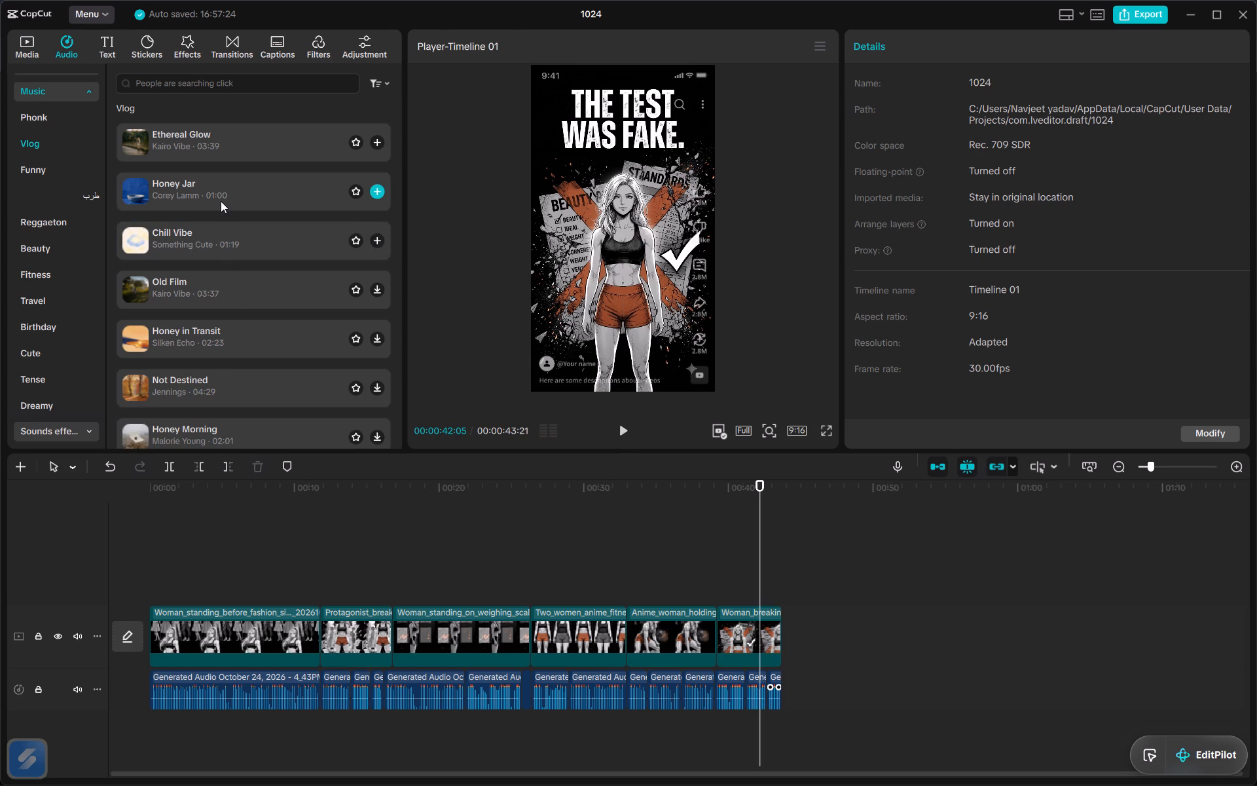
pyautogui.click(221, 149)
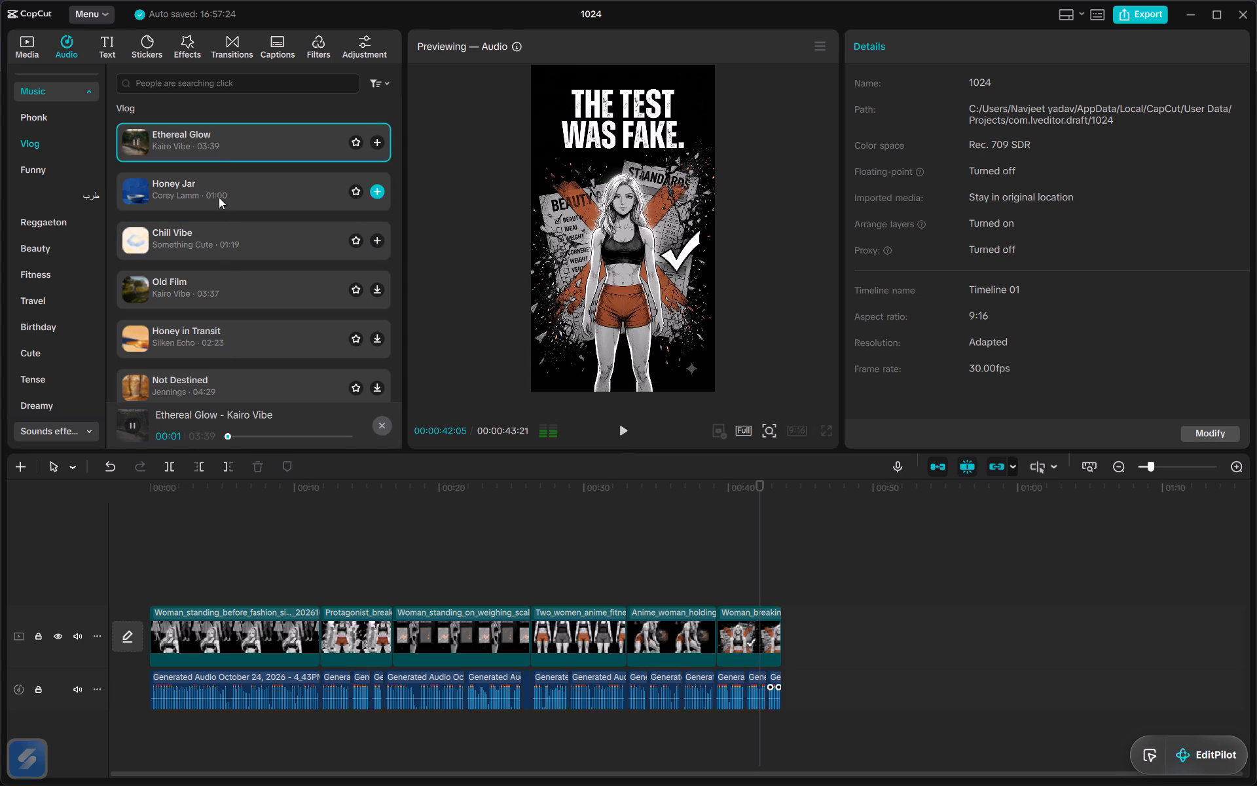
pyautogui.click(219, 197)
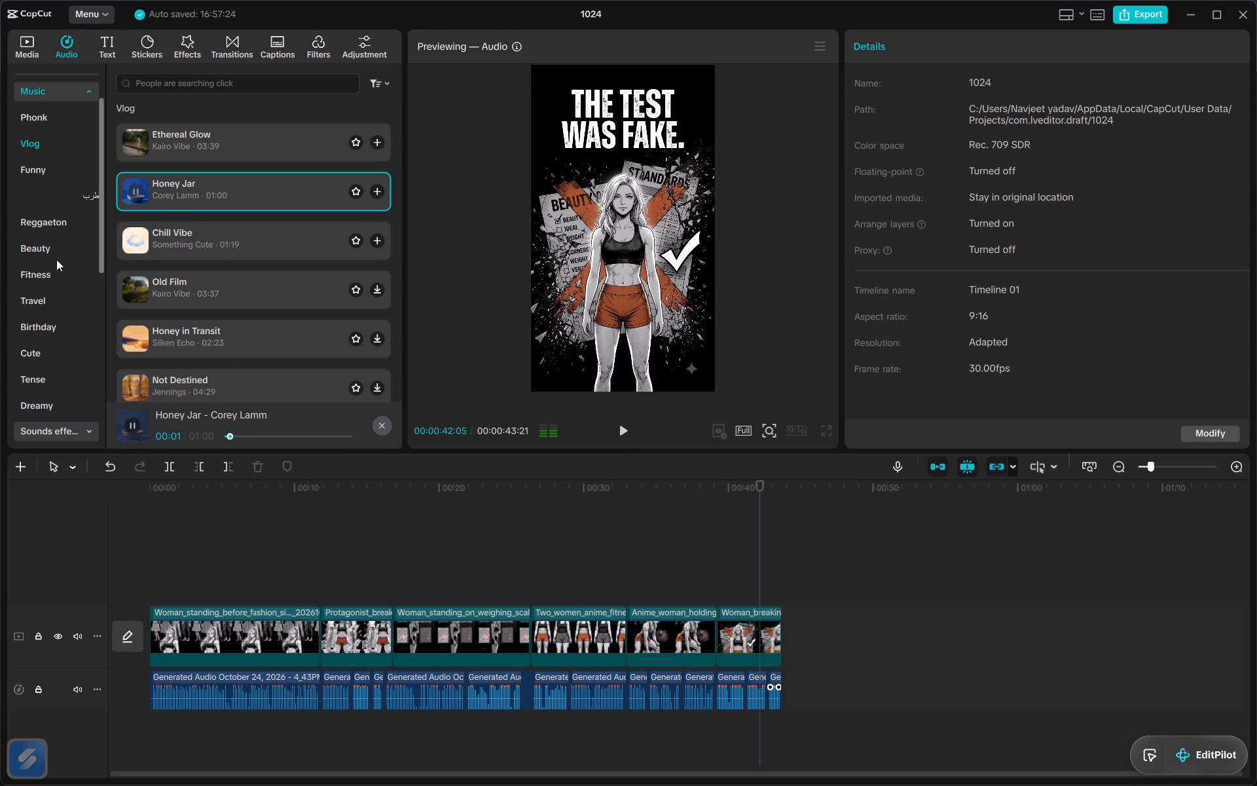
# Open the Fitness music category and try previewing Tokyo (Remix DJ) and Sempero(PHONK) as possible background music.
pyautogui.click(48, 274)
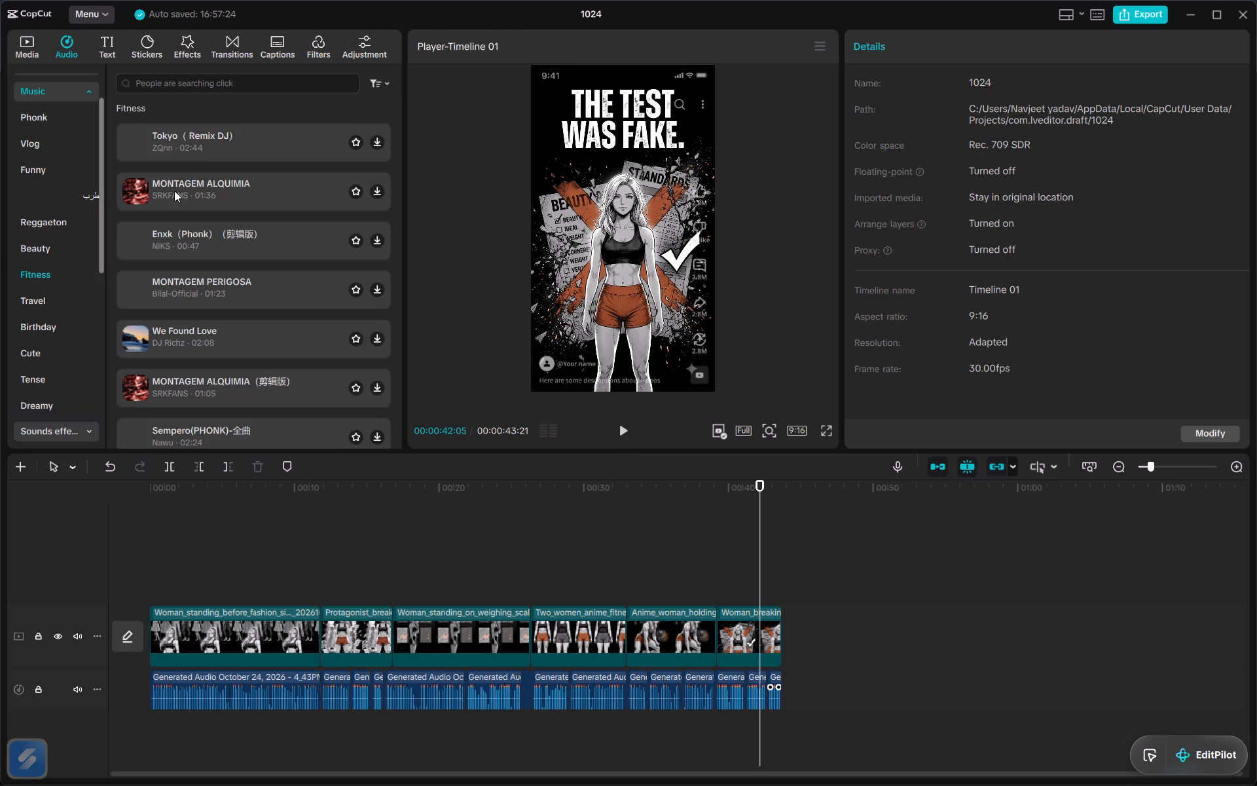
pyautogui.click(205, 155)
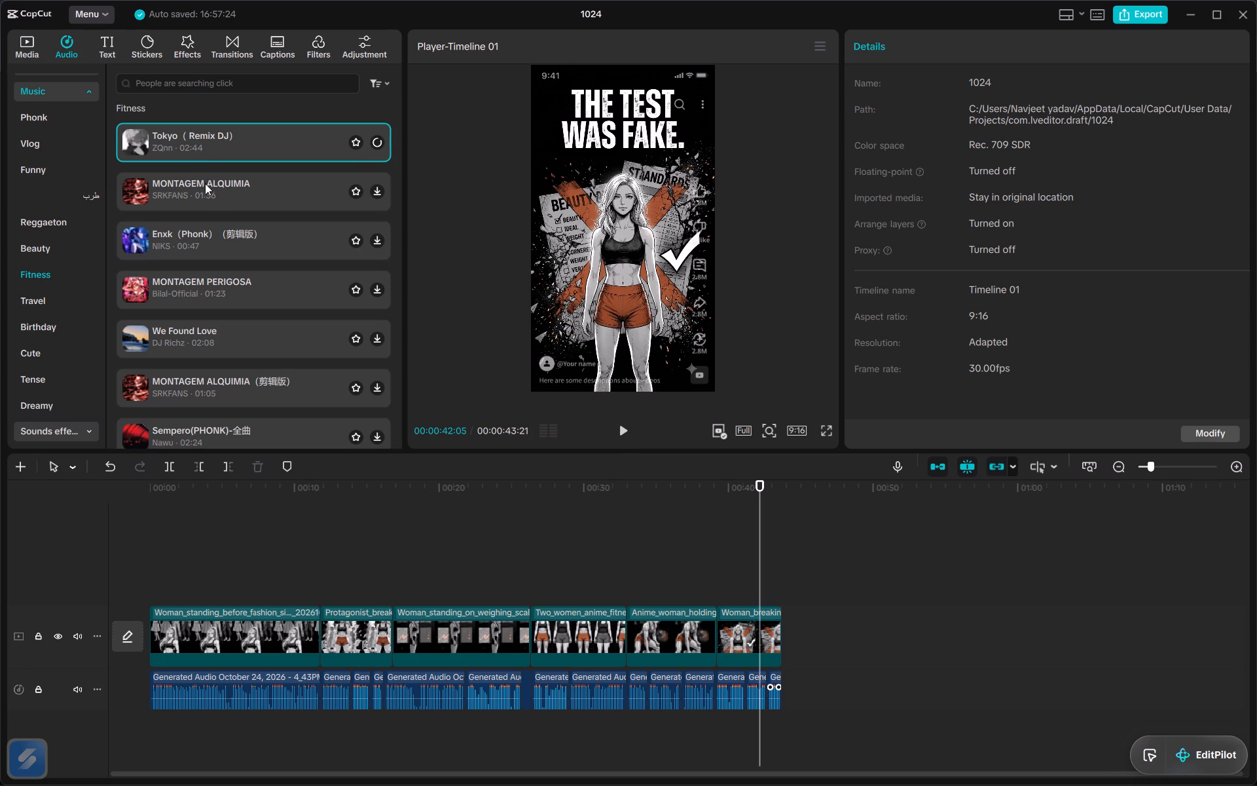
pyautogui.scroll(-1, 228, 341)
pyautogui.click(228, 341)
pyautogui.scroll(1, 228, 341)
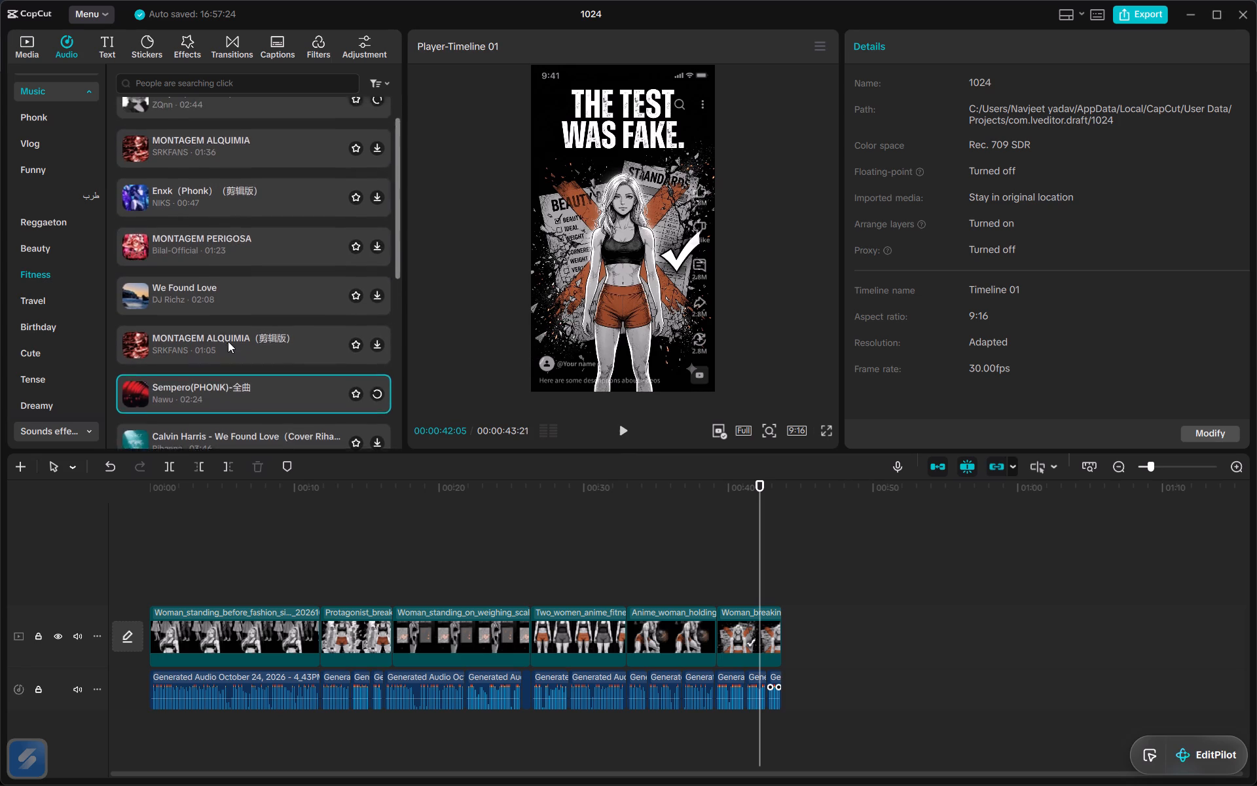
pyautogui.scroll(1, 228, 341)
pyautogui.click(260, 196)
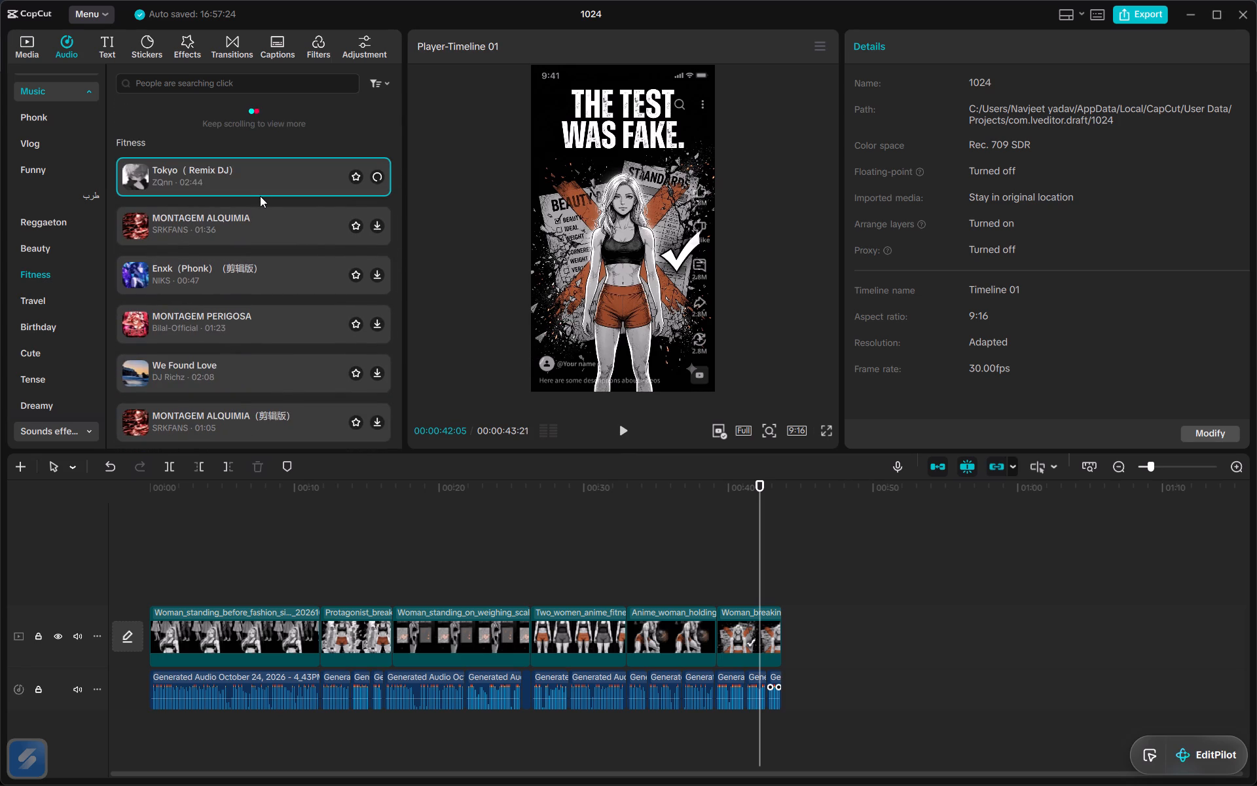
pyautogui.click(261, 213)
# Browse the Beauty music category for a suitable background track and return to the Fitness category.
pyautogui.scroll(-6, 225, 260)
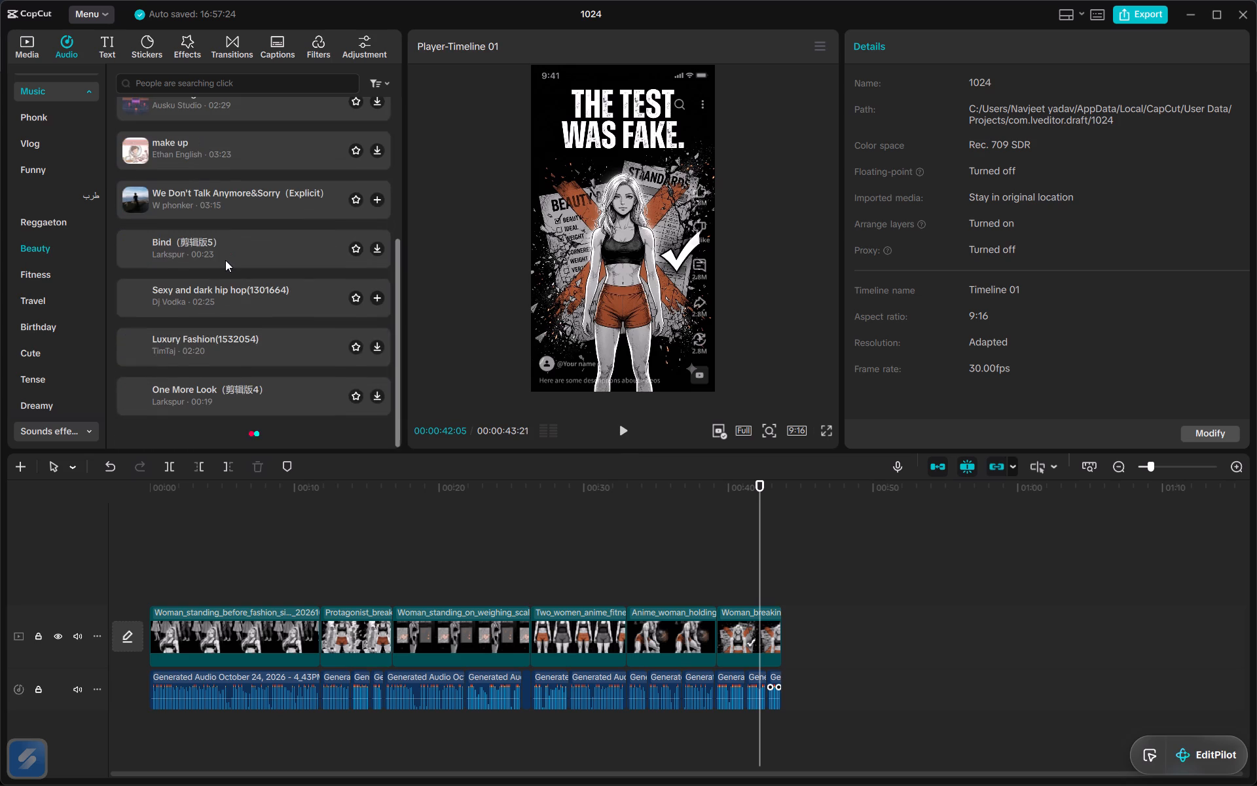
pyautogui.click(65, 272)
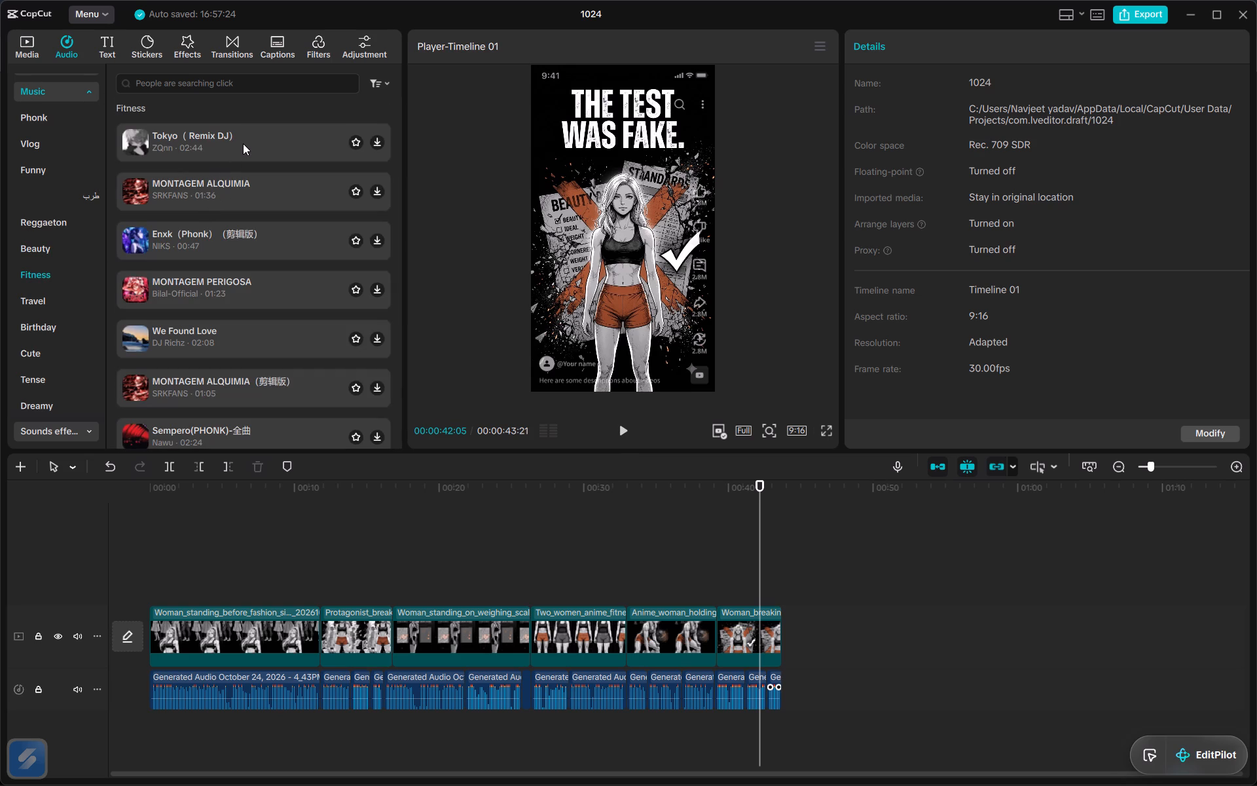
pyautogui.scroll(1, 242, 187)
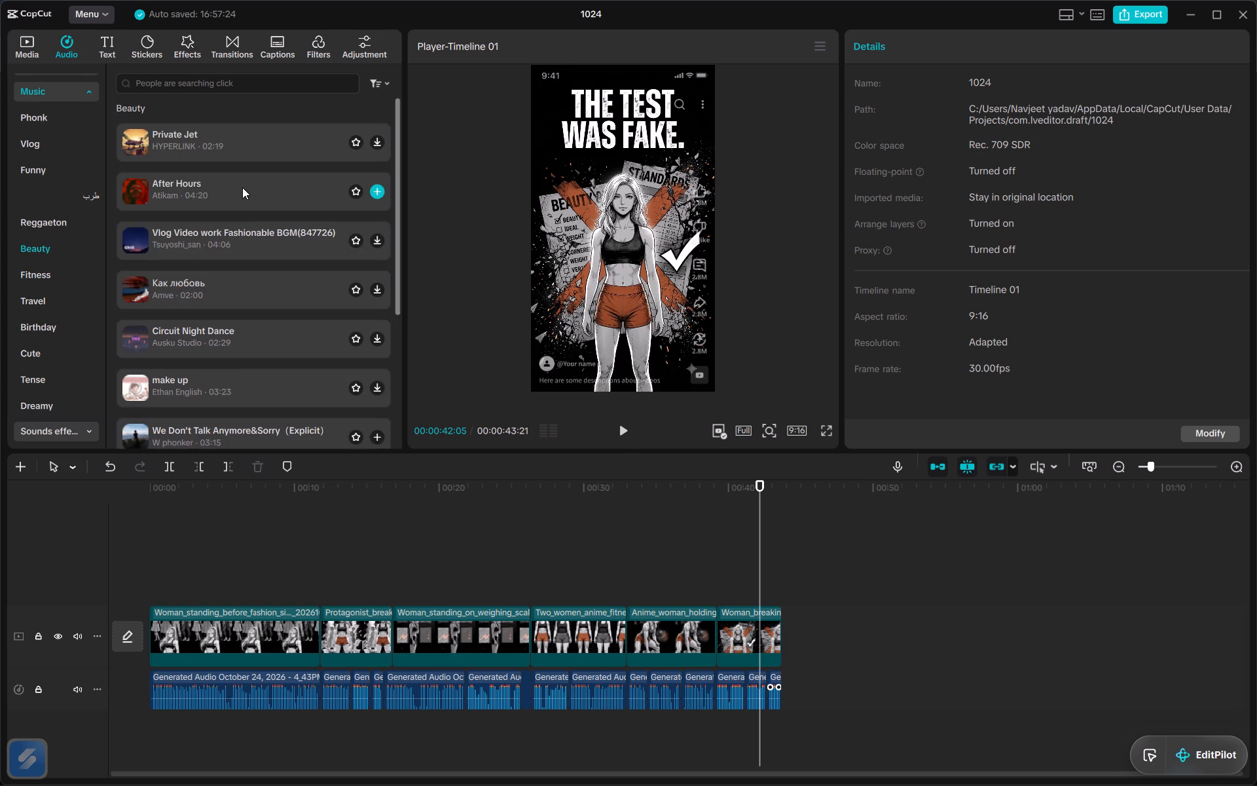
pyautogui.scroll(-4, 242, 187)
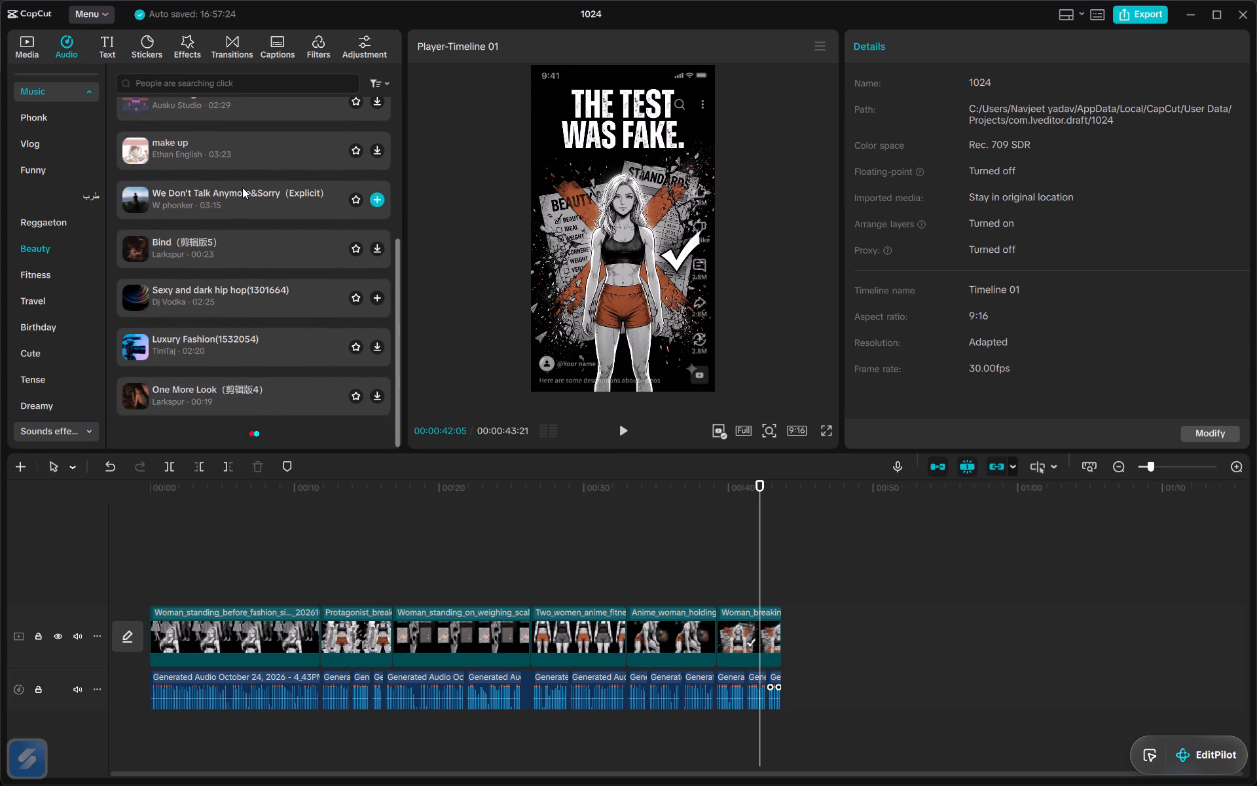
pyautogui.scroll(-2, 242, 187)
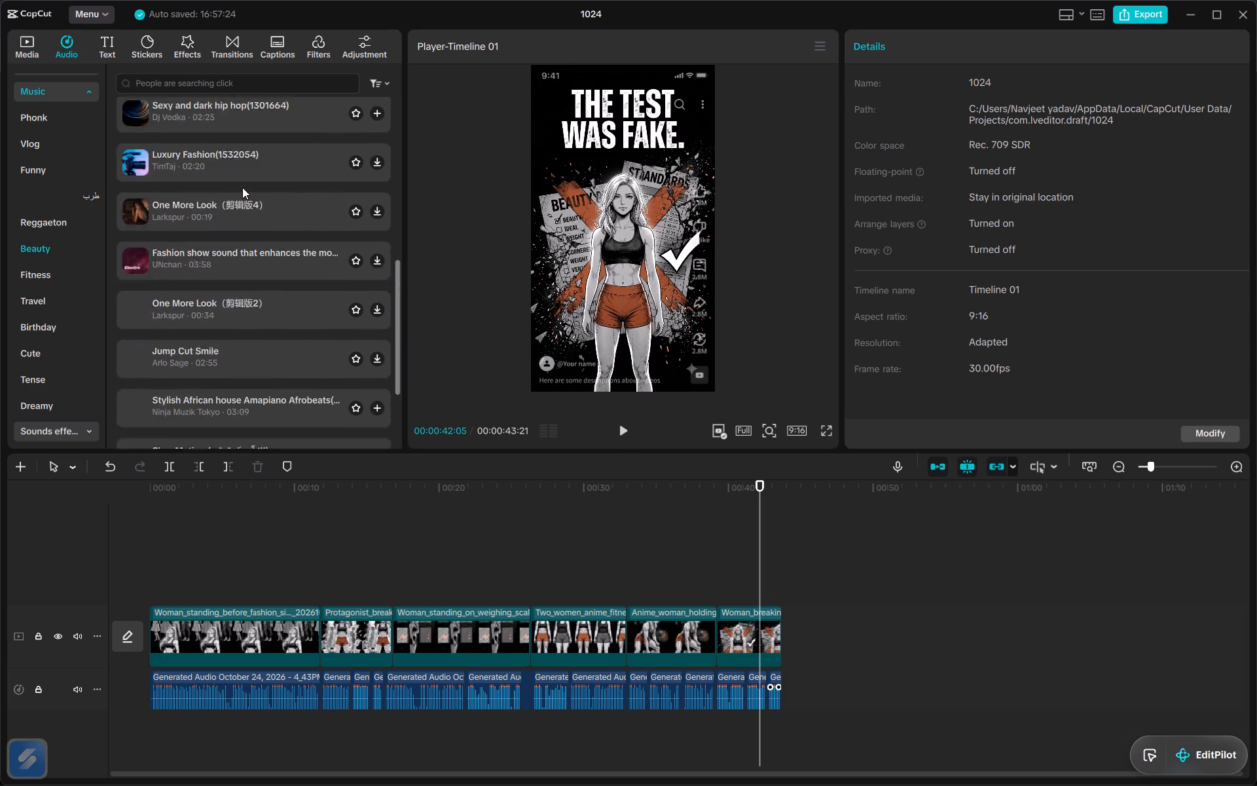
pyautogui.scroll(-2, 242, 187)
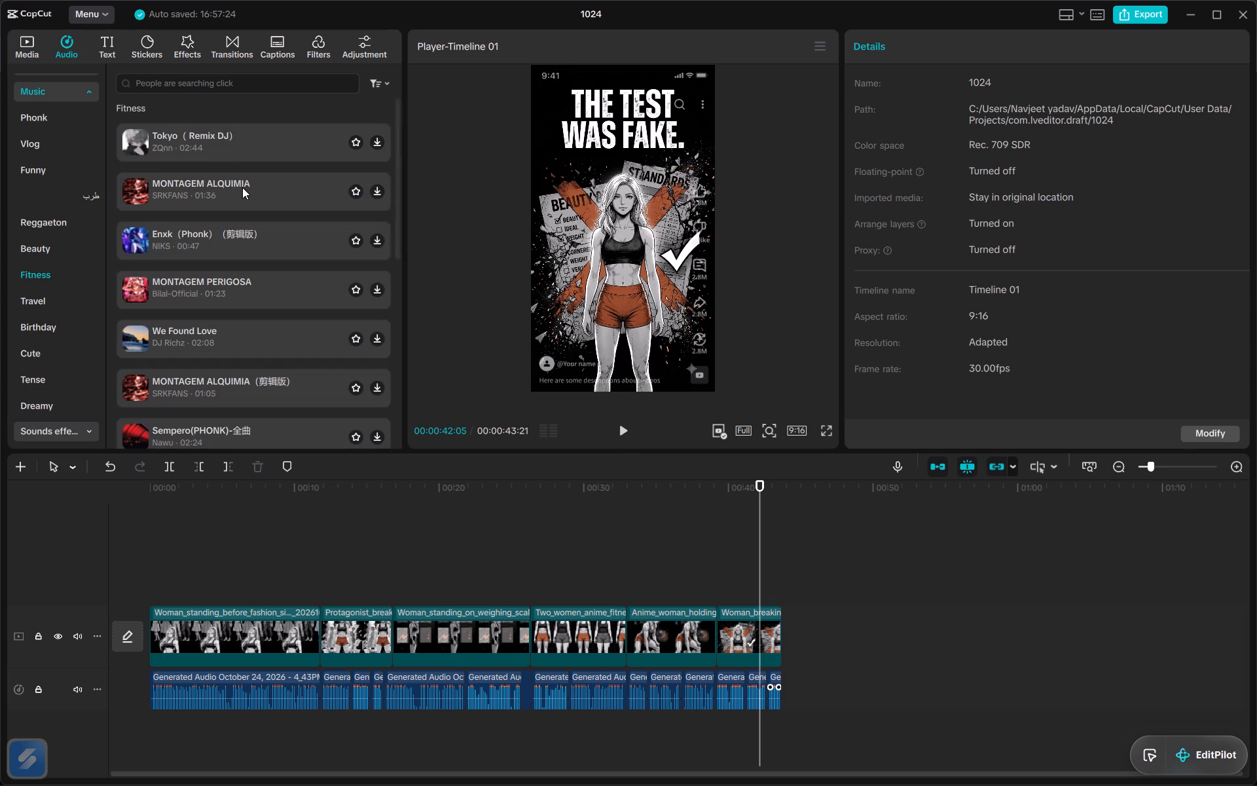
# Try previewing the Fitness tracks Tokyo (Remix DJ), Calvin Harris - We Found Love, Do It Like Me and Summertime.
pyautogui.click(219, 148)
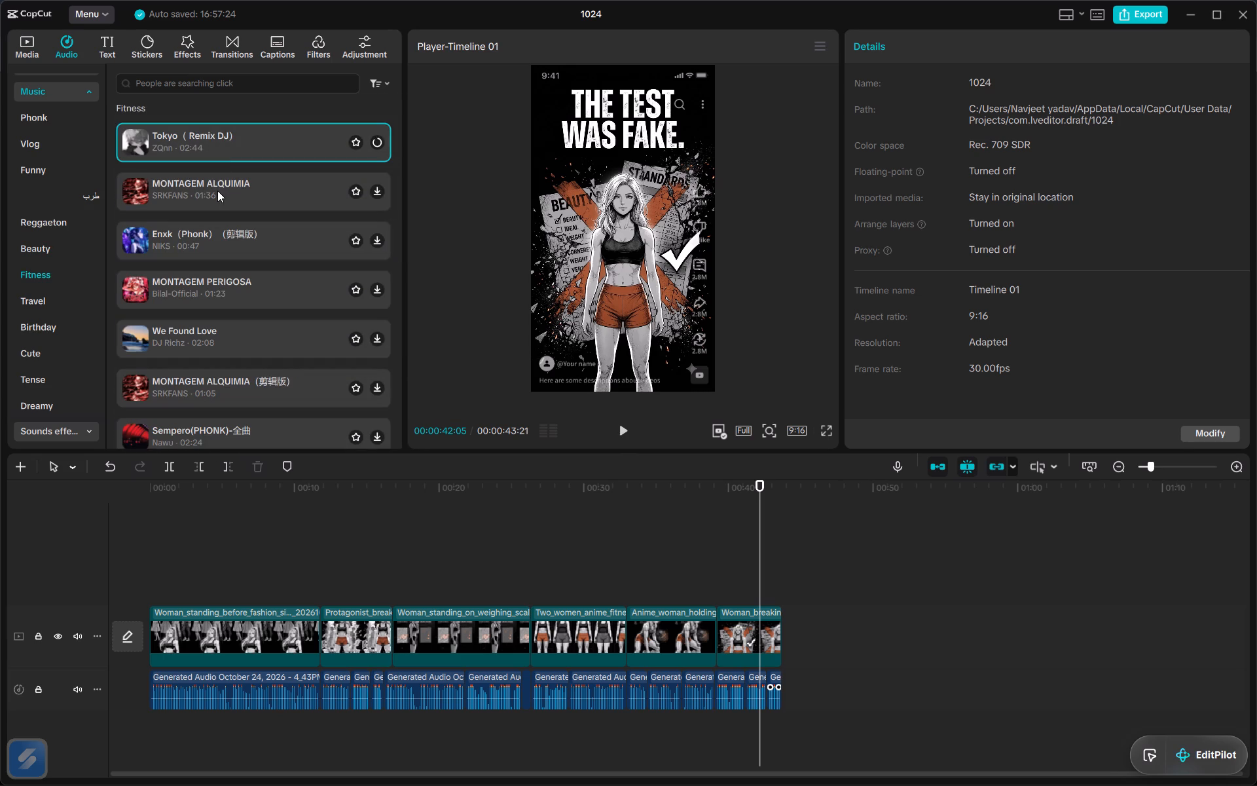
pyautogui.scroll(-1, 215, 292)
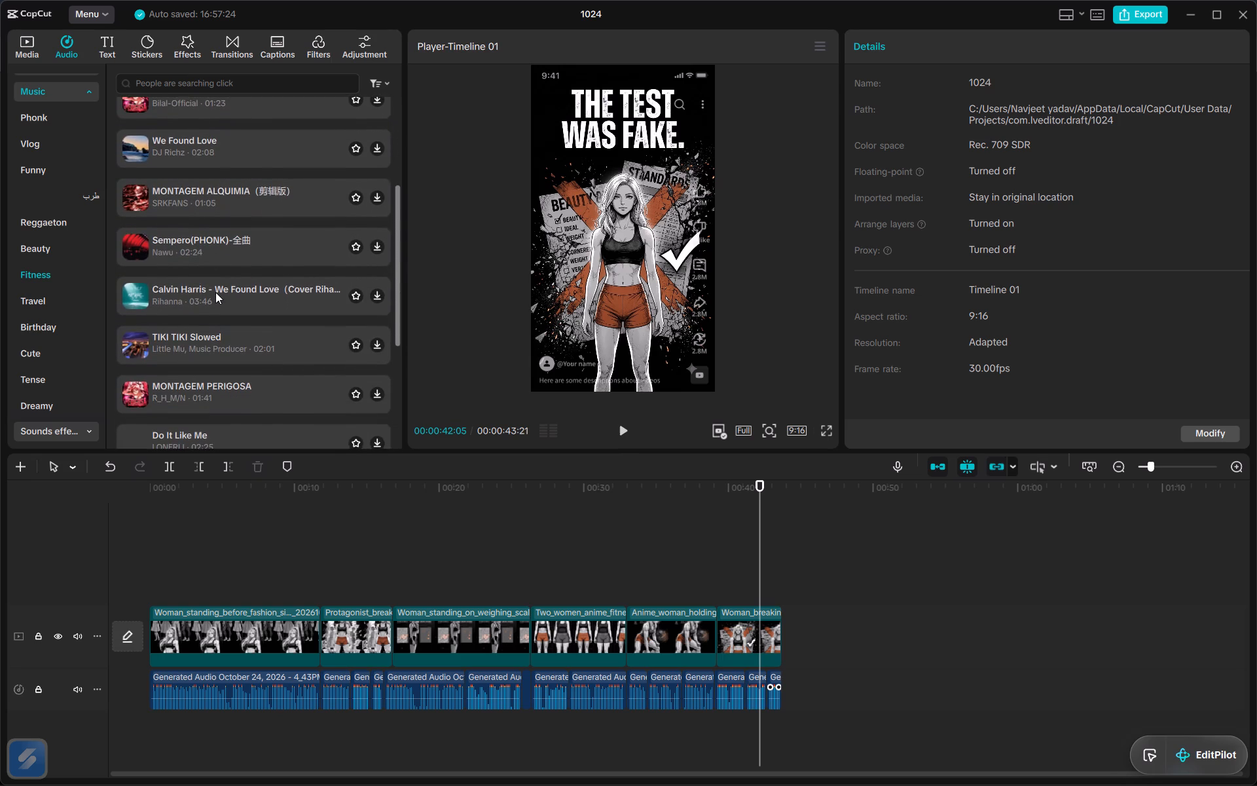
pyautogui.scroll(-1, 215, 292)
pyautogui.click(215, 292)
pyautogui.scroll(1, 220, 354)
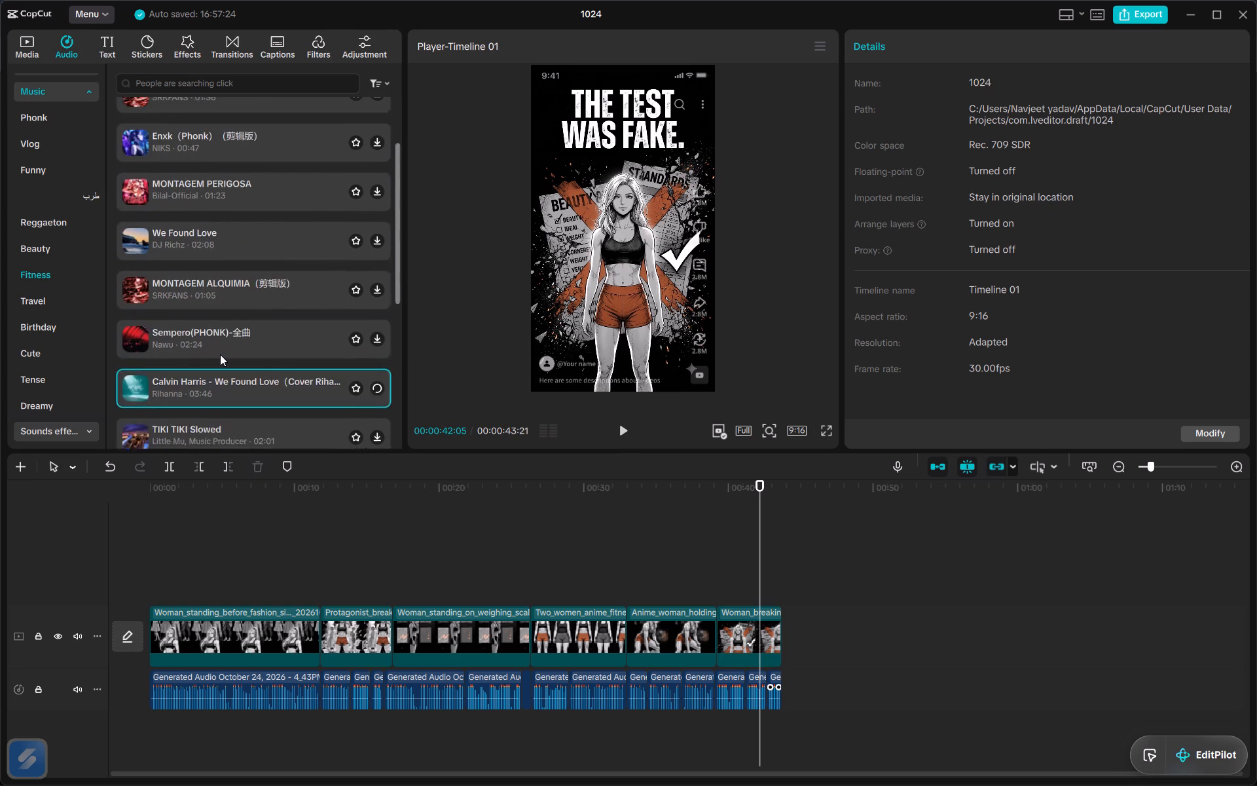
pyautogui.scroll(1, 220, 354)
pyautogui.click(242, 151)
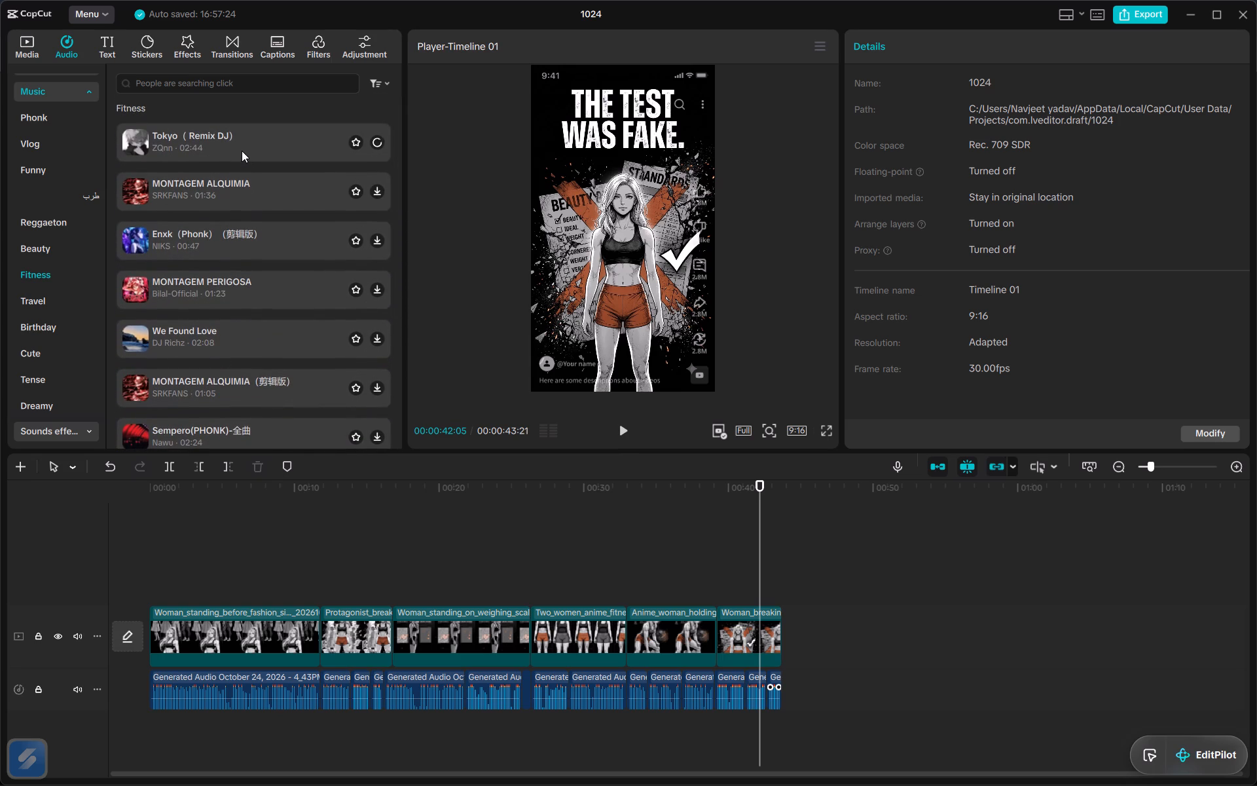
pyautogui.scroll(-1, 230, 309)
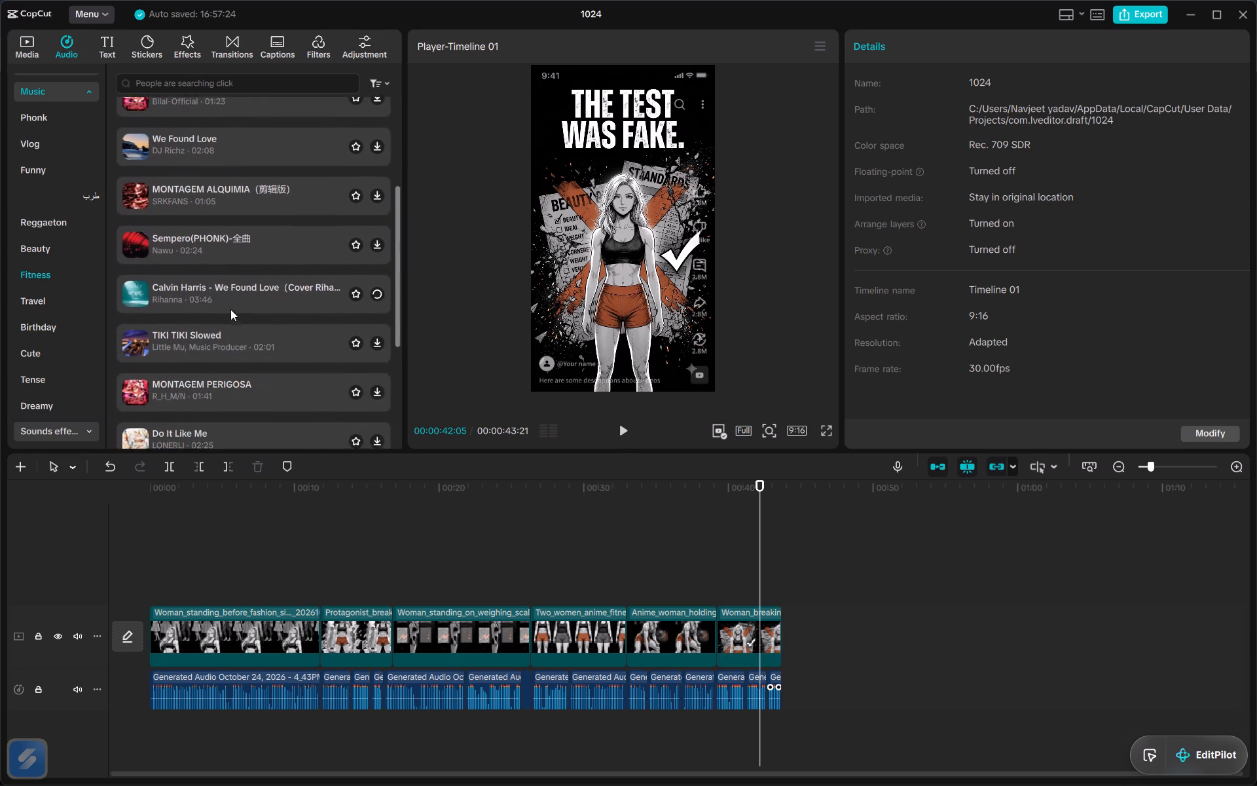
pyautogui.scroll(-1, 230, 309)
pyautogui.click(231, 383)
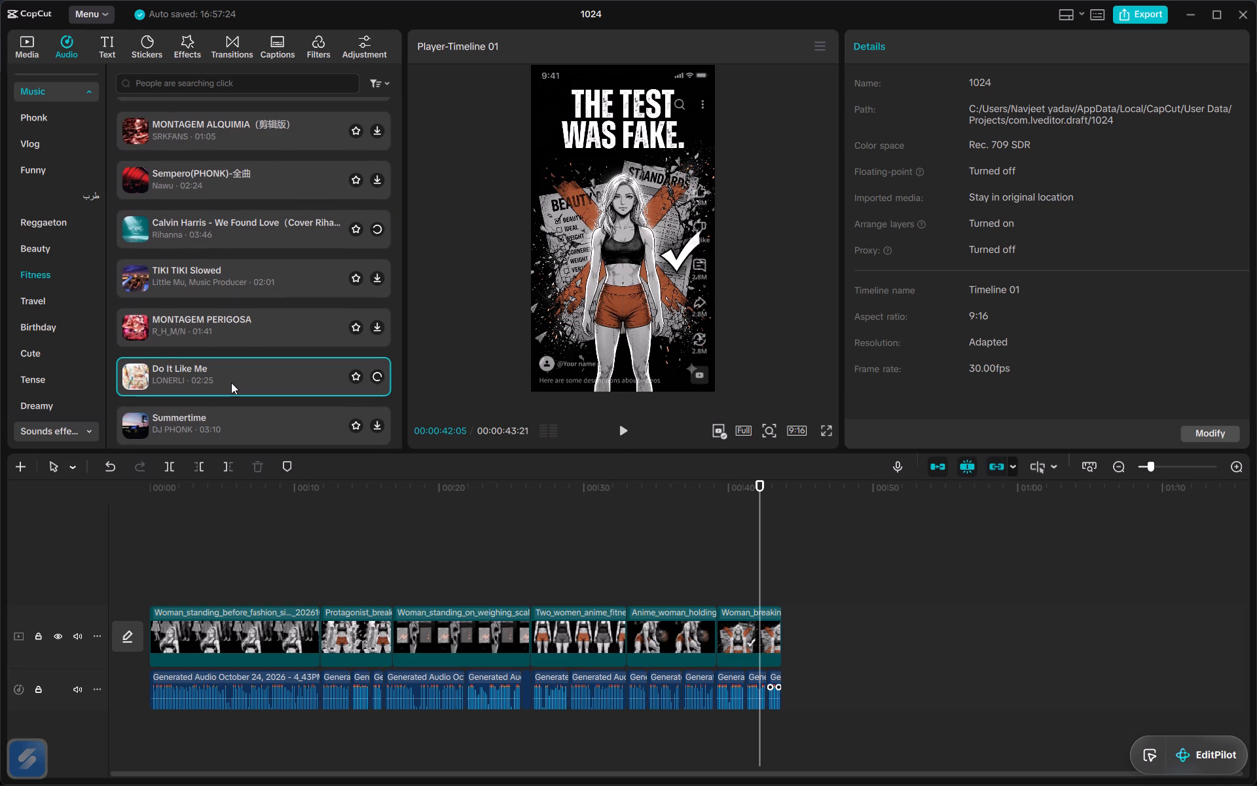
pyautogui.click(230, 423)
pyautogui.scroll(1, 230, 423)
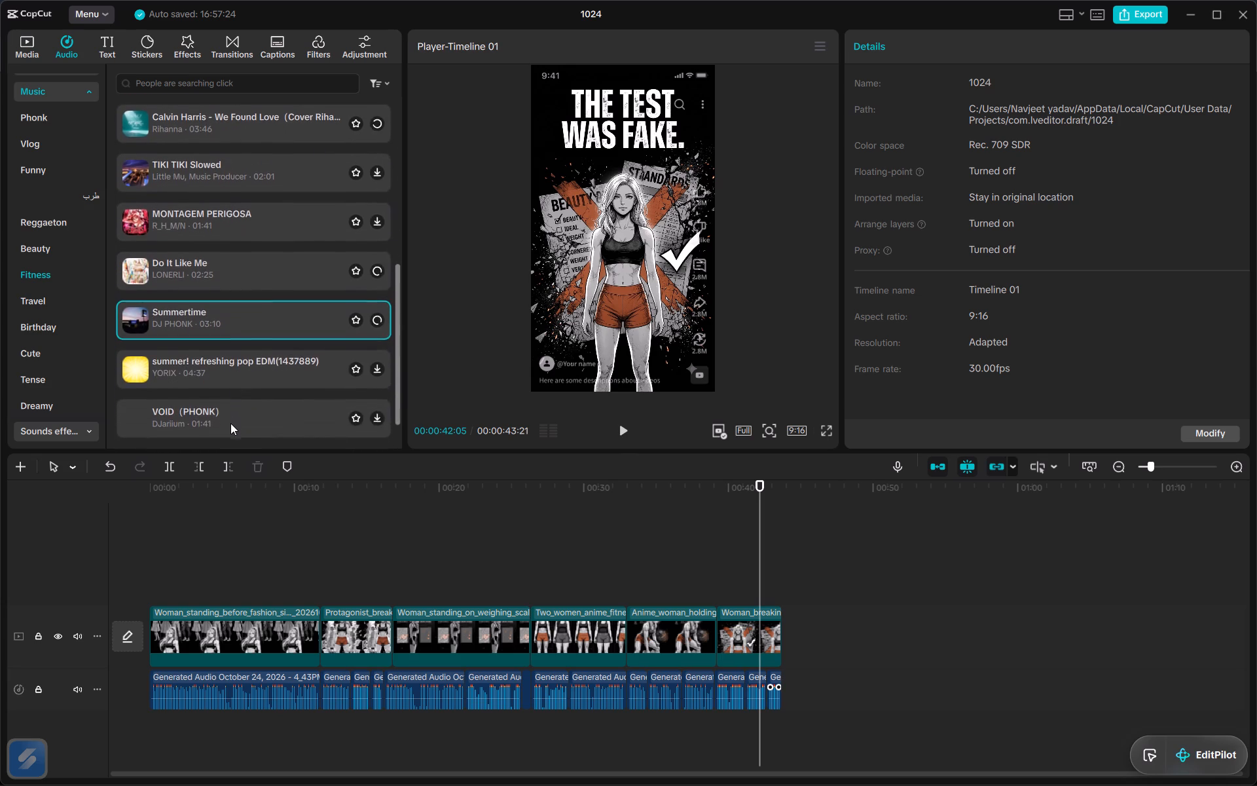
pyautogui.scroll(1, 230, 423)
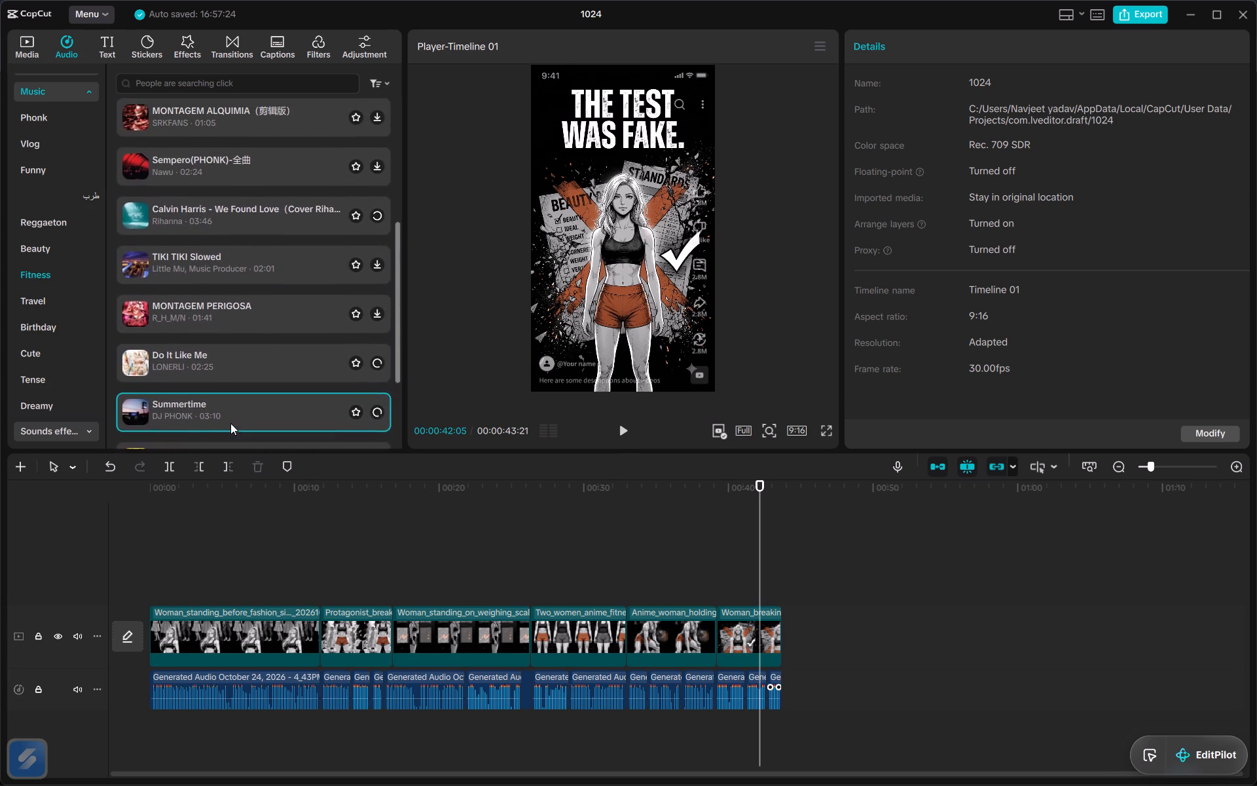
pyautogui.scroll(1, 230, 423)
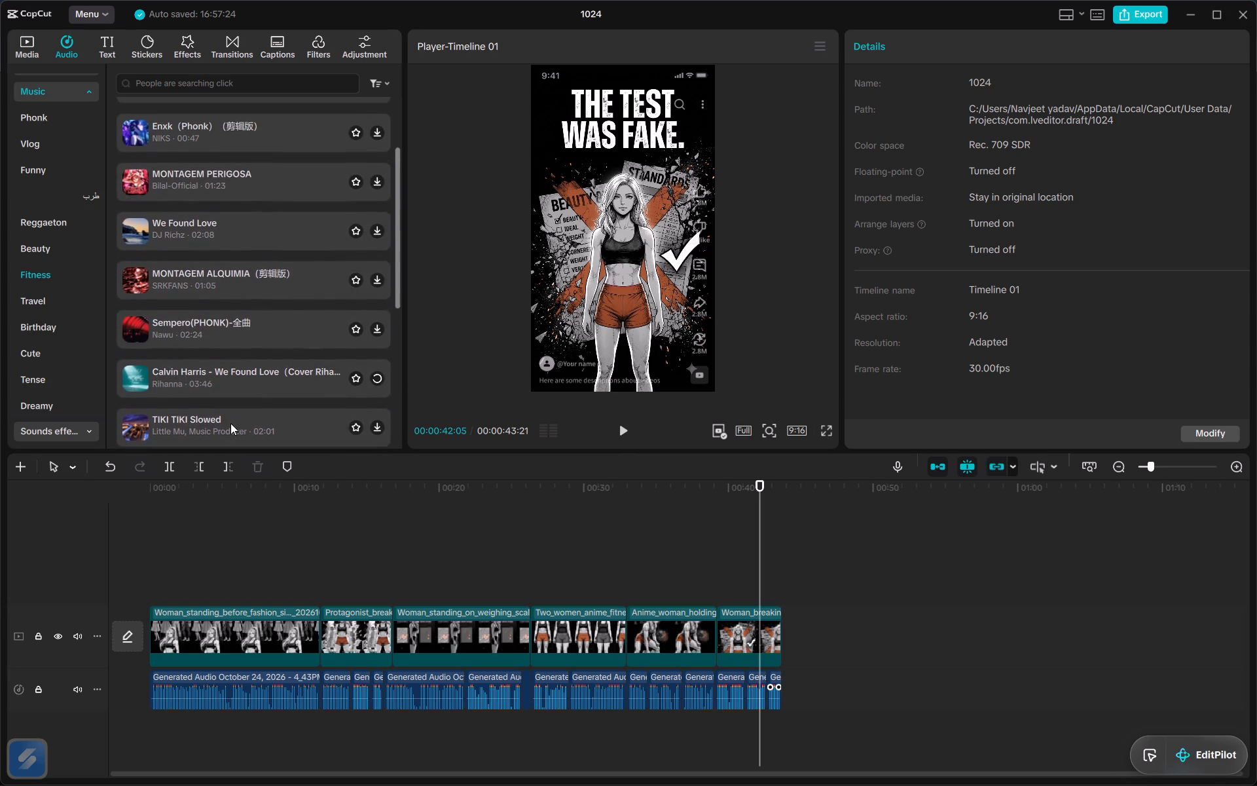
pyautogui.scroll(1, 230, 423)
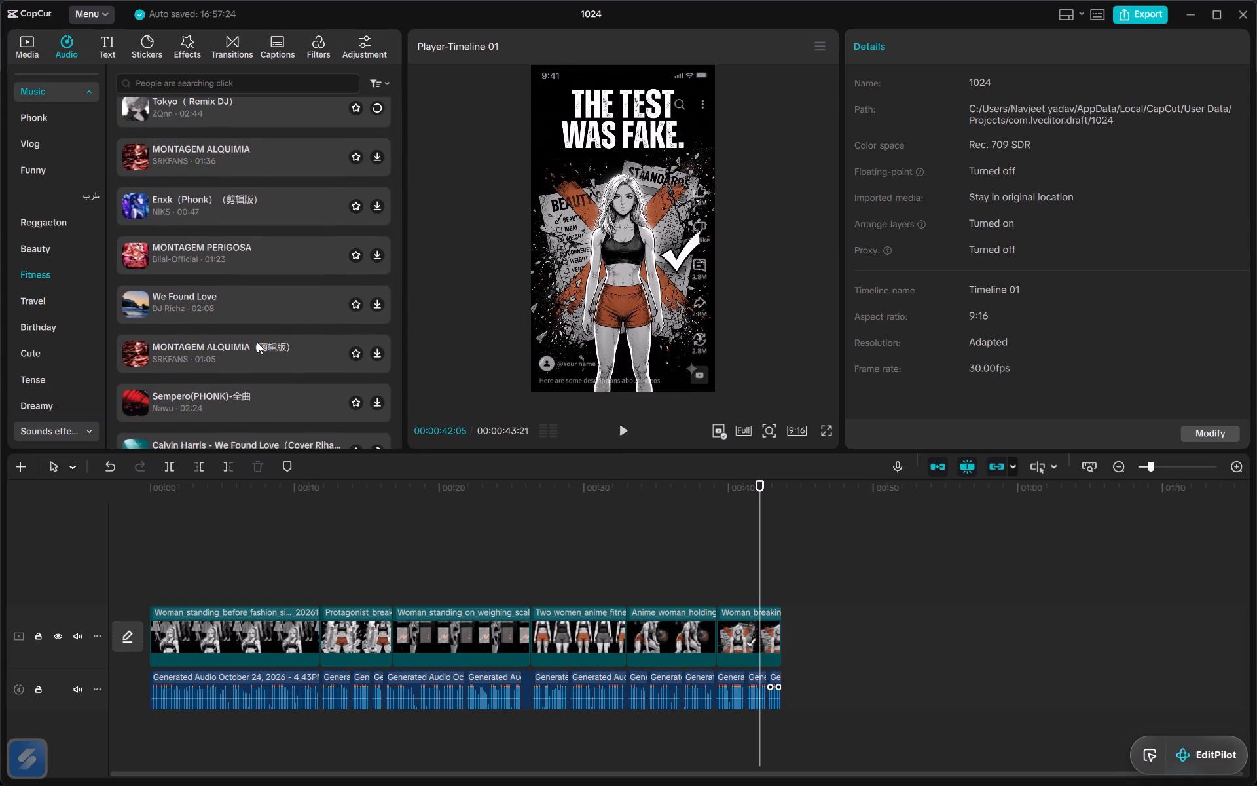
# Add the Fitness track Summertime at the start of the timeline, on a new audio track below the voice-over.
pyautogui.moveTo(221, 506); pyautogui.dragTo(165, 491)
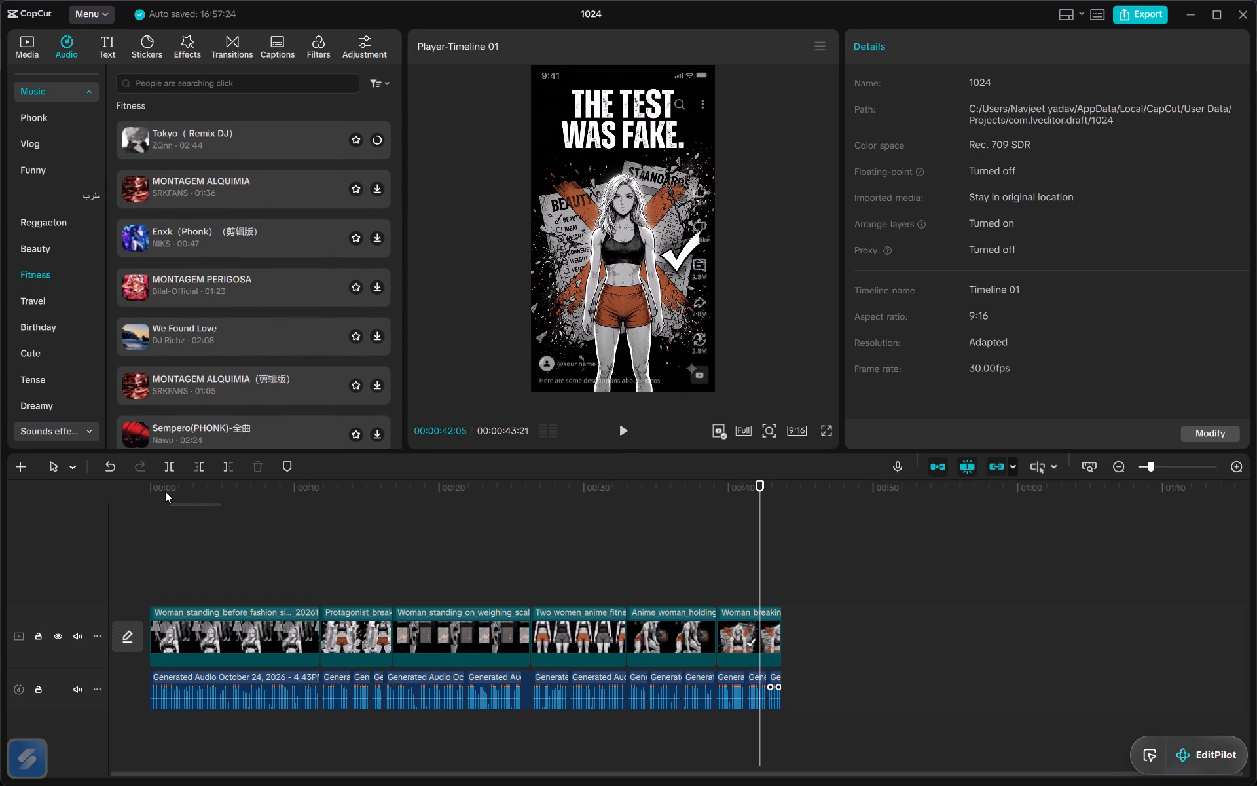
pyautogui.moveTo(165, 491); pyautogui.dragTo(166, 491)
pyautogui.click(166, 491)
pyautogui.moveTo(166, 491); pyautogui.dragTo(141, 489)
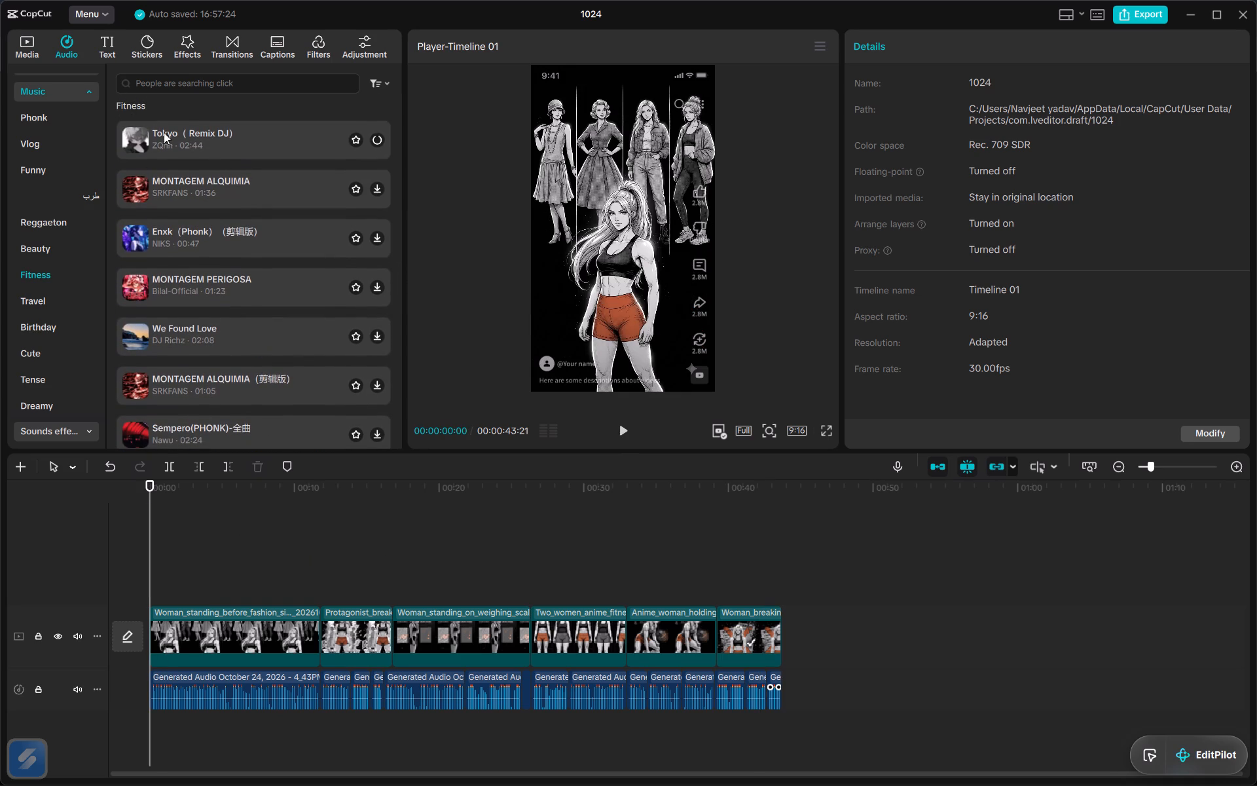
pyautogui.click(203, 148)
pyautogui.scroll(-1, 227, 304)
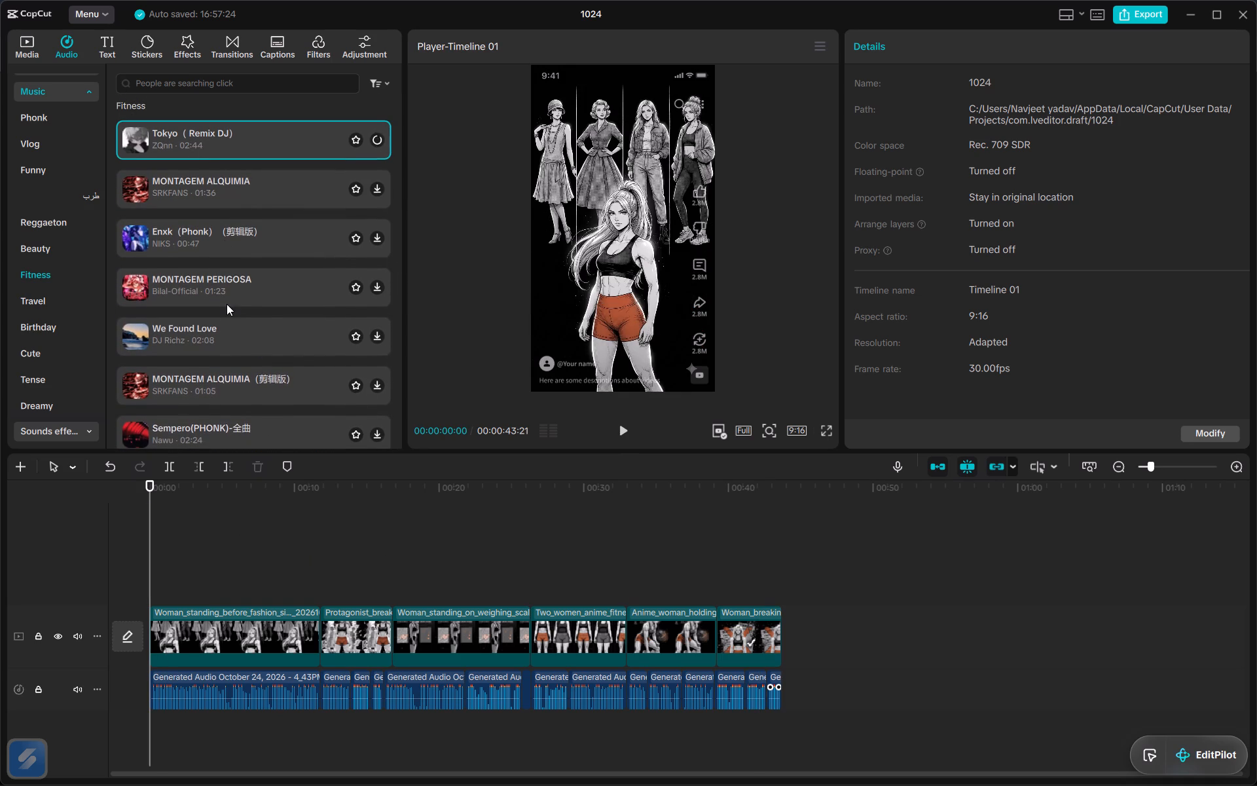
pyautogui.scroll(-1, 227, 304)
pyautogui.click(227, 304)
pyautogui.scroll(-1, 227, 304)
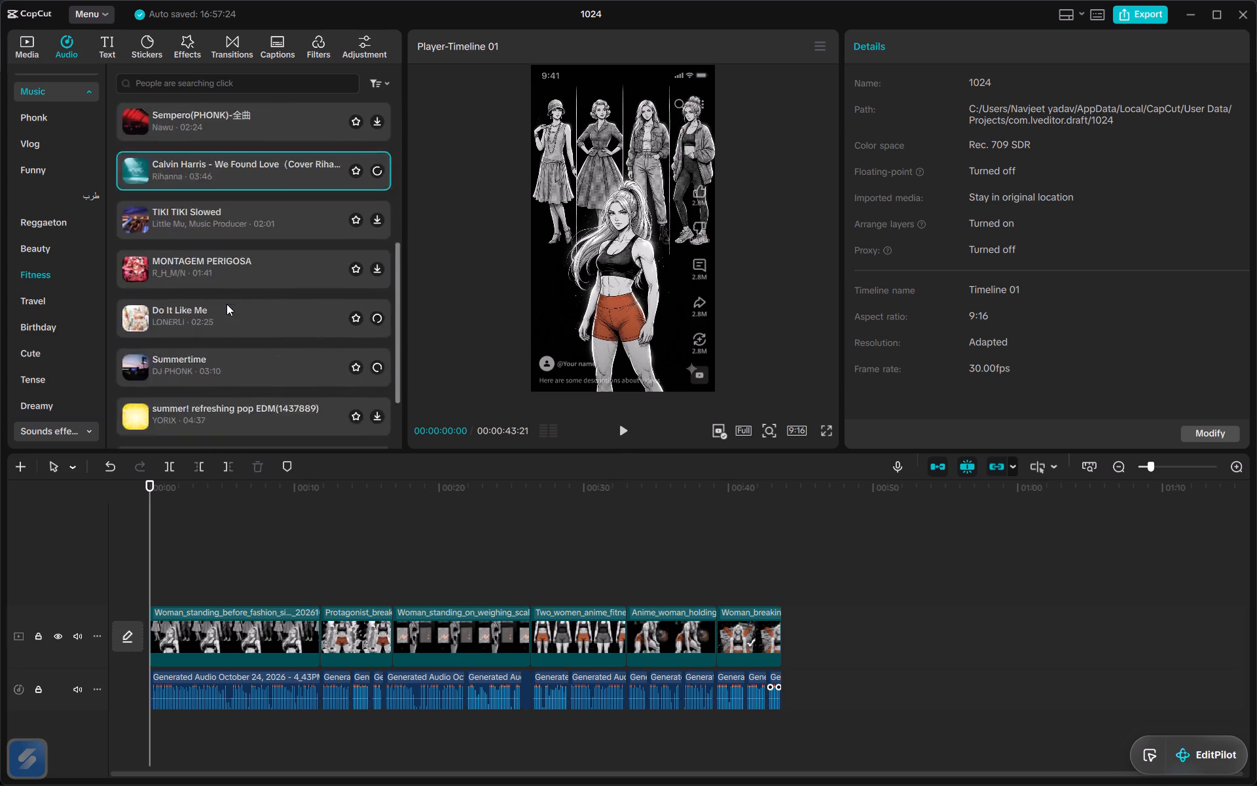
pyautogui.scroll(-1, 227, 304)
pyautogui.hscroll(1, 227, 304)
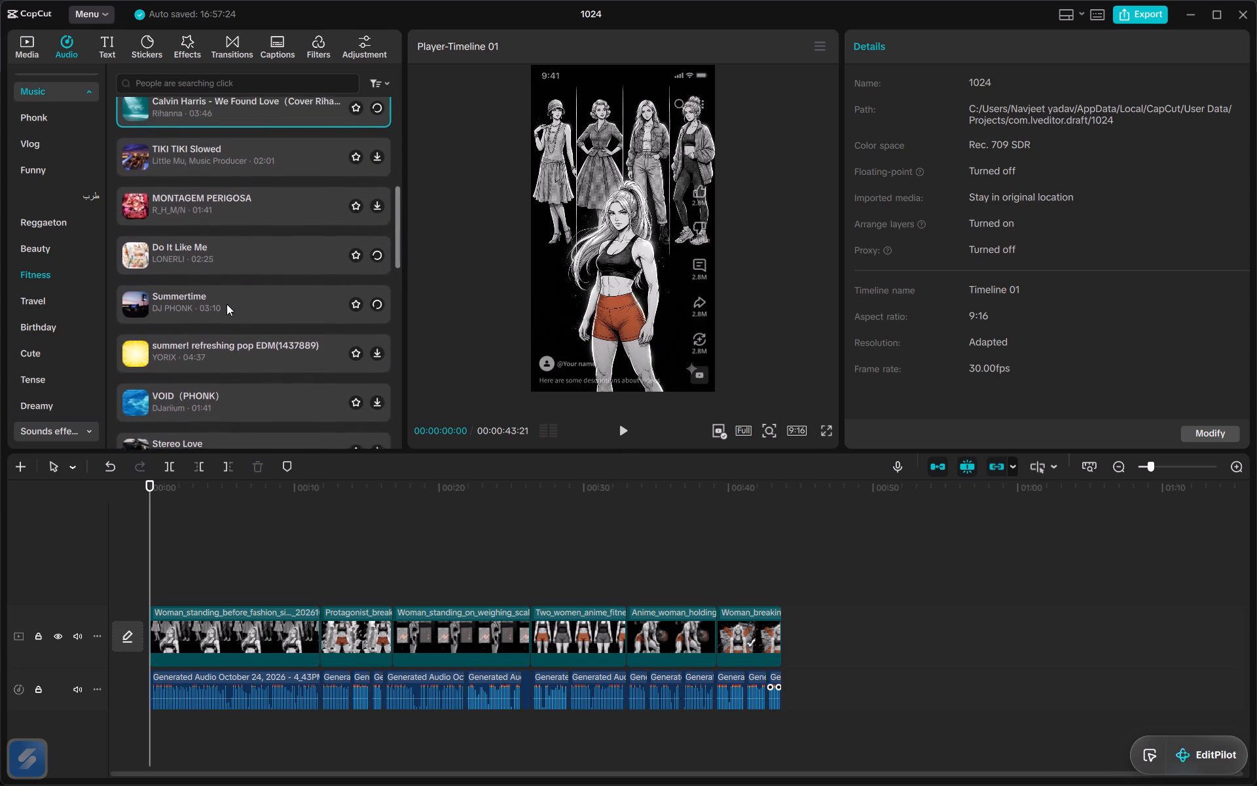
pyautogui.hscroll(1, 227, 304)
pyautogui.click(227, 304)
pyautogui.moveTo(227, 304); pyautogui.dragTo(338, 659)
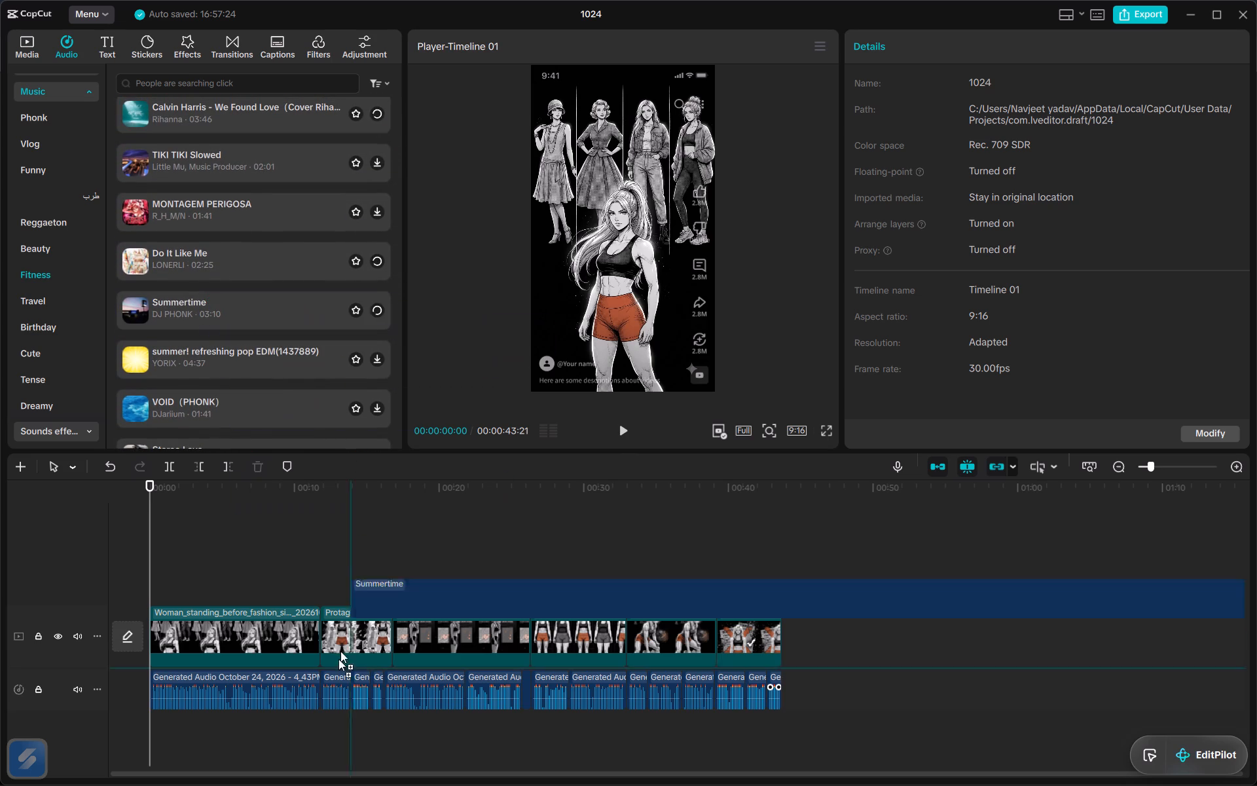
pyautogui.moveTo(338, 659); pyautogui.dragTo(151, 739)
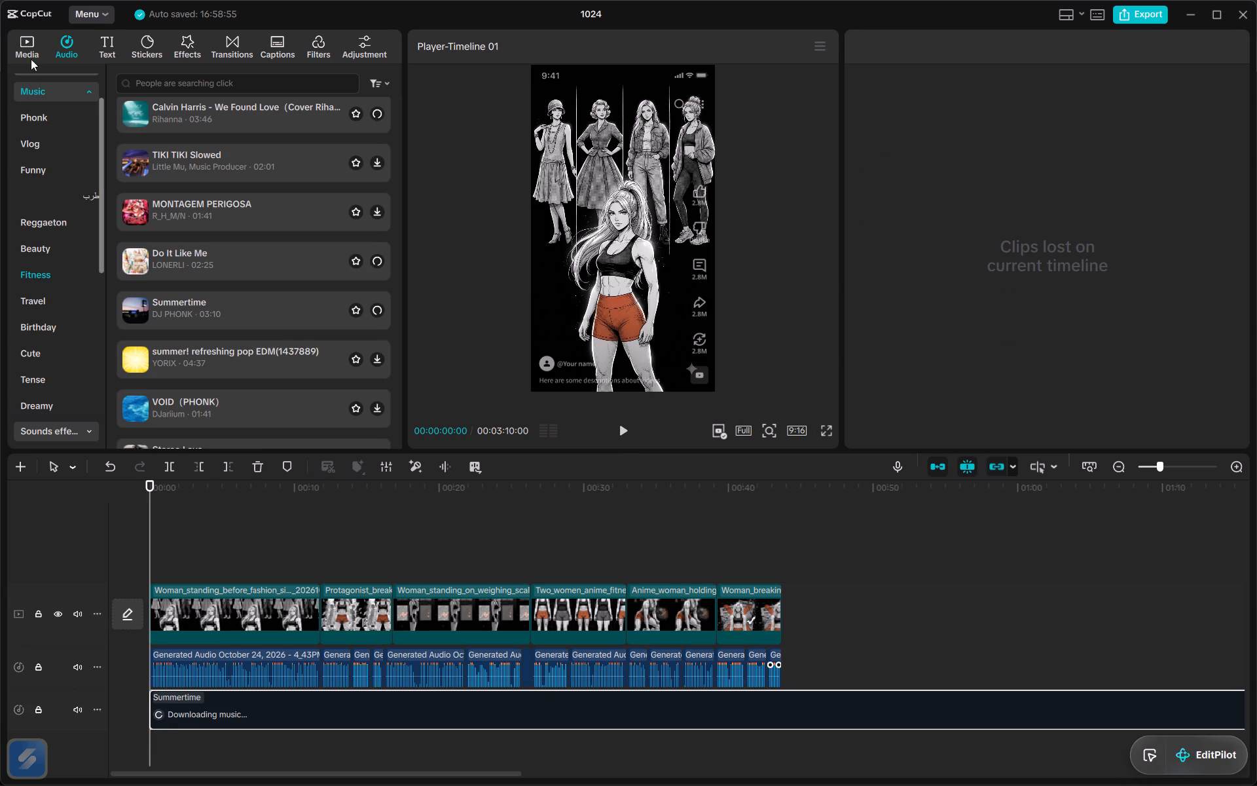
# Import the image Monochrome_Manga_Dumbbell_Workout-removebg-preview from the Downloads folder into the project media.
pyautogui.click(31, 42)
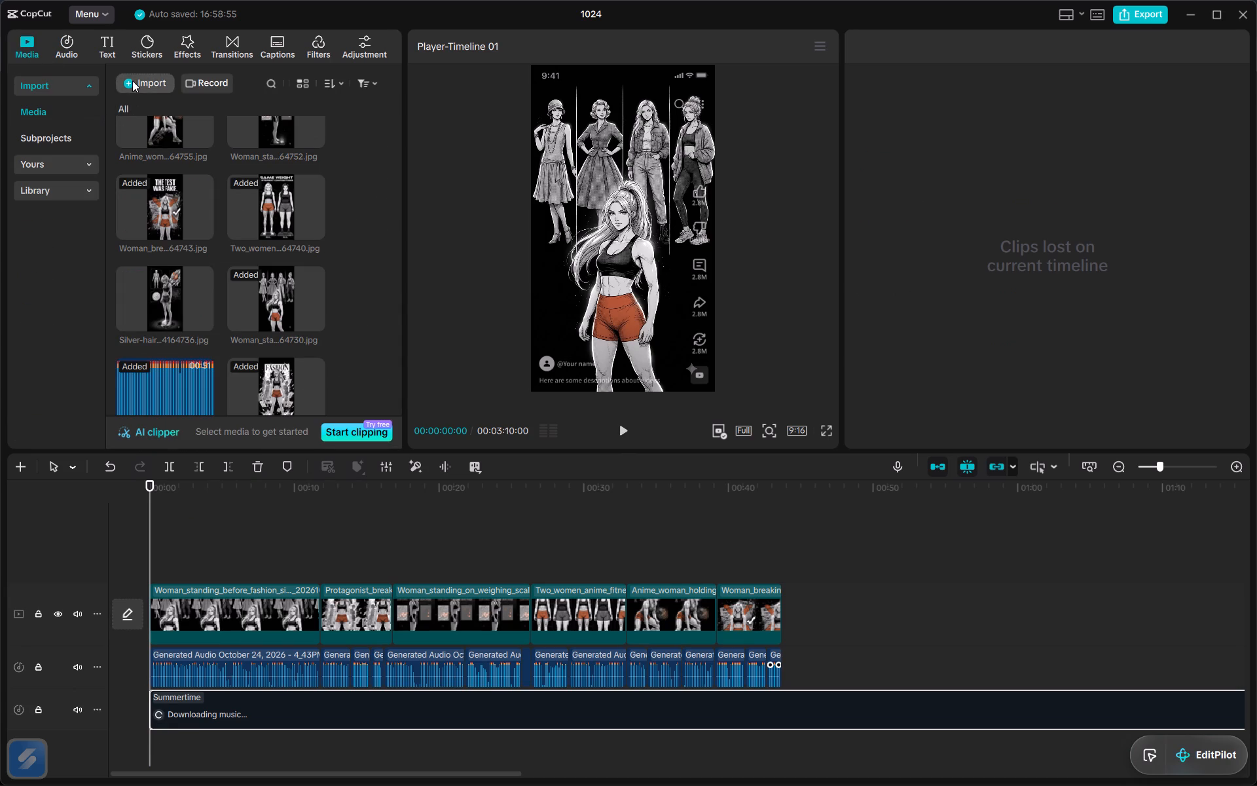
pyautogui.click(132, 81)
pyautogui.click(195, 115)
pyautogui.scroll(-1, 405, 402)
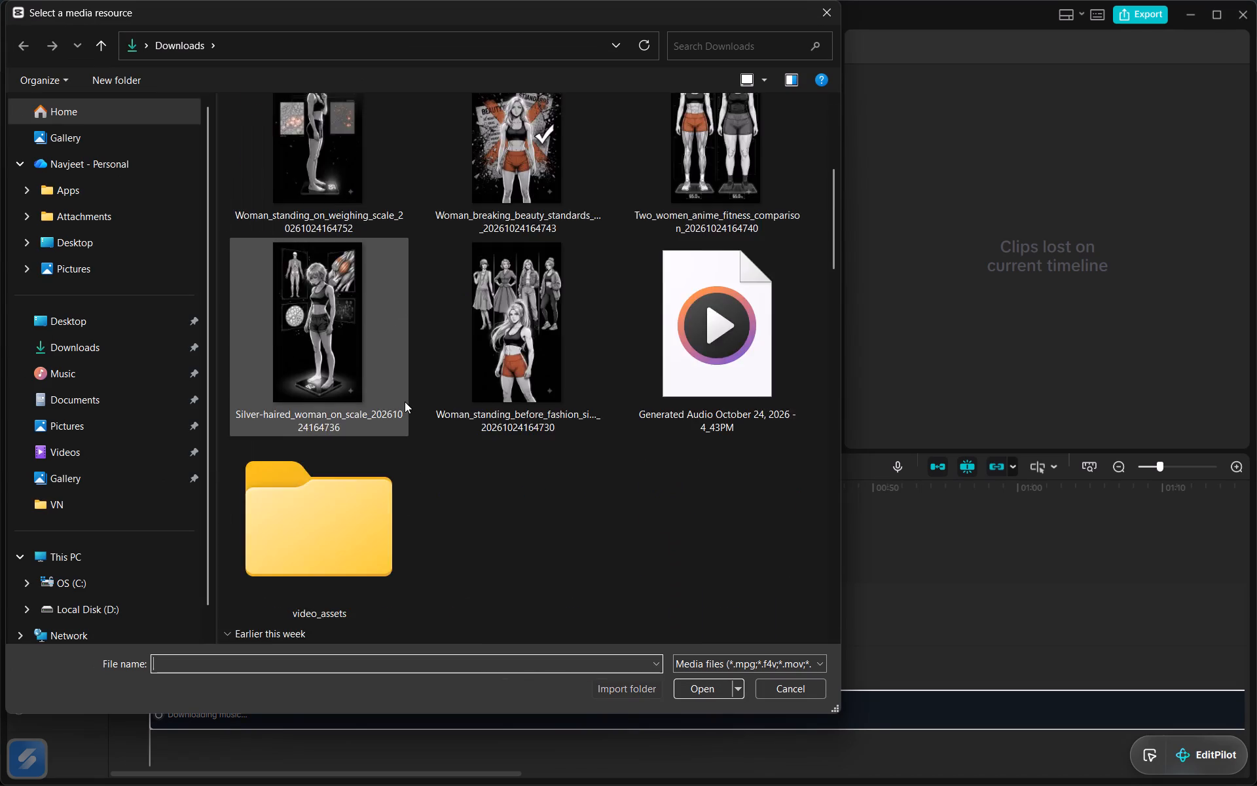
pyautogui.scroll(-1, 405, 402)
pyautogui.scroll(1, 405, 402)
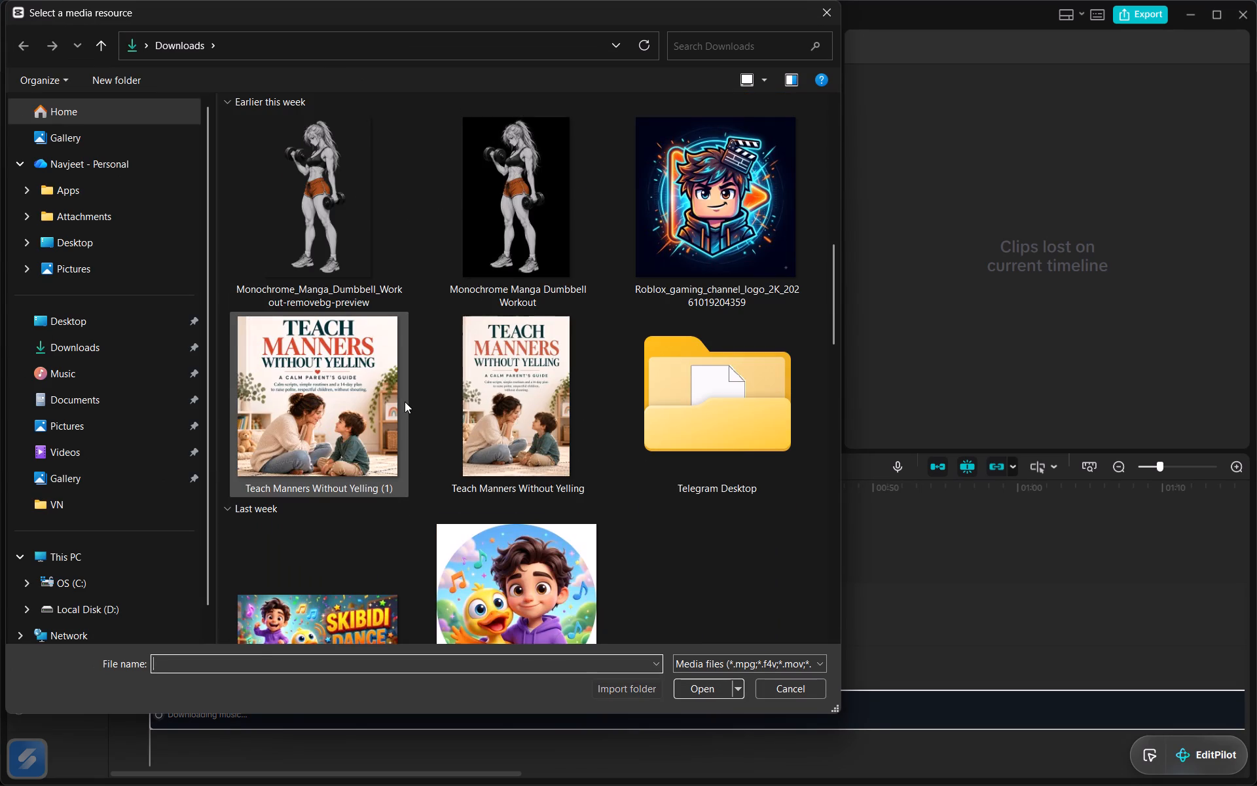
pyautogui.doubleClick(320, 193)
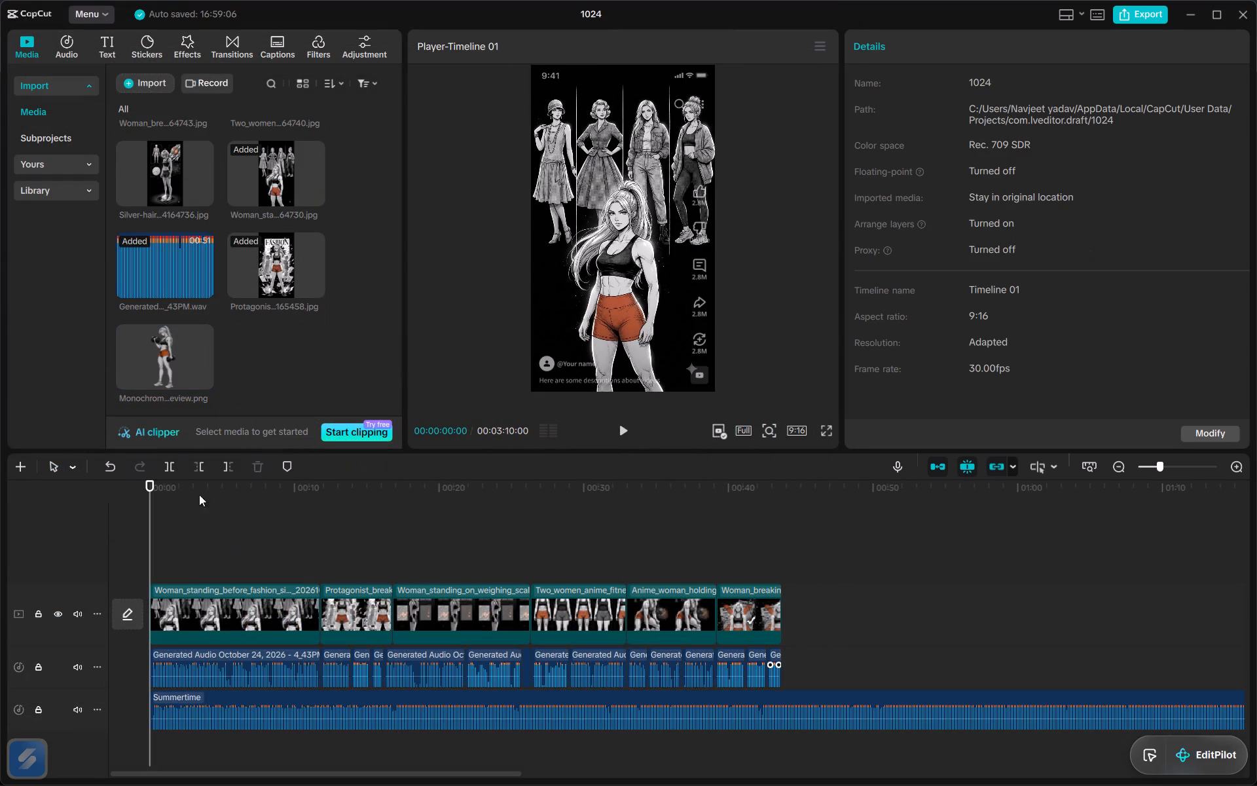
# Place the Monochrome_Manga_Dumbbell_Workout image at the timeline start on a track above the images and extend it to 00:00:43:21.
pyautogui.moveTo(165, 354); pyautogui.dragTo(157, 559)
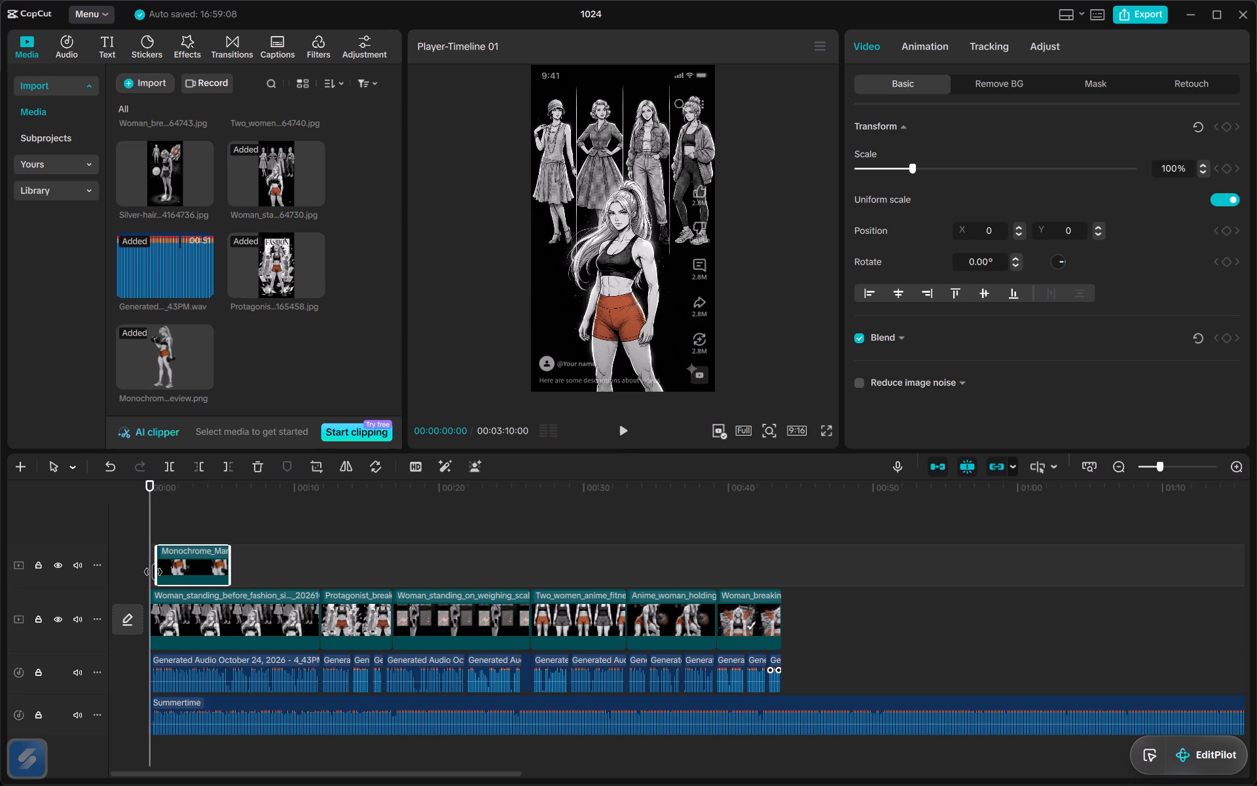
pyautogui.moveTo(156, 571); pyautogui.dragTo(139, 571)
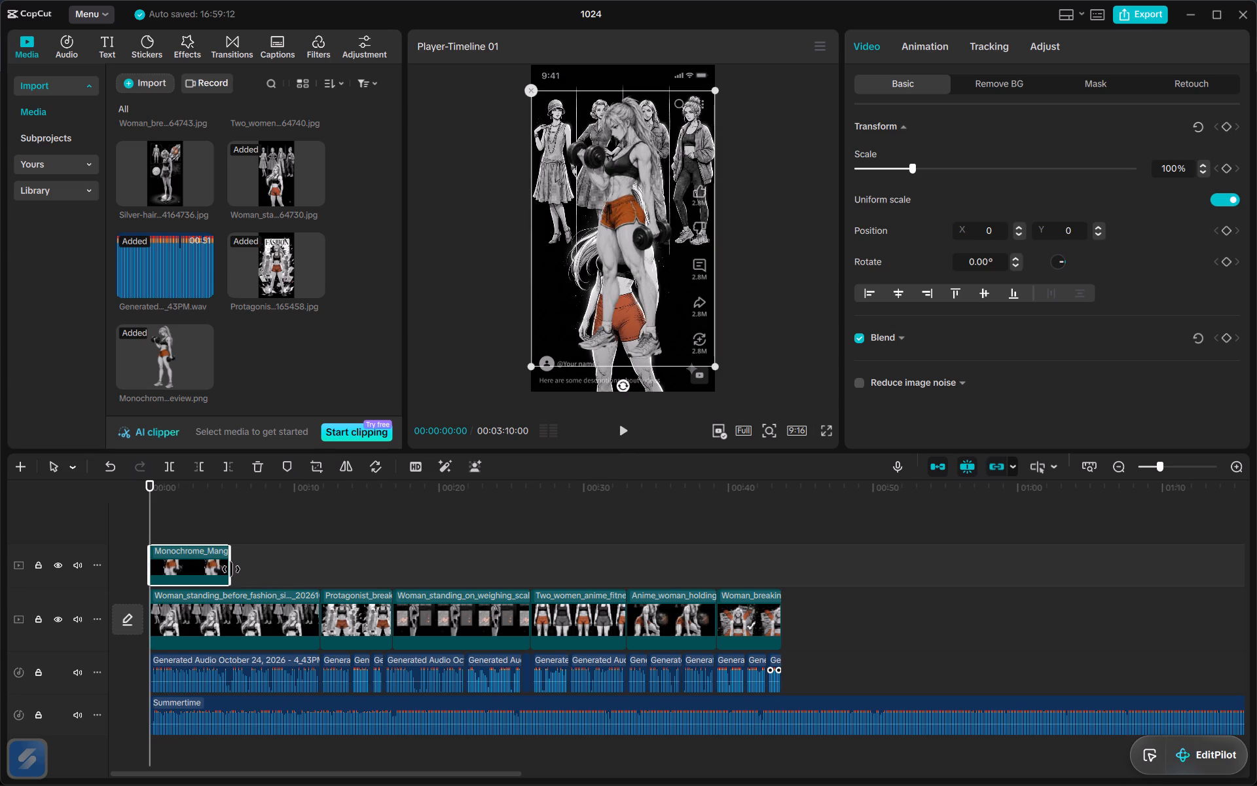
pyautogui.moveTo(231, 572); pyautogui.dragTo(765, 544)
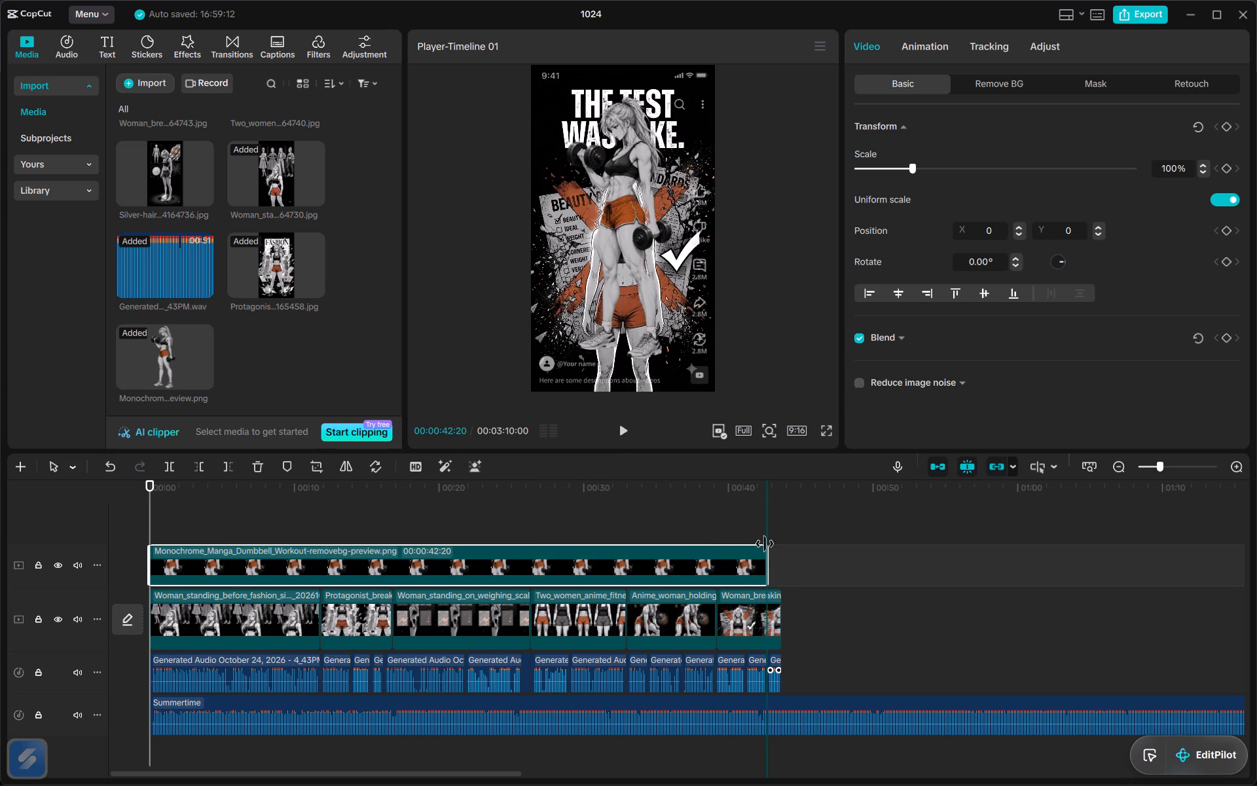
pyautogui.moveTo(765, 544); pyautogui.dragTo(778, 548)
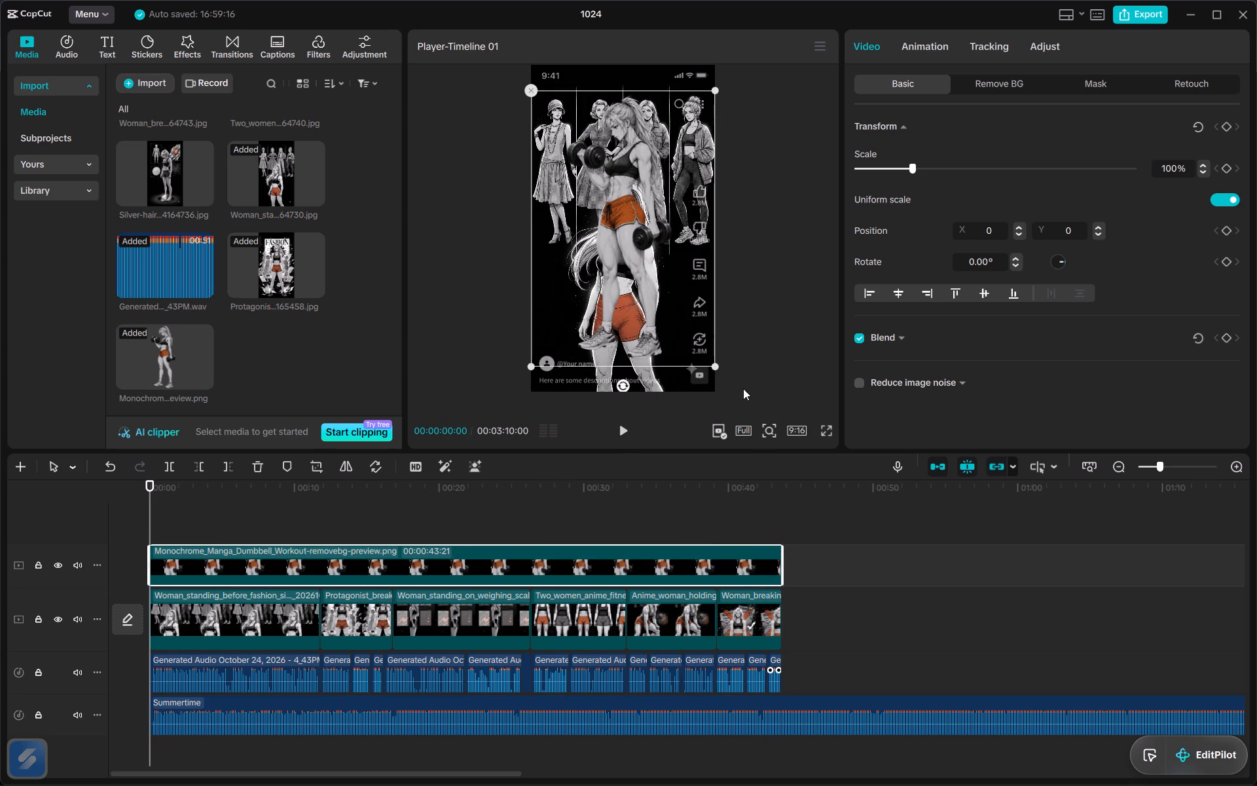
# Scale the dumbbell character overlay to 32% and place it in the lower-right corner of the video frame, about X 794, Y -1872.
pyautogui.moveTo(716, 362); pyautogui.dragTo(606, 242)
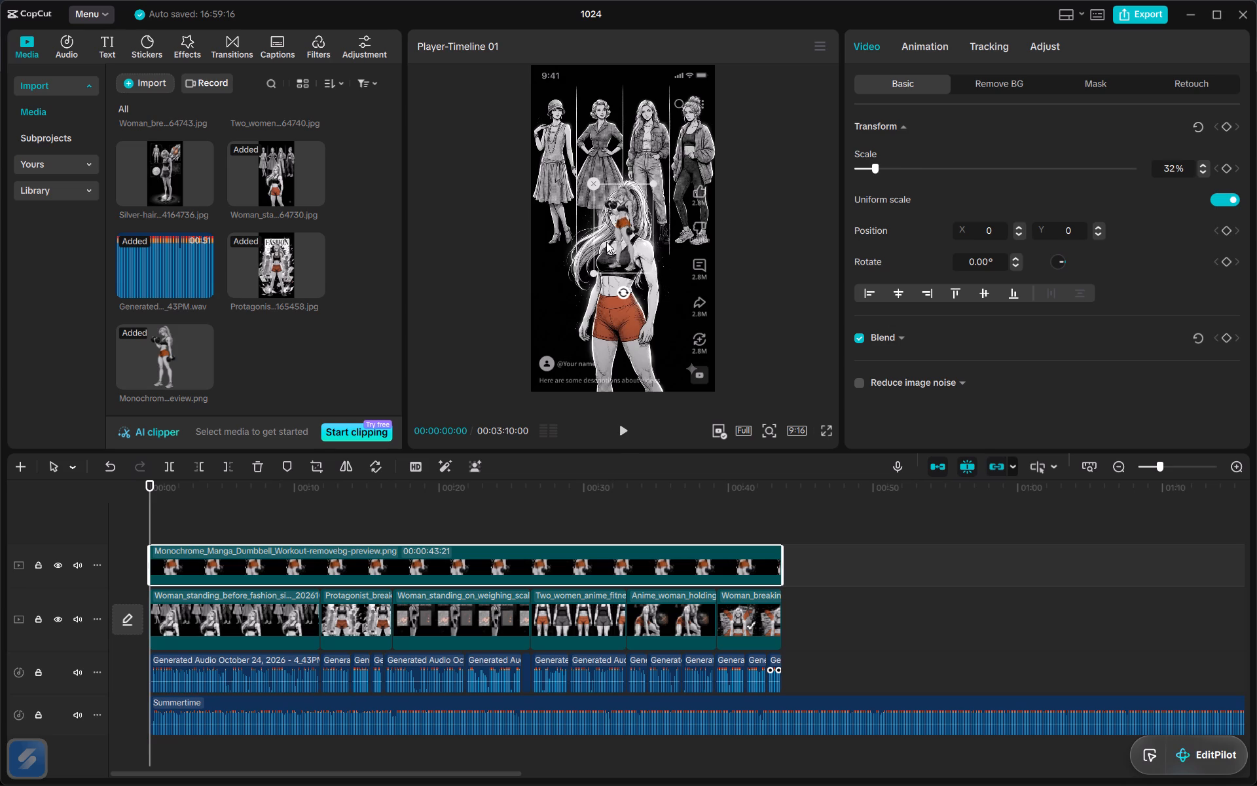
pyautogui.moveTo(632, 241); pyautogui.dragTo(702, 399)
pyautogui.hscroll(1, 704, 370)
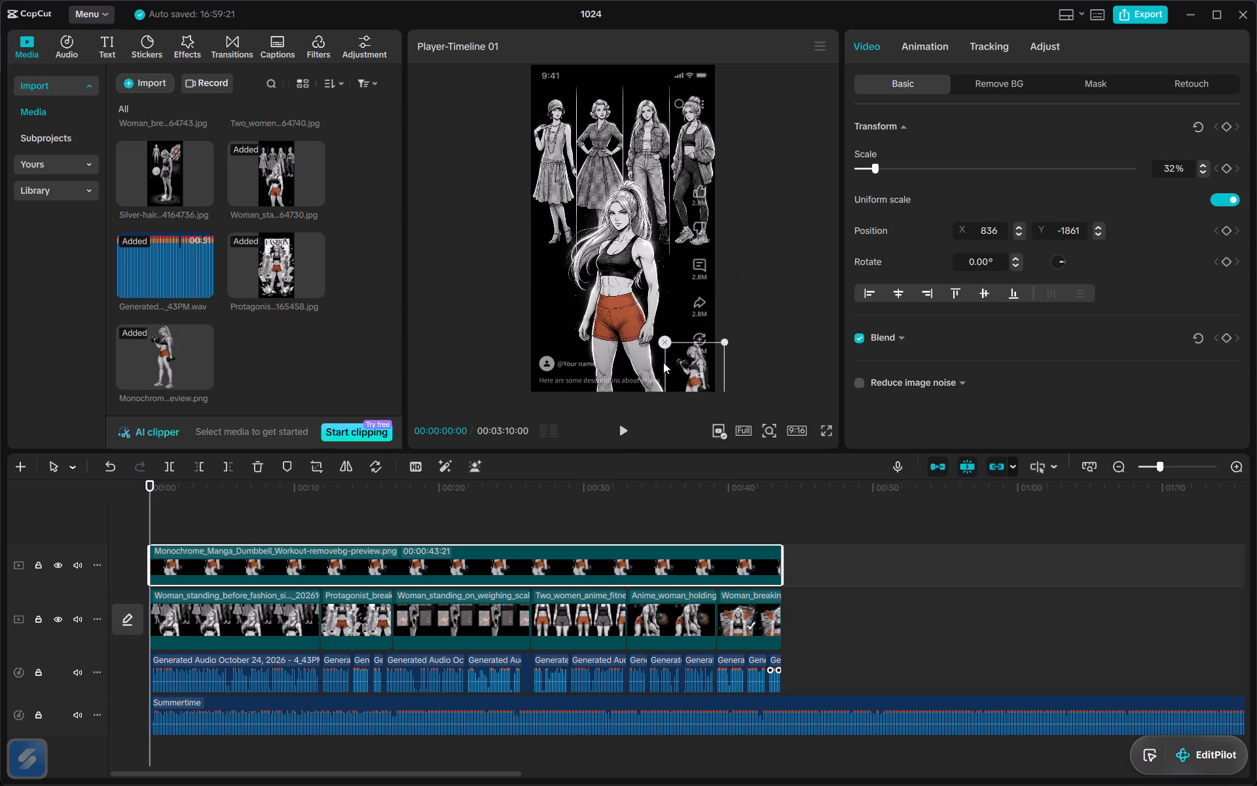
pyautogui.keyDown('ctrl'); pyautogui.scroll(4, 630, 338); pyautogui.keyUp('ctrl')
pyautogui.scroll(-8, 630, 338)
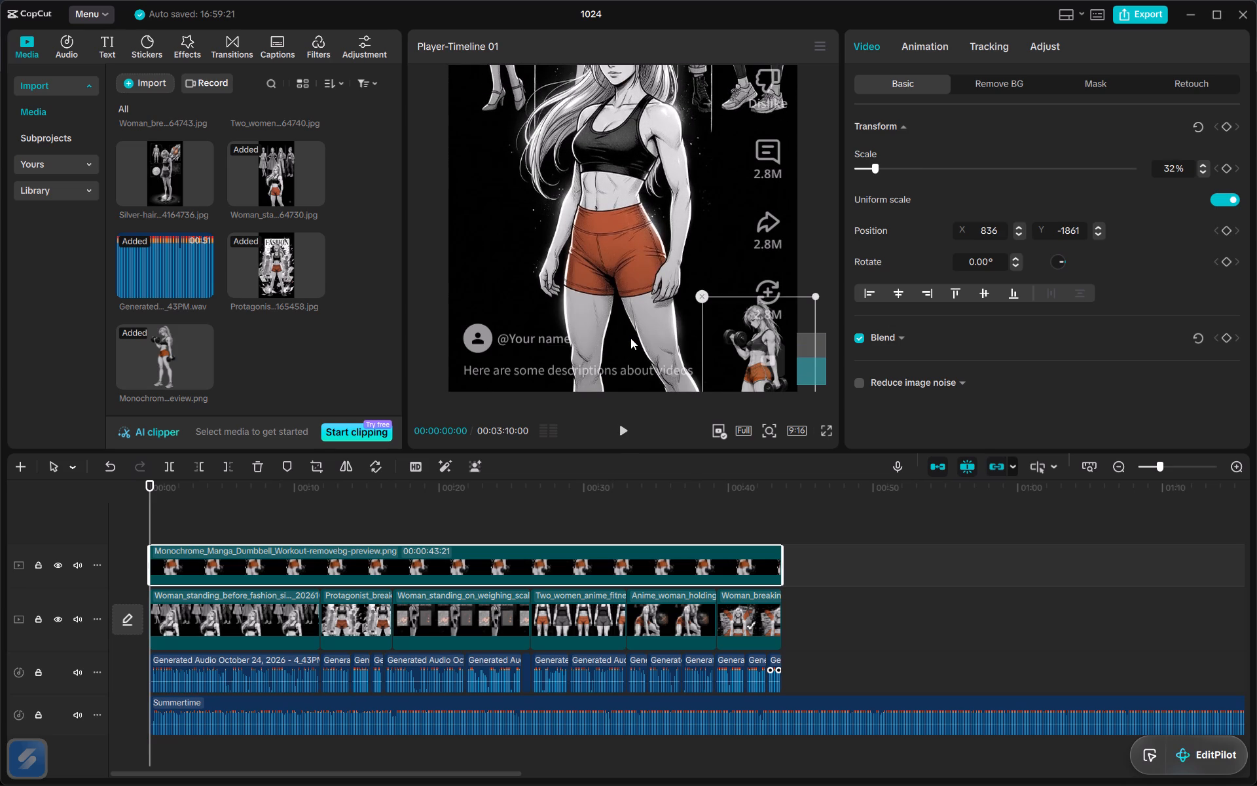
pyautogui.scroll(-1, 630, 338)
pyautogui.keyDown('ctrl'); pyautogui.scroll(2, 630, 338); pyautogui.keyUp('ctrl')
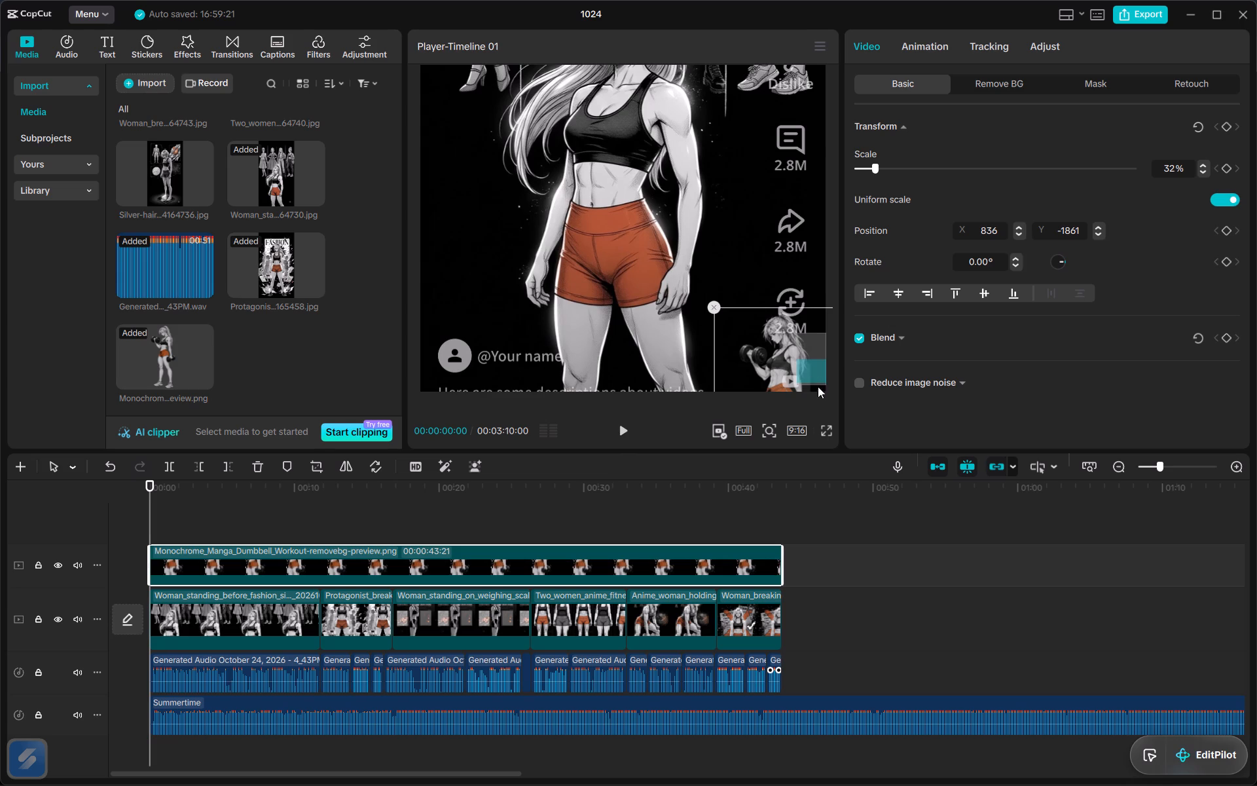
pyautogui.scroll(-3, 661, 306)
pyautogui.moveTo(766, 343); pyautogui.dragTo(776, 377)
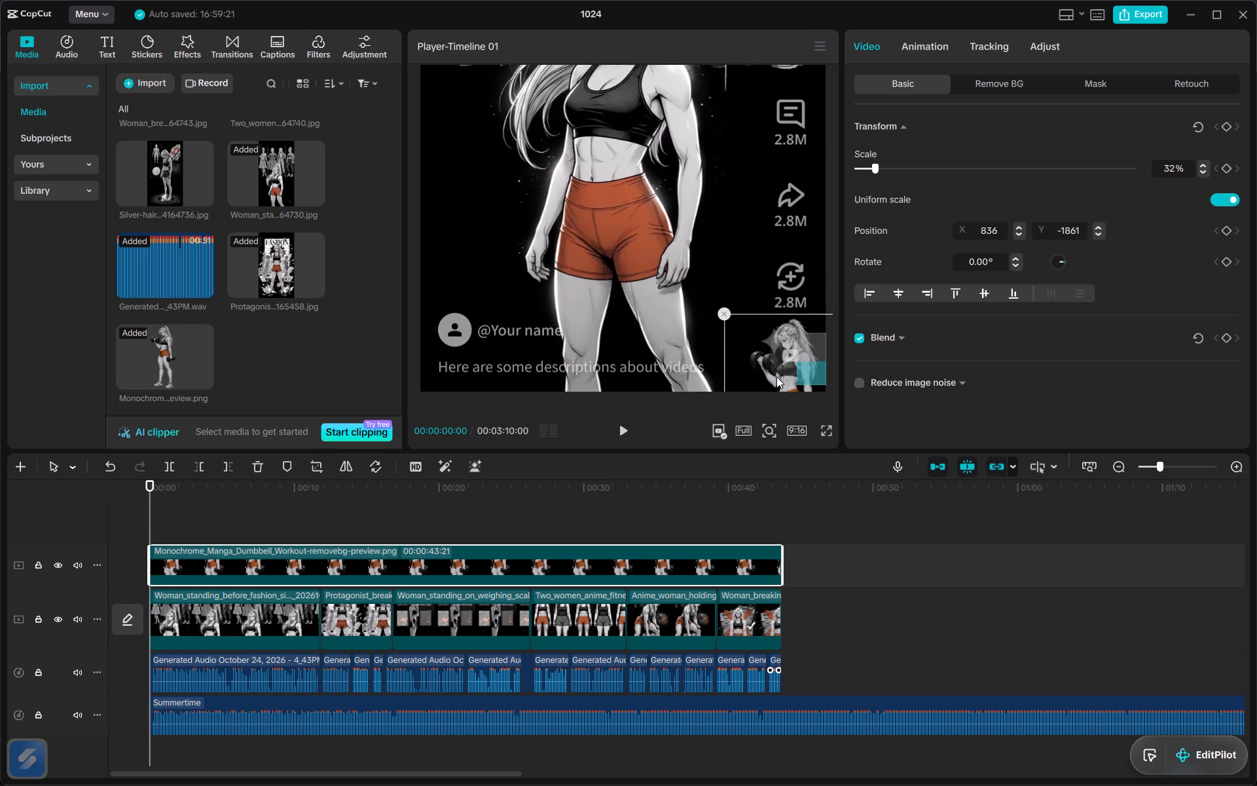
pyautogui.moveTo(776, 377); pyautogui.dragTo(759, 346)
pyautogui.keyDown('ctrl'); pyautogui.scroll(-4, 759, 346); pyautogui.keyUp('ctrl')
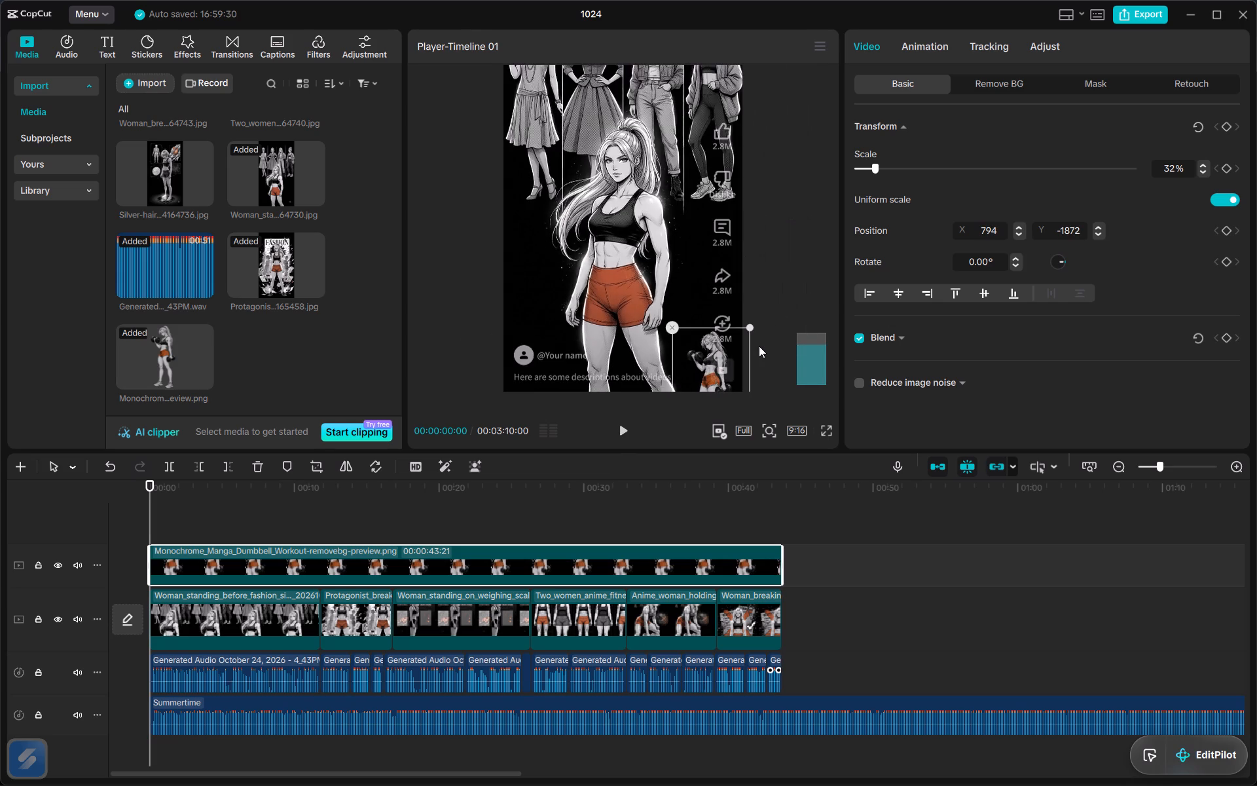
pyautogui.keyDown('ctrl'); pyautogui.scroll(-6, 759, 346); pyautogui.keyUp('ctrl')
pyautogui.click(729, 301)
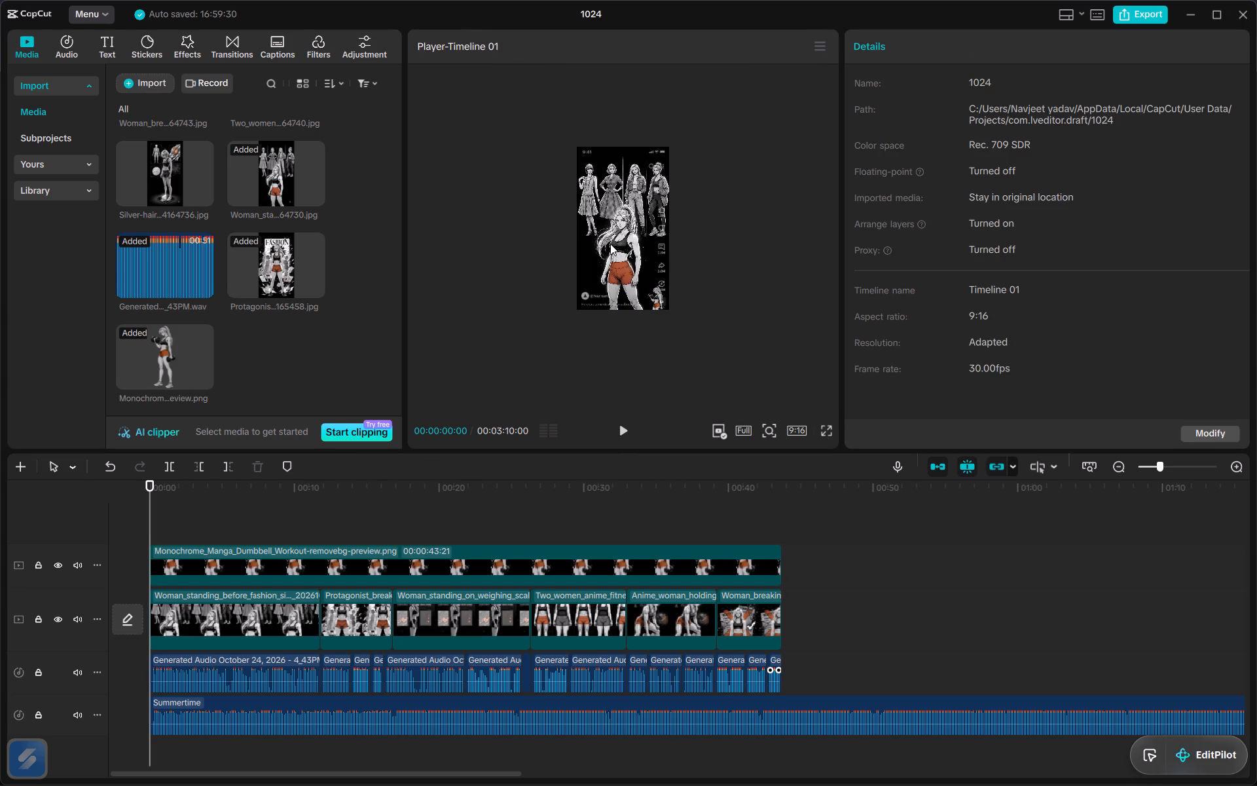
pyautogui.keyDown('ctrl'); pyautogui.scroll(4, 610, 244); pyautogui.keyUp('ctrl')
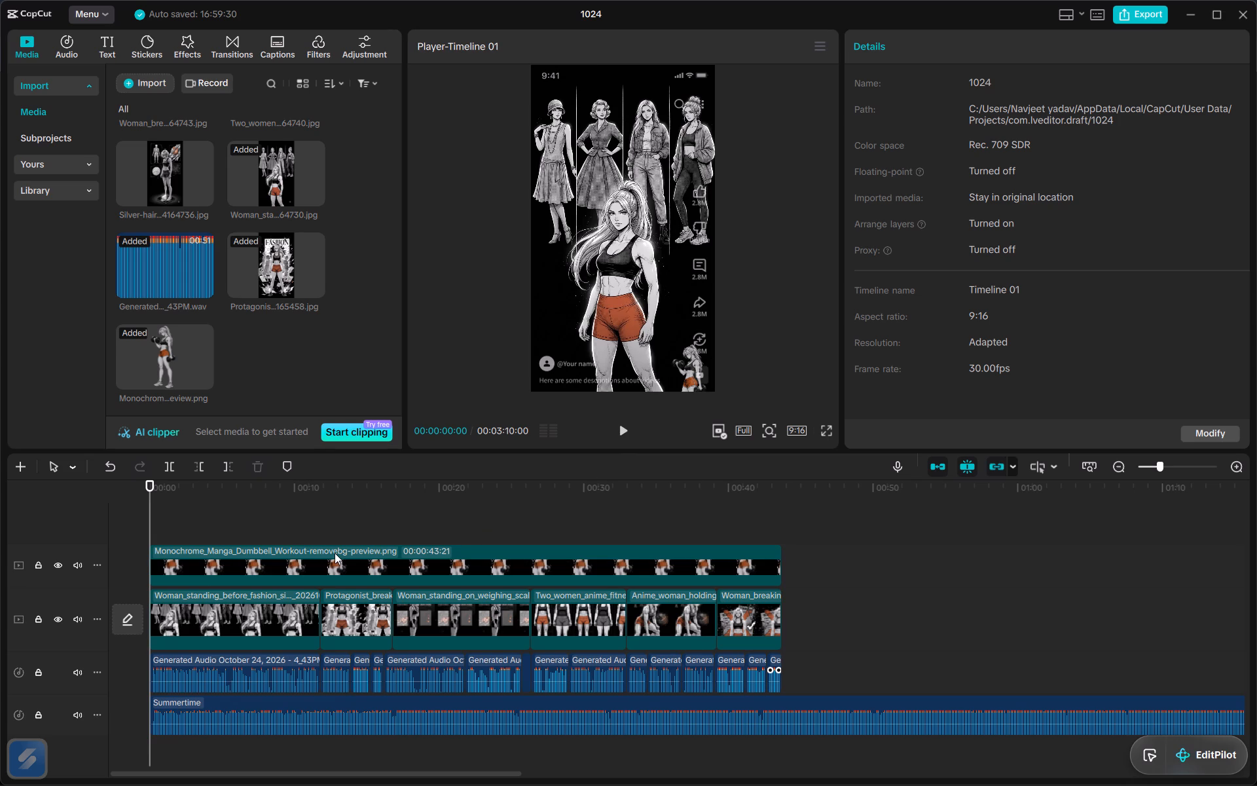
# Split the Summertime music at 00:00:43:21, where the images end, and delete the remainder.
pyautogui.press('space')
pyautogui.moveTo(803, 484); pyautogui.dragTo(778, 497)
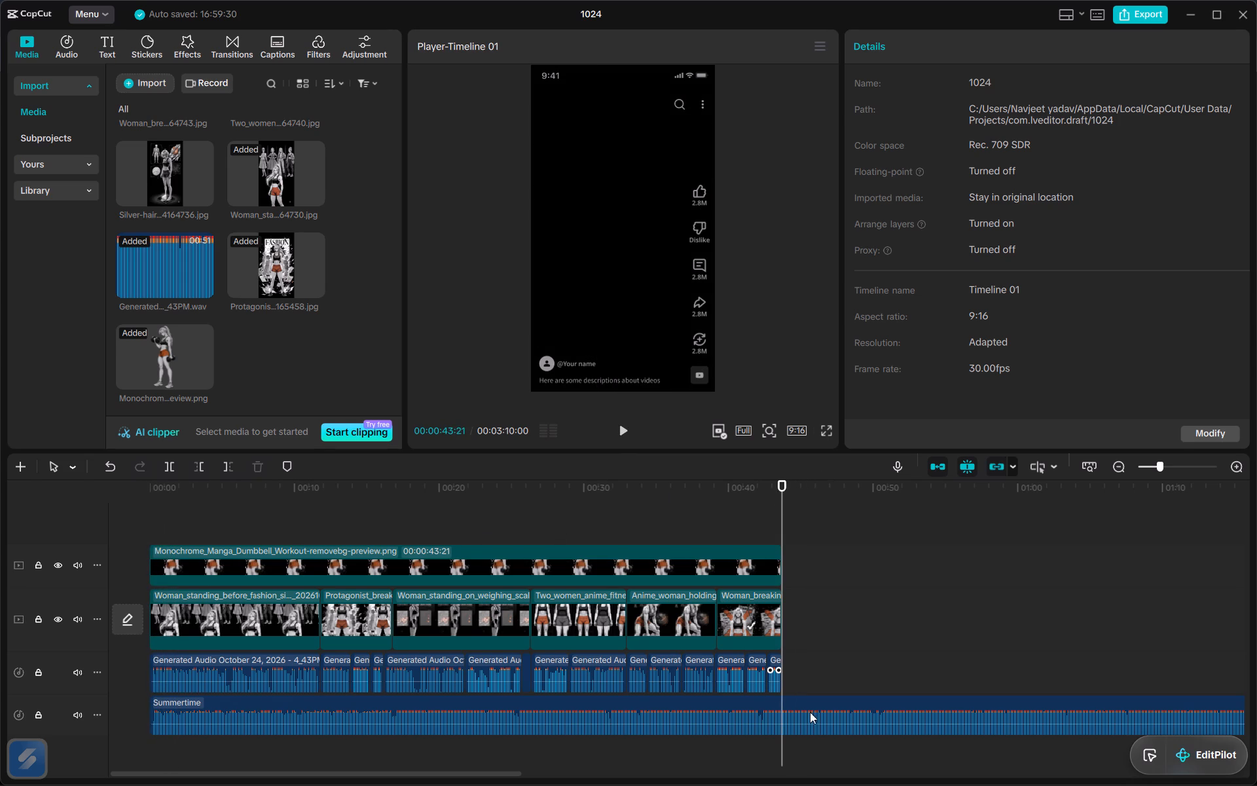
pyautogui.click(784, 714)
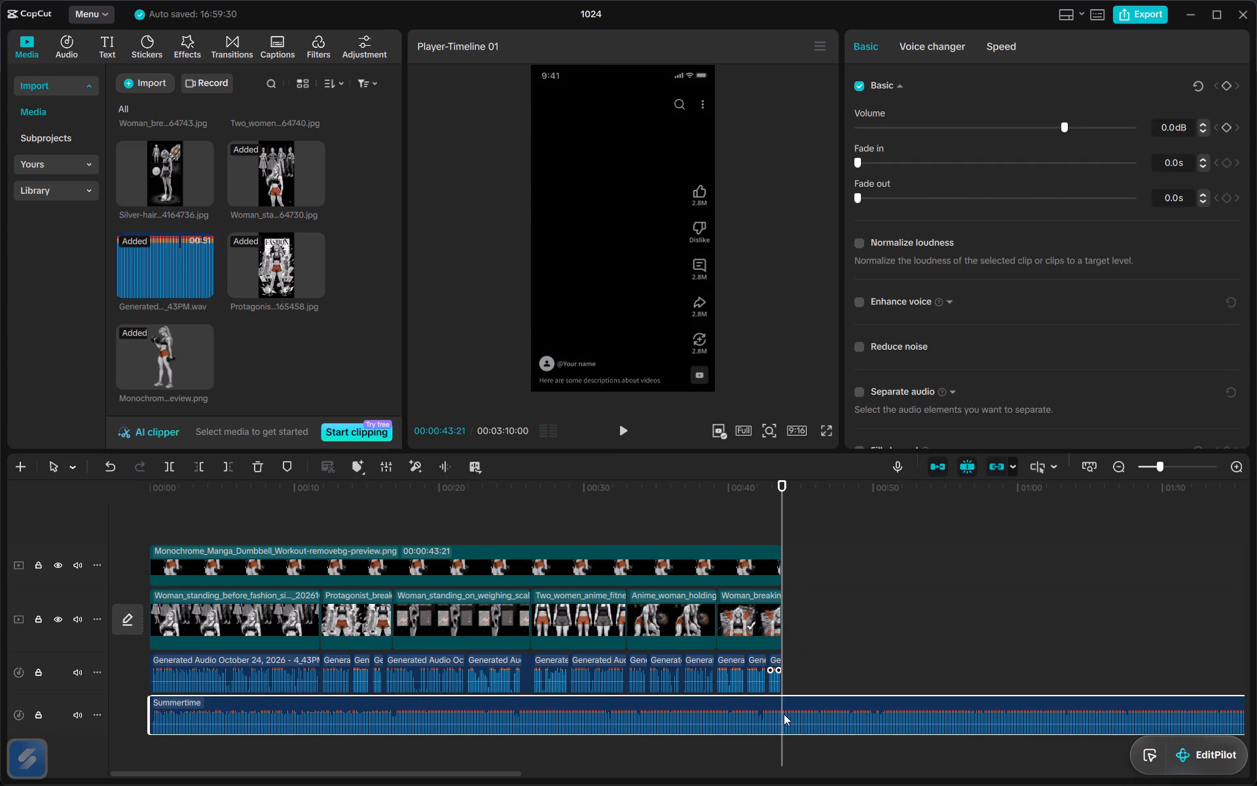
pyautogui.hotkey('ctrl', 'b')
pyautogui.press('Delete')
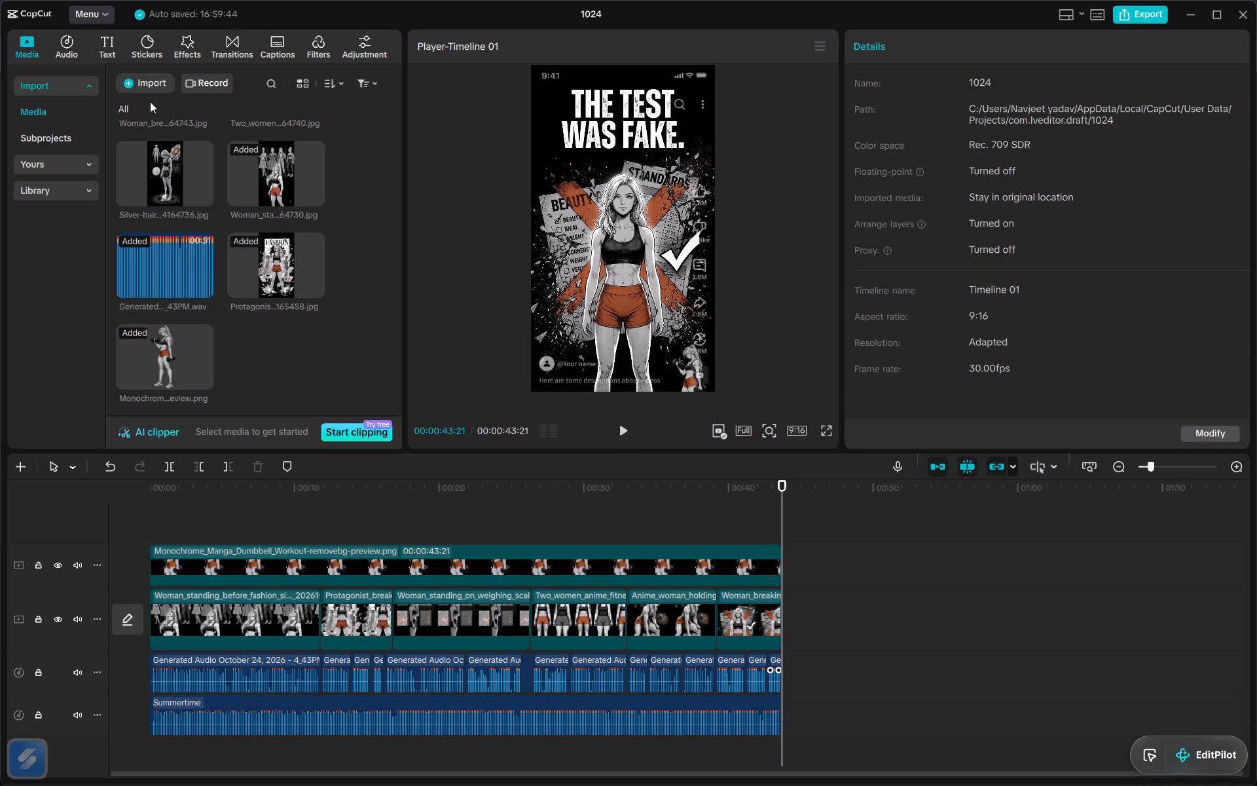
# Preview the Fitness track Do It Like Me and add it at the timeline start on a new audio track below Summertime.
pyautogui.click(389, 726)
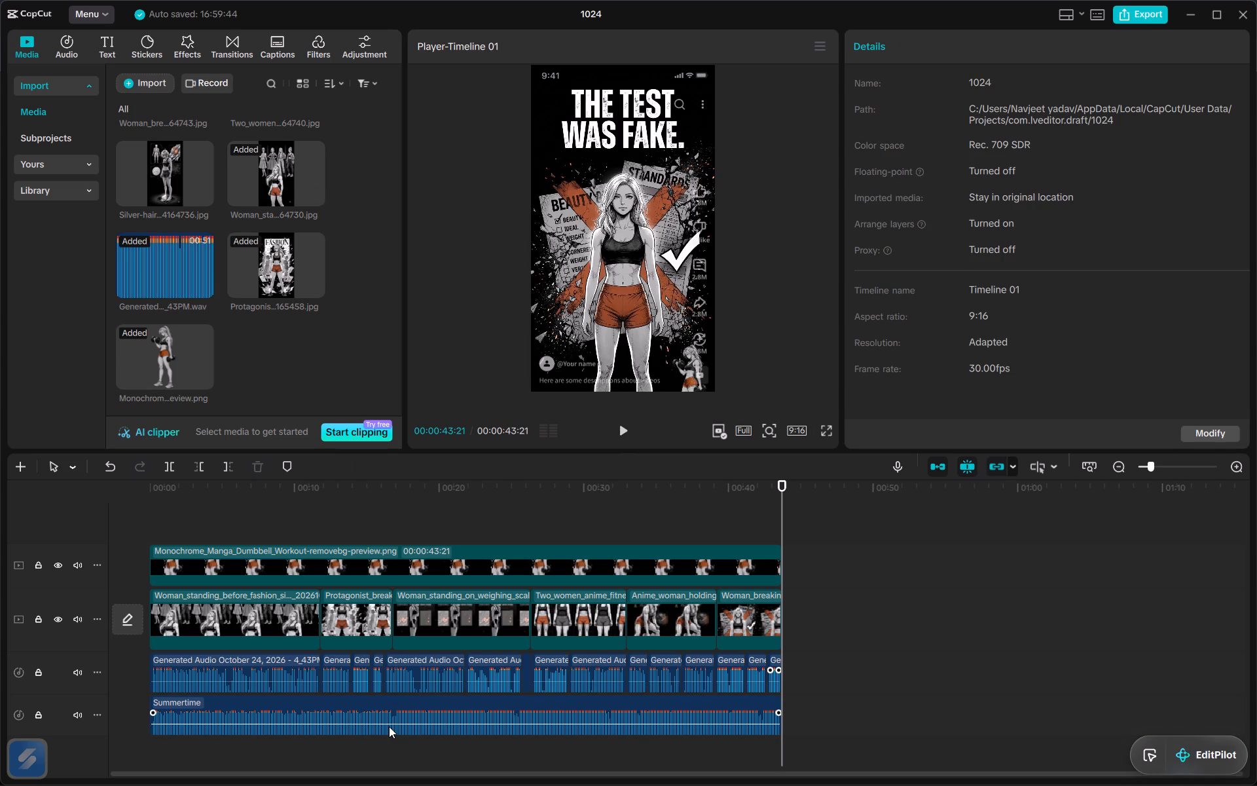
pyautogui.click(75, 40)
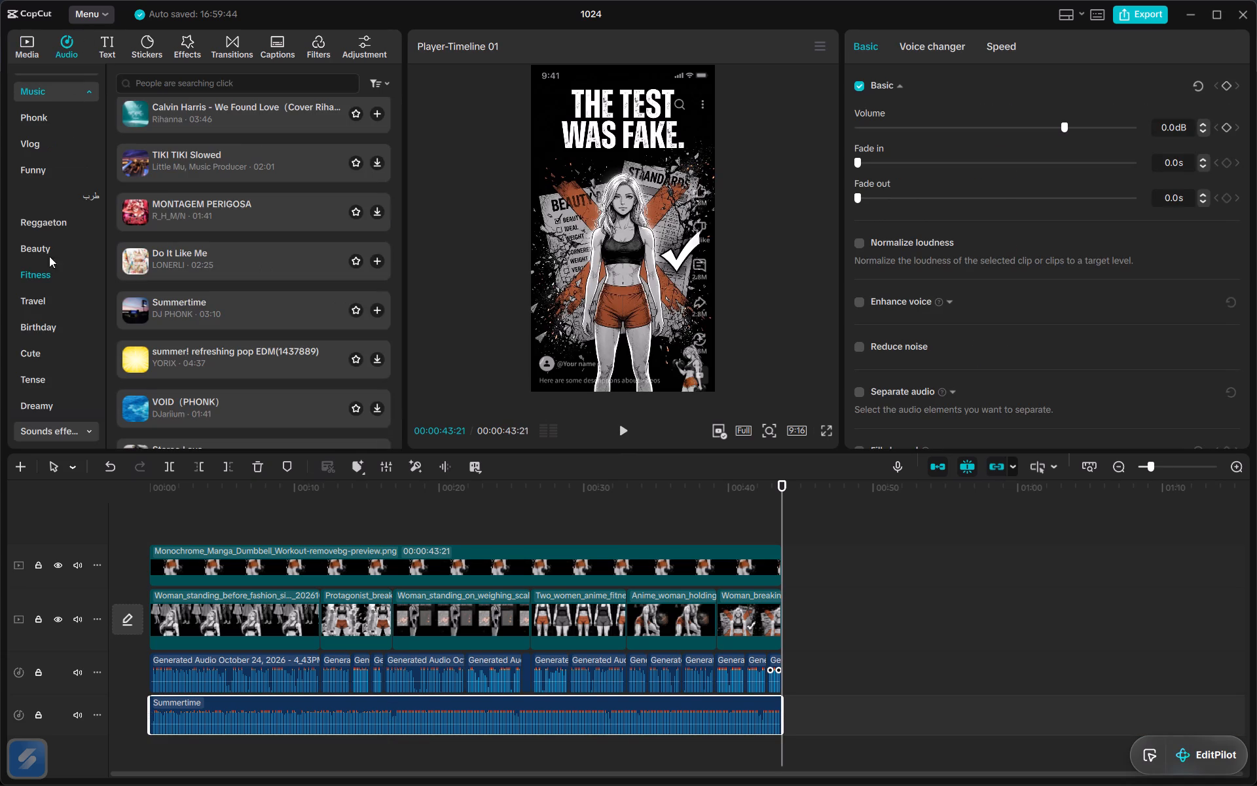
pyautogui.click(226, 253)
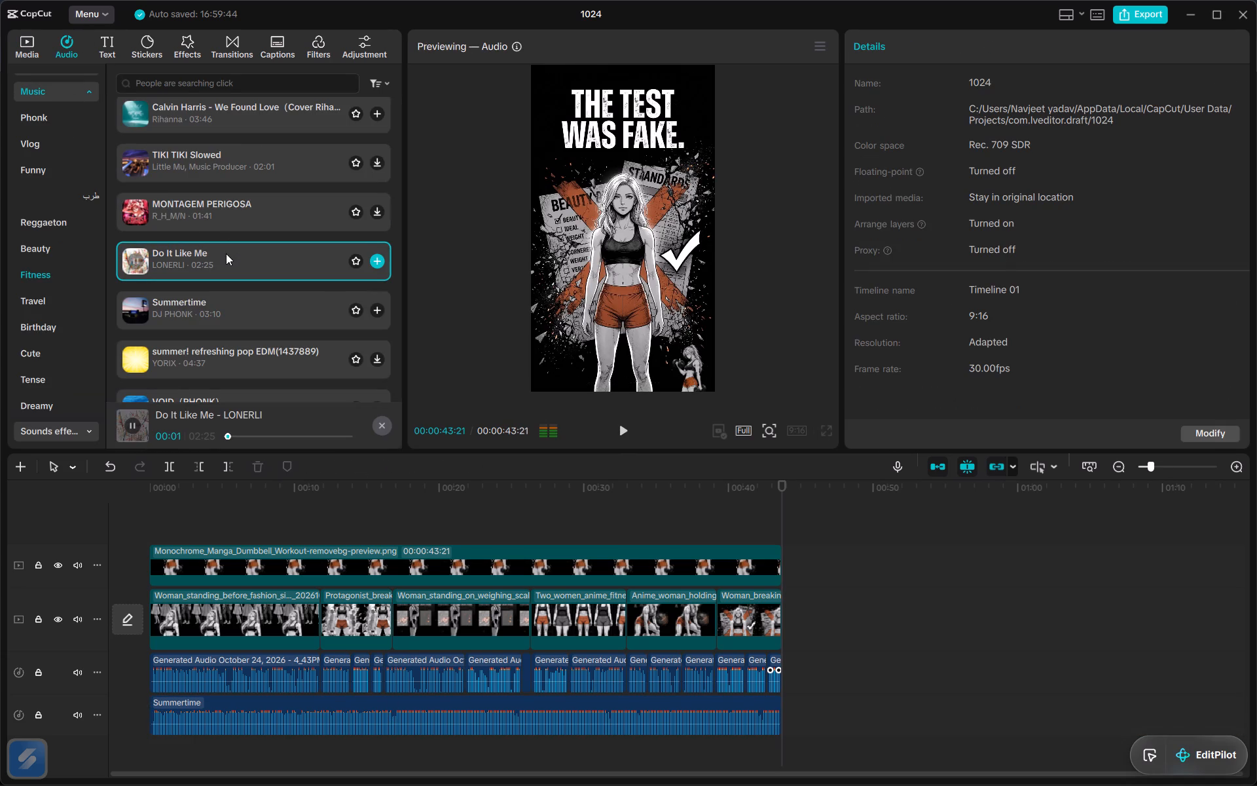
pyautogui.click(240, 429)
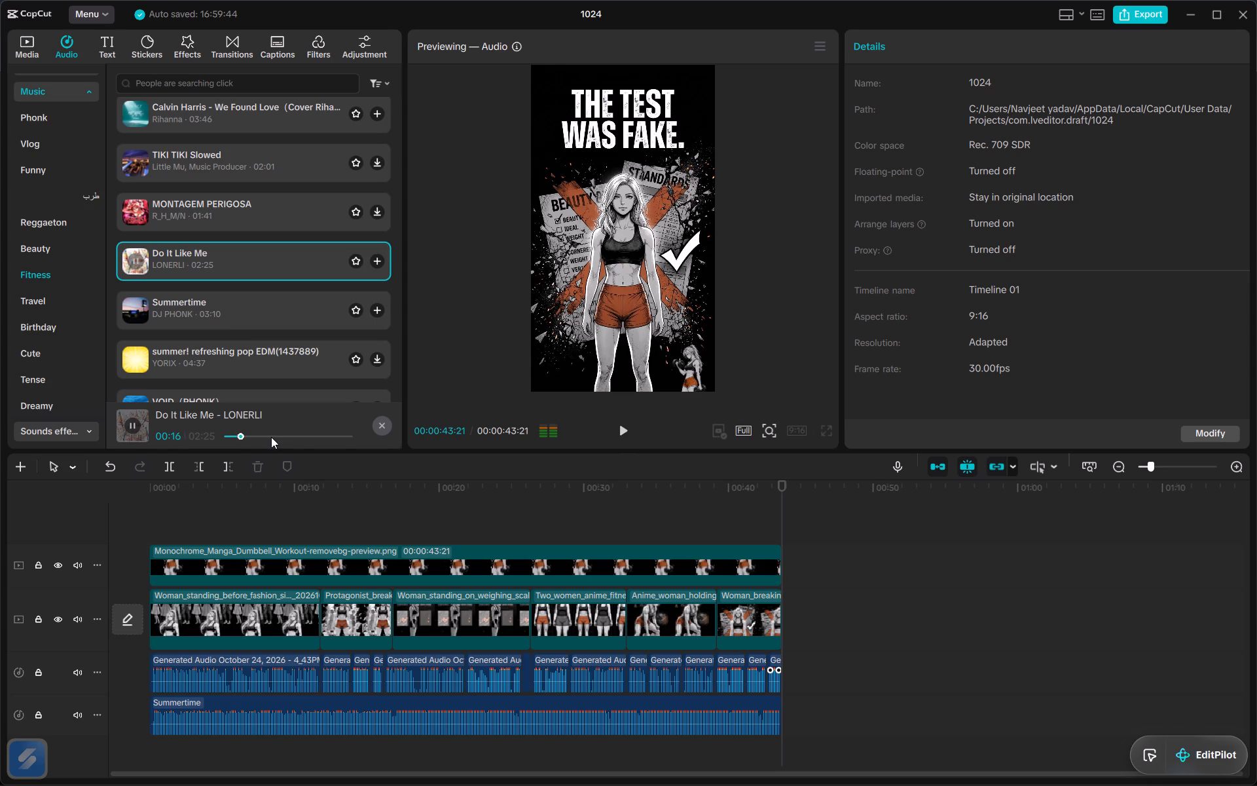
pyautogui.click(271, 437)
pyautogui.moveTo(225, 252); pyautogui.dragTo(275, 699)
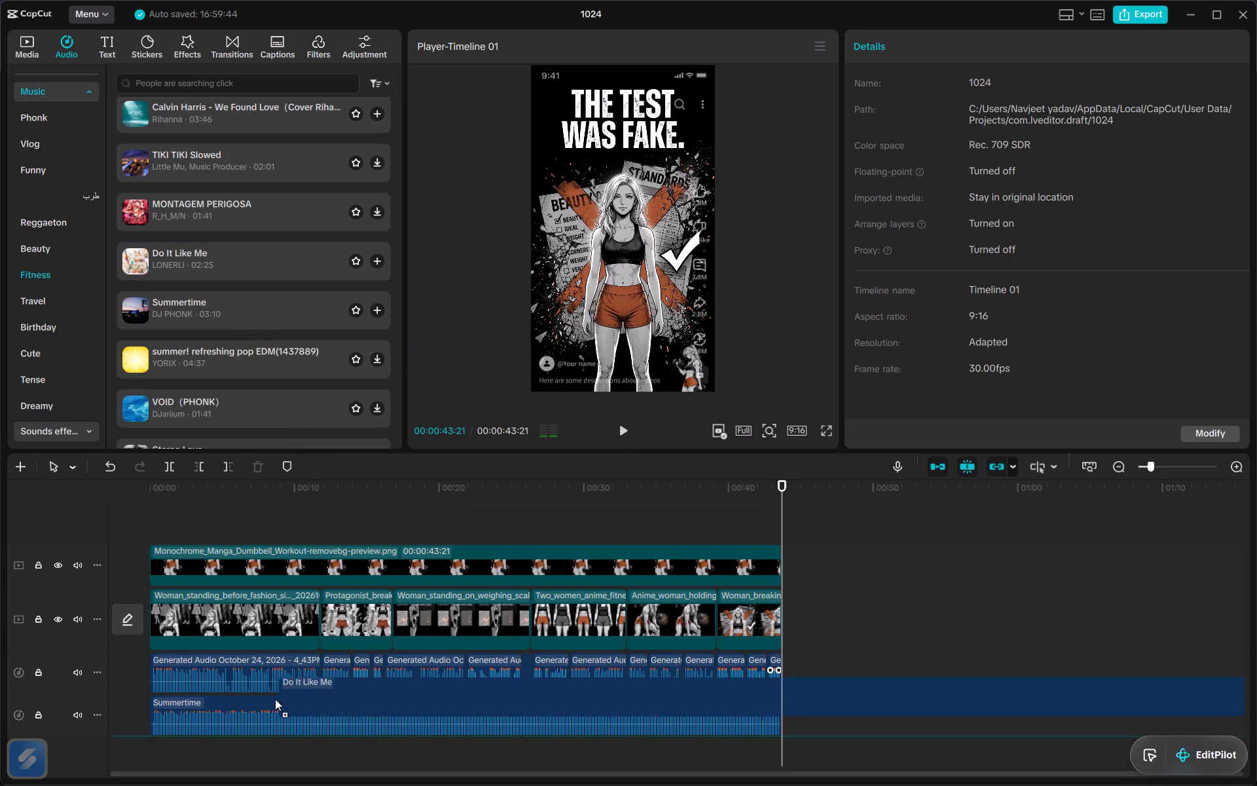
pyautogui.moveTo(275, 699); pyautogui.dragTo(146, 719)
# Delete the Summertime music clip from the timeline.
pyautogui.click(189, 708)
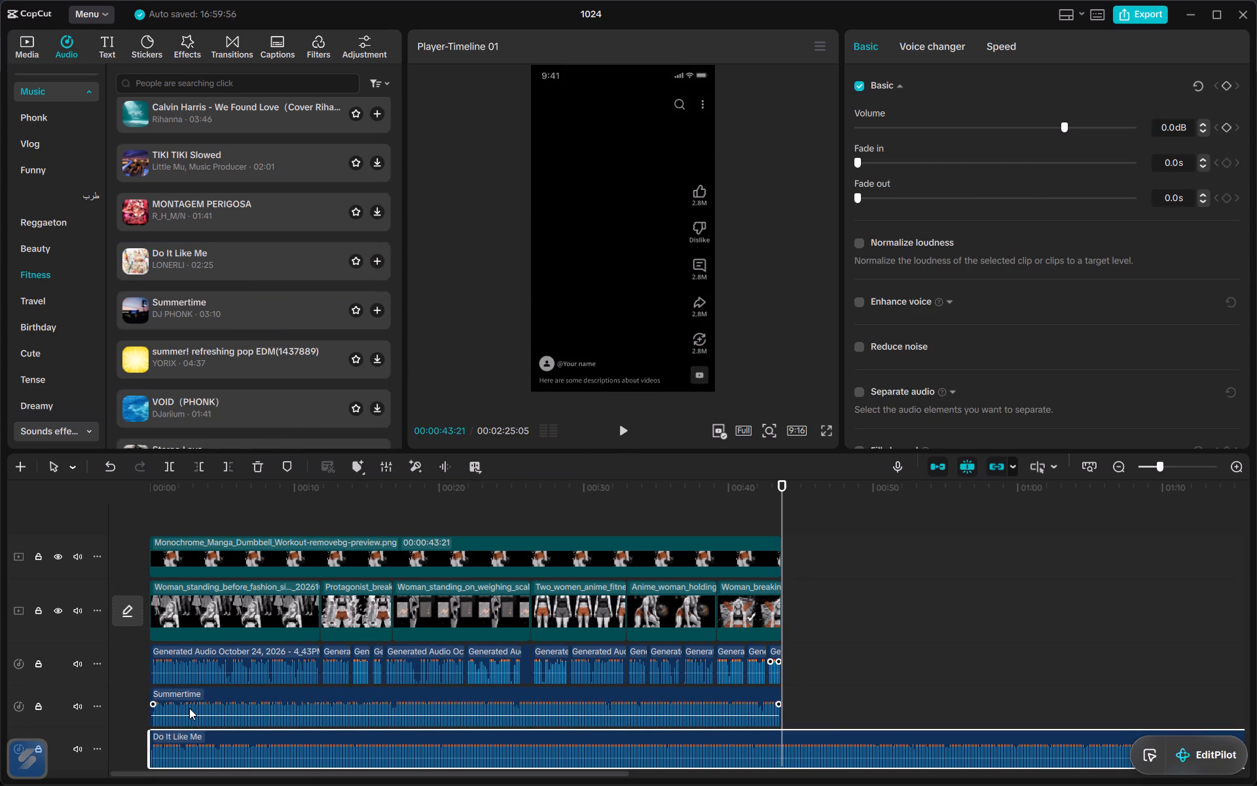
pyautogui.press('Delete')
# Split the Do It Like Me music at 00:00:43:21, where the images end, and delete the remainder.
pyautogui.doubleClick(287, 716)
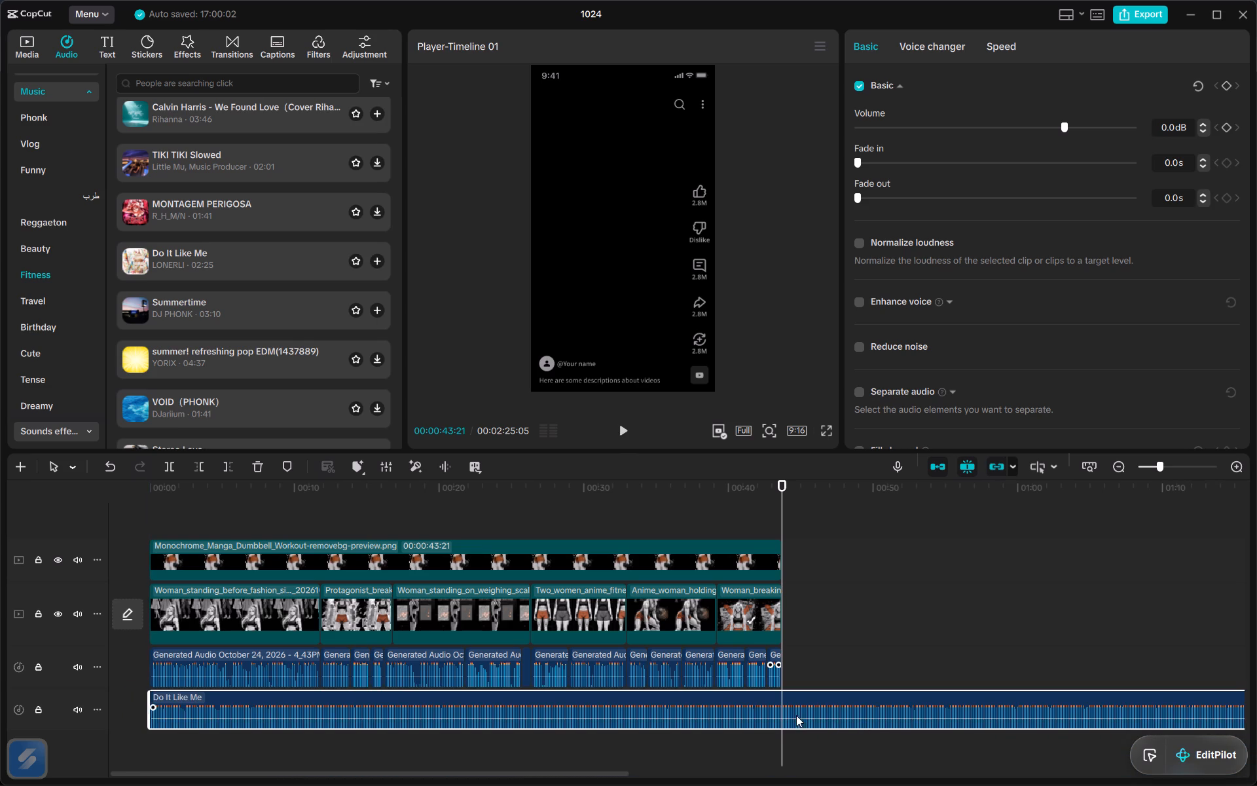
pyautogui.hotkey('ctrl', 'b')
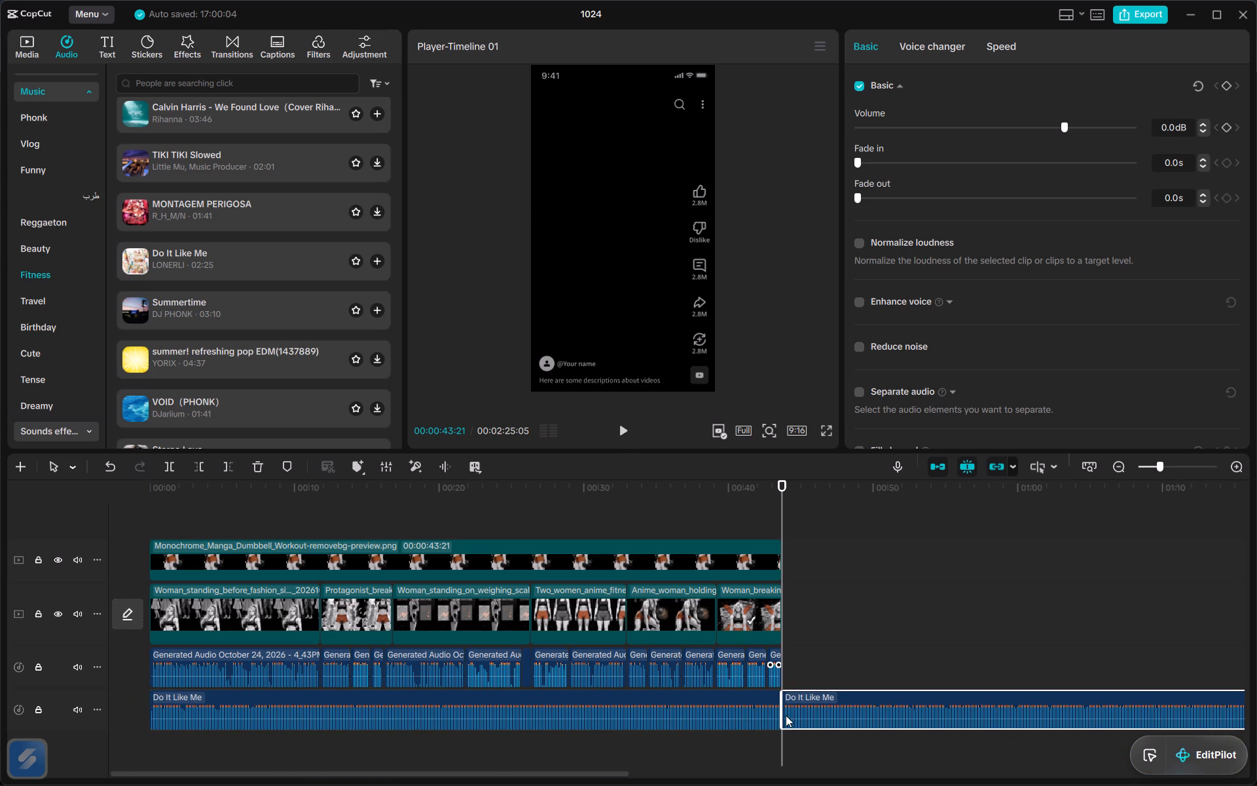
pyautogui.press('Delete')
# Lower the volume of the Do It Like Me clip to about -27.1 dB, checking the mix by playing the video from the start.
pyautogui.click(740, 706)
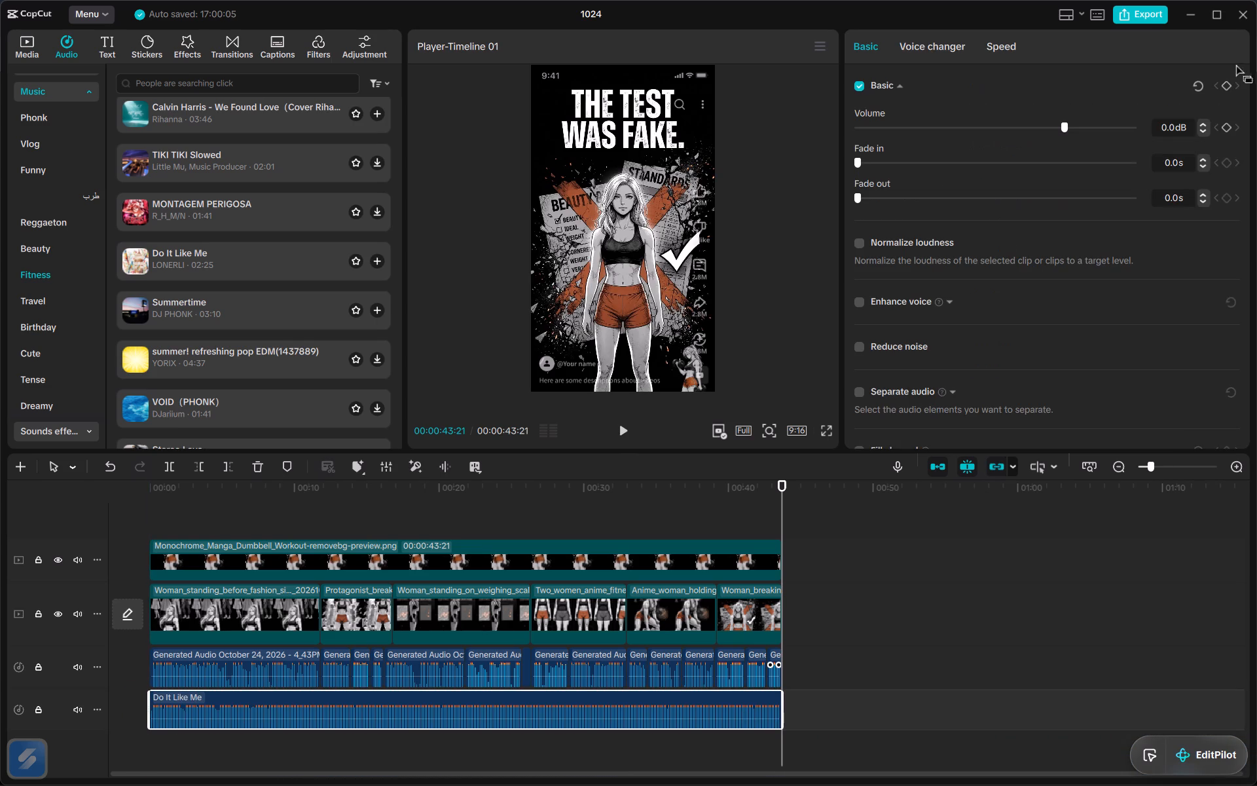
pyautogui.moveTo(1064, 121); pyautogui.dragTo(1013, 129)
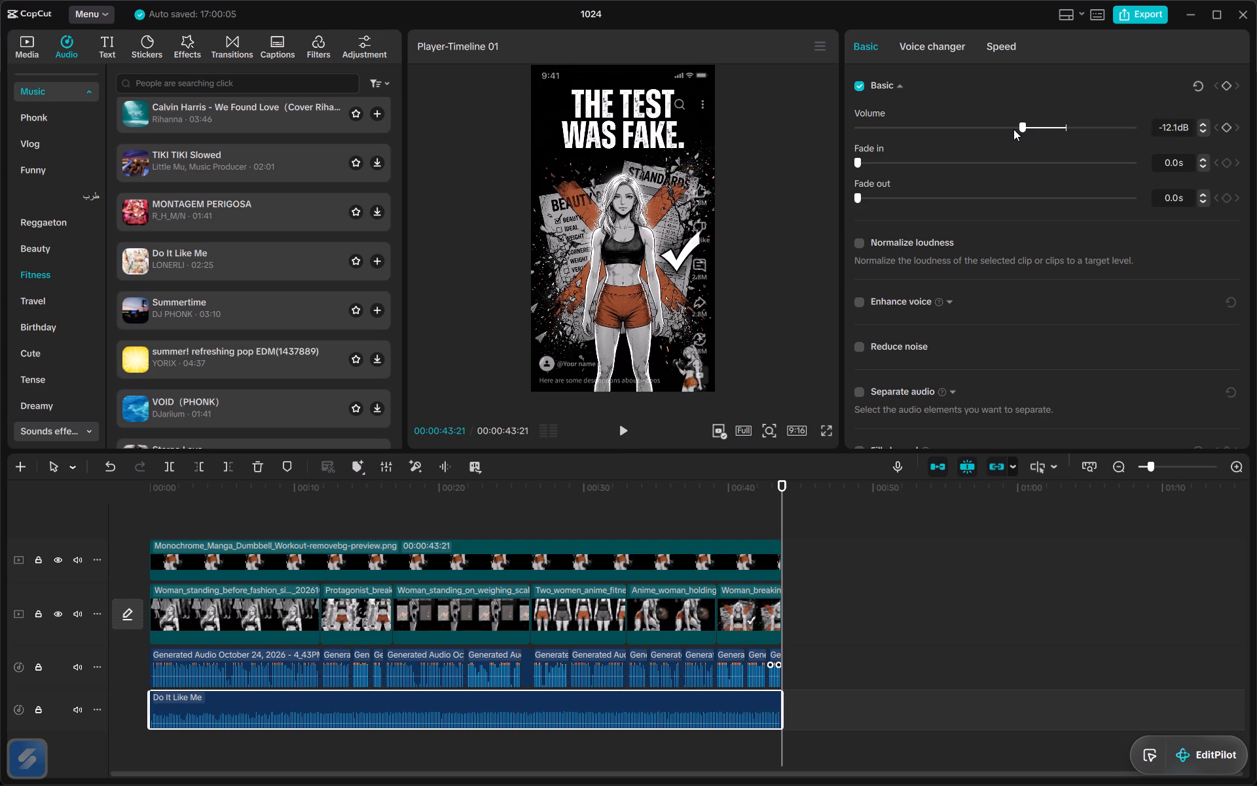
pyautogui.moveTo(1013, 129); pyautogui.dragTo(985, 133)
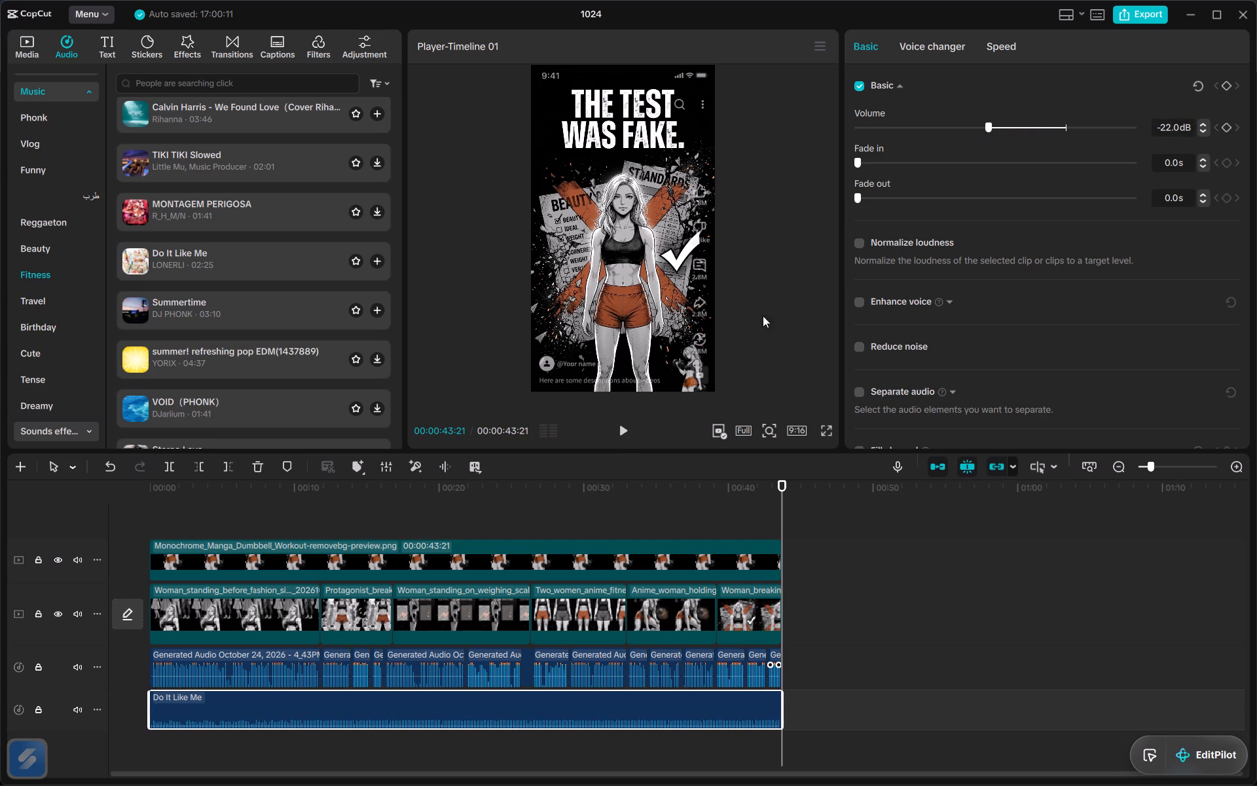
pyautogui.moveTo(192, 496); pyautogui.dragTo(132, 501)
pyautogui.press('space')
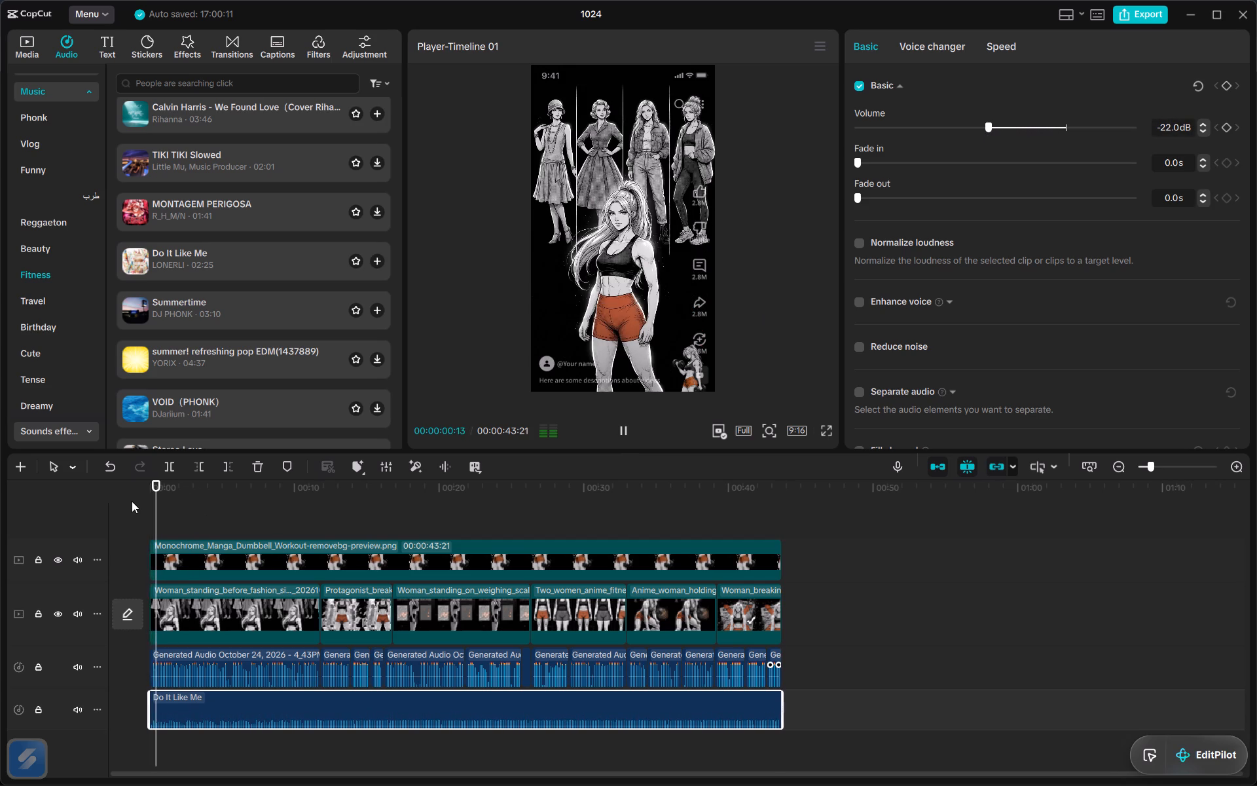
pyautogui.moveTo(988, 130); pyautogui.dragTo(964, 134)
pyautogui.click(964, 134)
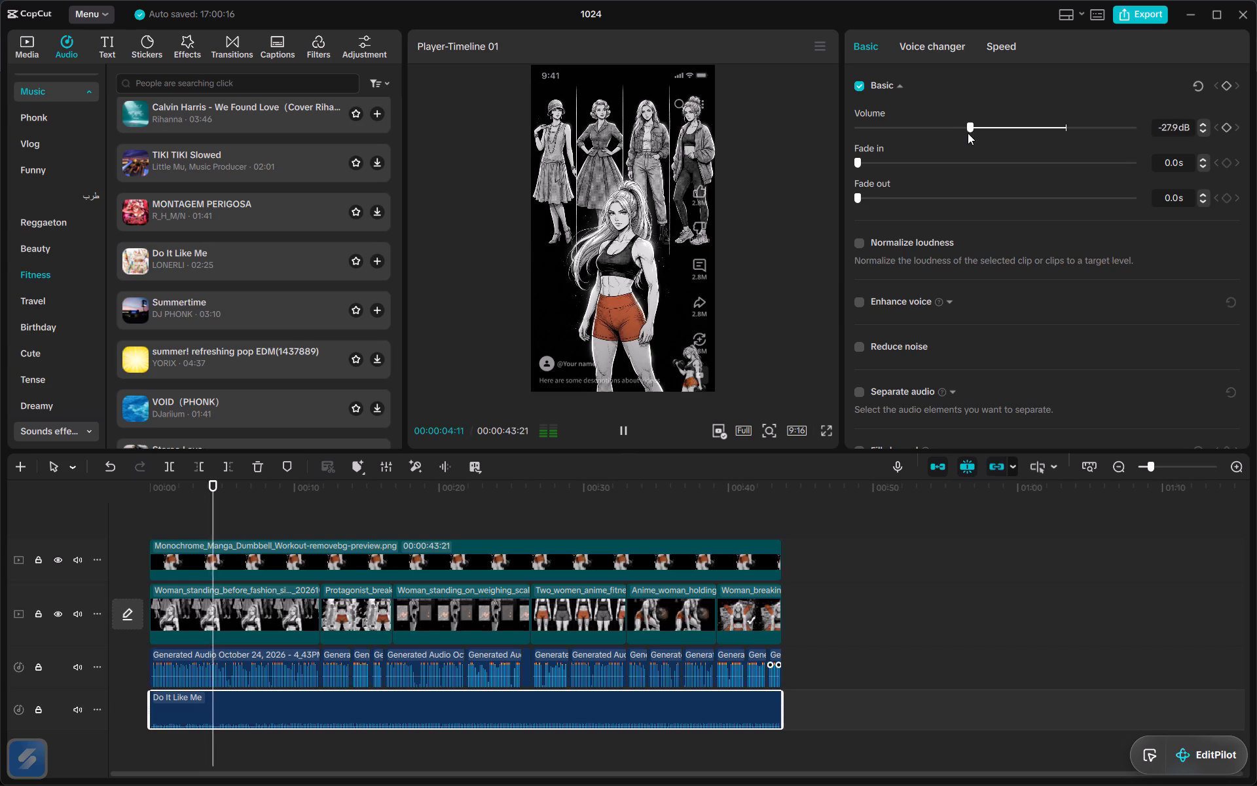
pyautogui.moveTo(844, 500); pyautogui.dragTo(405, 764)
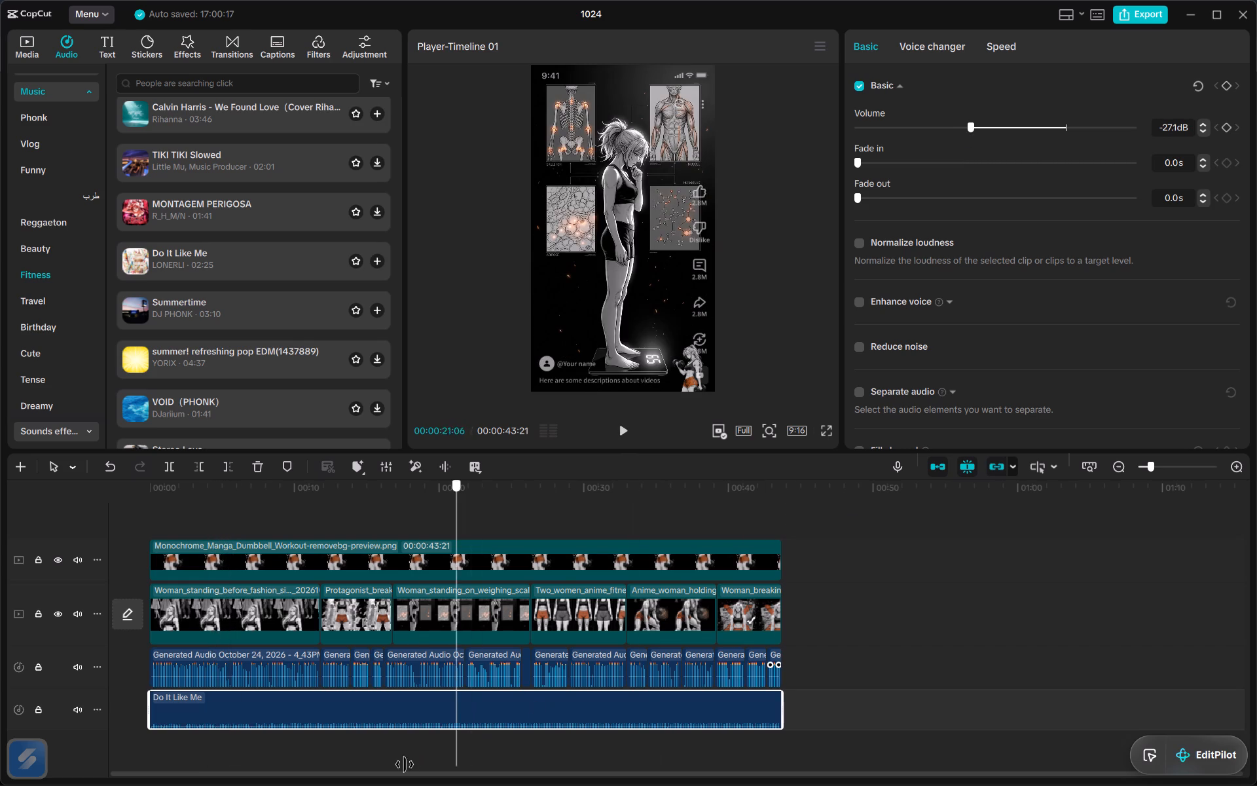
pyautogui.moveTo(405, 764); pyautogui.dragTo(272, 635)
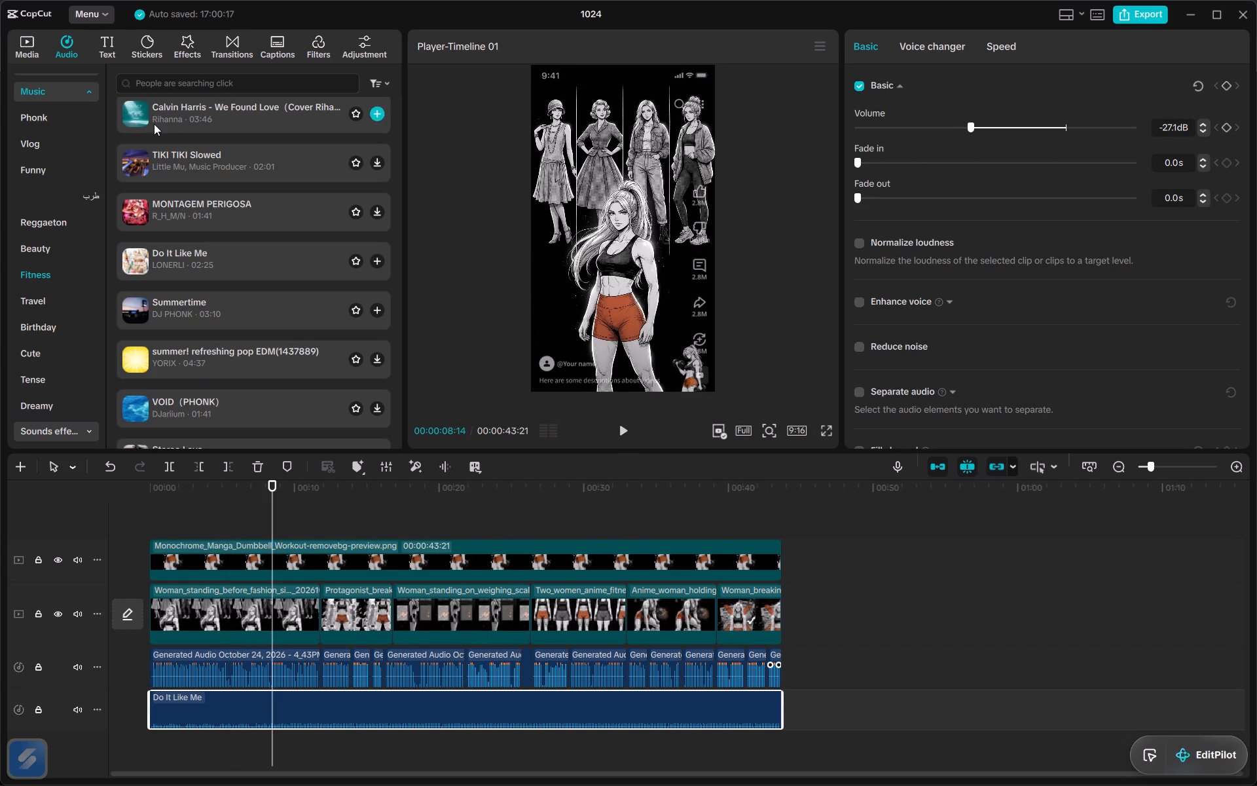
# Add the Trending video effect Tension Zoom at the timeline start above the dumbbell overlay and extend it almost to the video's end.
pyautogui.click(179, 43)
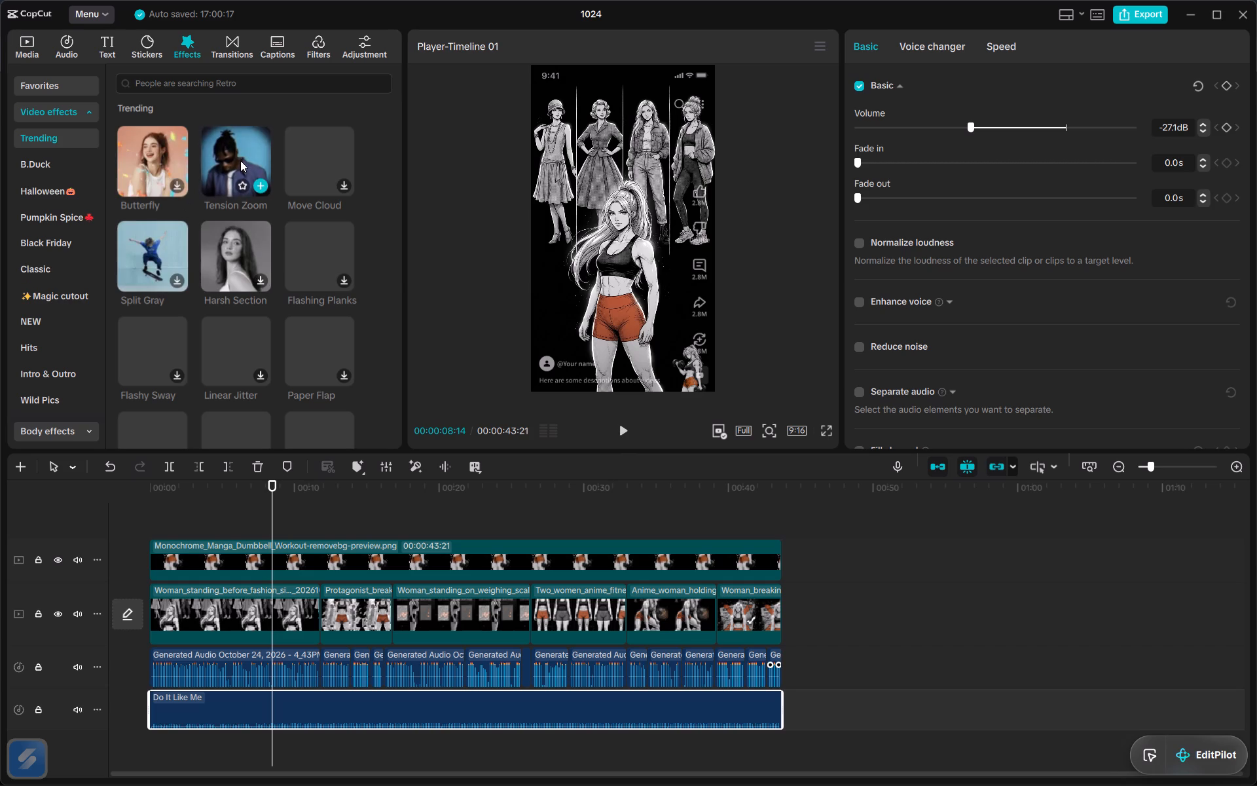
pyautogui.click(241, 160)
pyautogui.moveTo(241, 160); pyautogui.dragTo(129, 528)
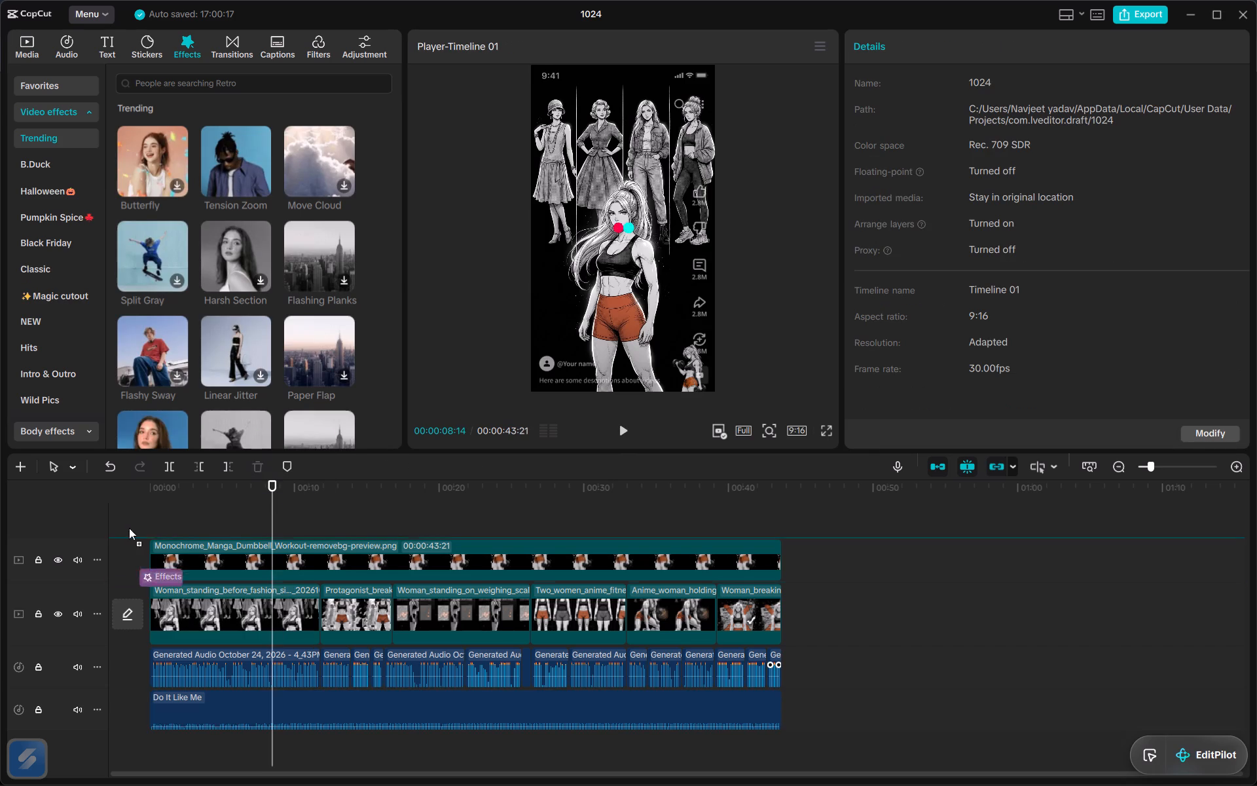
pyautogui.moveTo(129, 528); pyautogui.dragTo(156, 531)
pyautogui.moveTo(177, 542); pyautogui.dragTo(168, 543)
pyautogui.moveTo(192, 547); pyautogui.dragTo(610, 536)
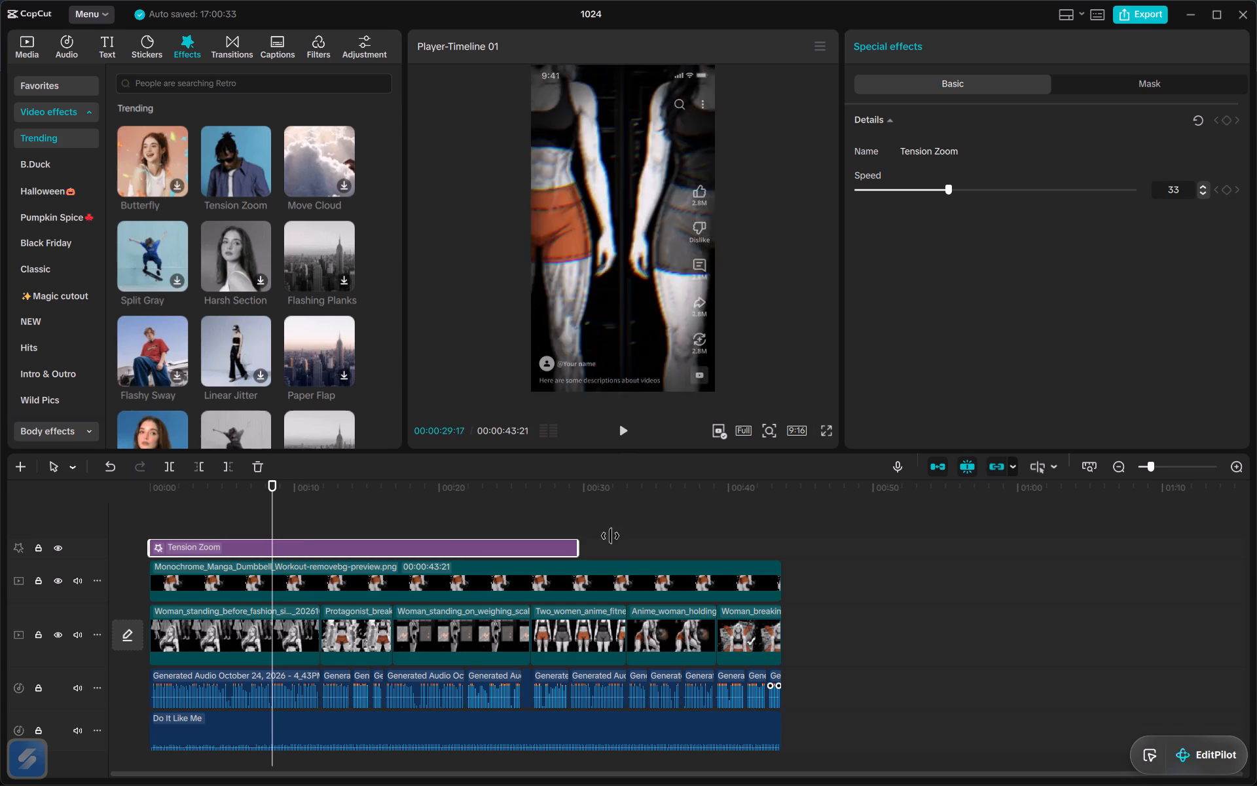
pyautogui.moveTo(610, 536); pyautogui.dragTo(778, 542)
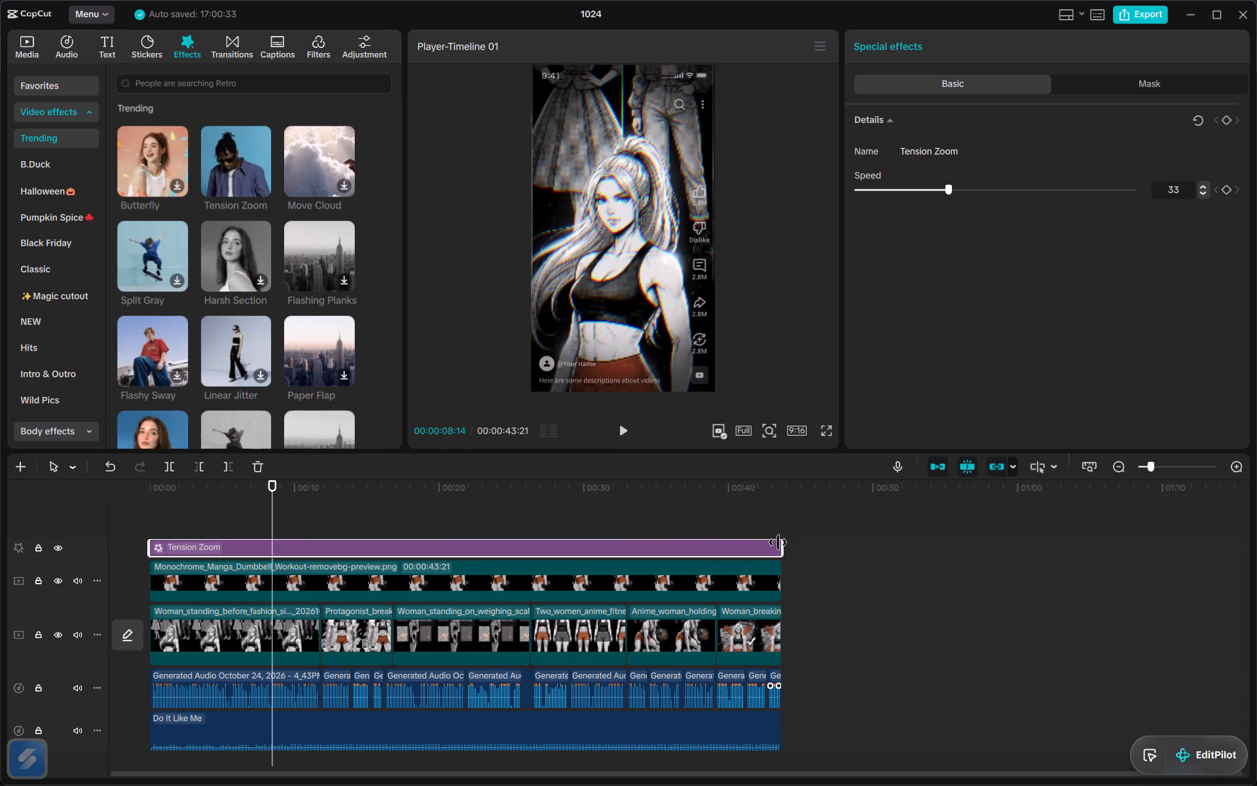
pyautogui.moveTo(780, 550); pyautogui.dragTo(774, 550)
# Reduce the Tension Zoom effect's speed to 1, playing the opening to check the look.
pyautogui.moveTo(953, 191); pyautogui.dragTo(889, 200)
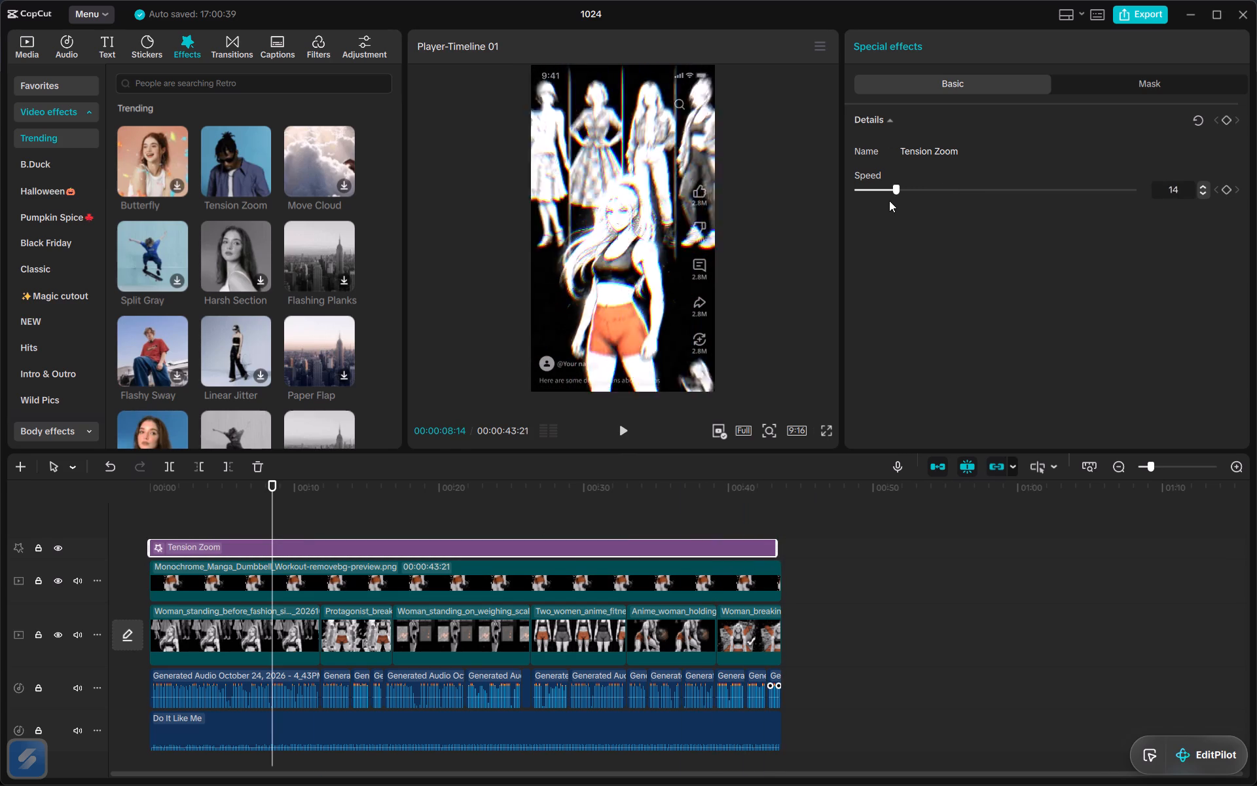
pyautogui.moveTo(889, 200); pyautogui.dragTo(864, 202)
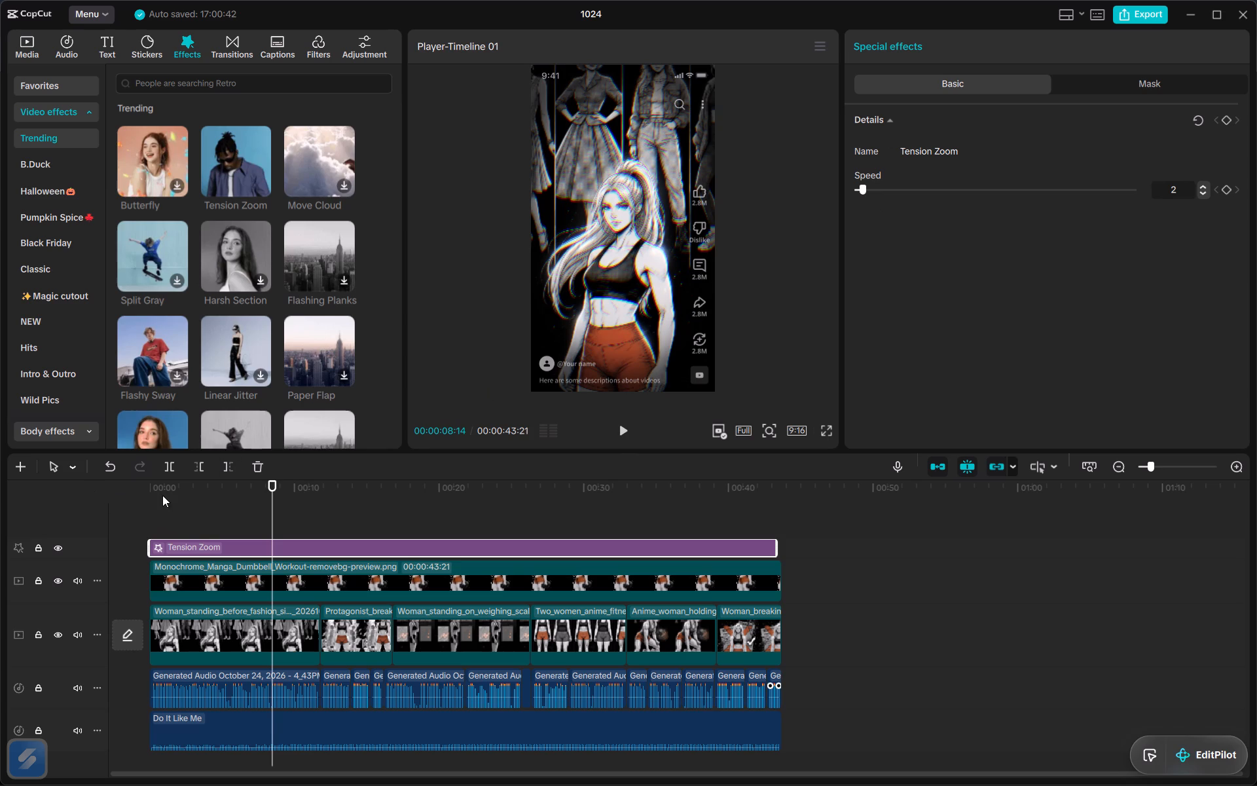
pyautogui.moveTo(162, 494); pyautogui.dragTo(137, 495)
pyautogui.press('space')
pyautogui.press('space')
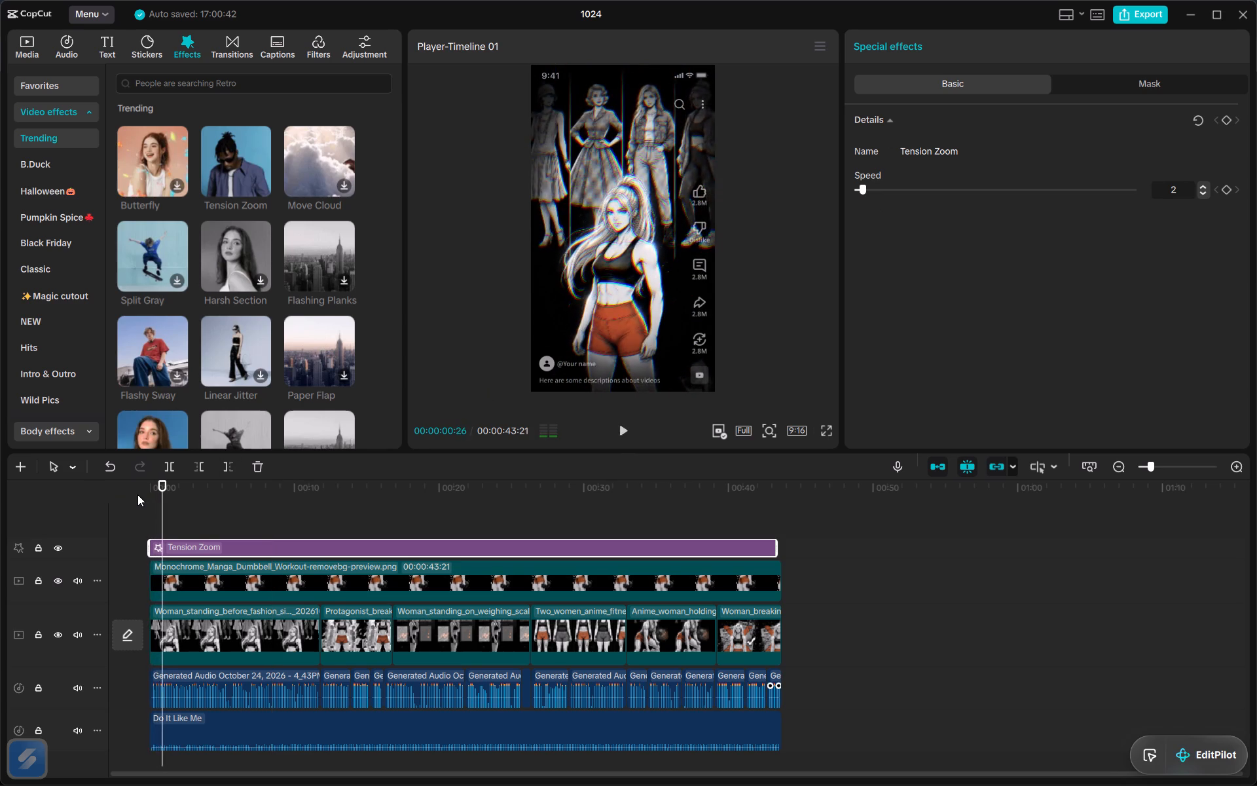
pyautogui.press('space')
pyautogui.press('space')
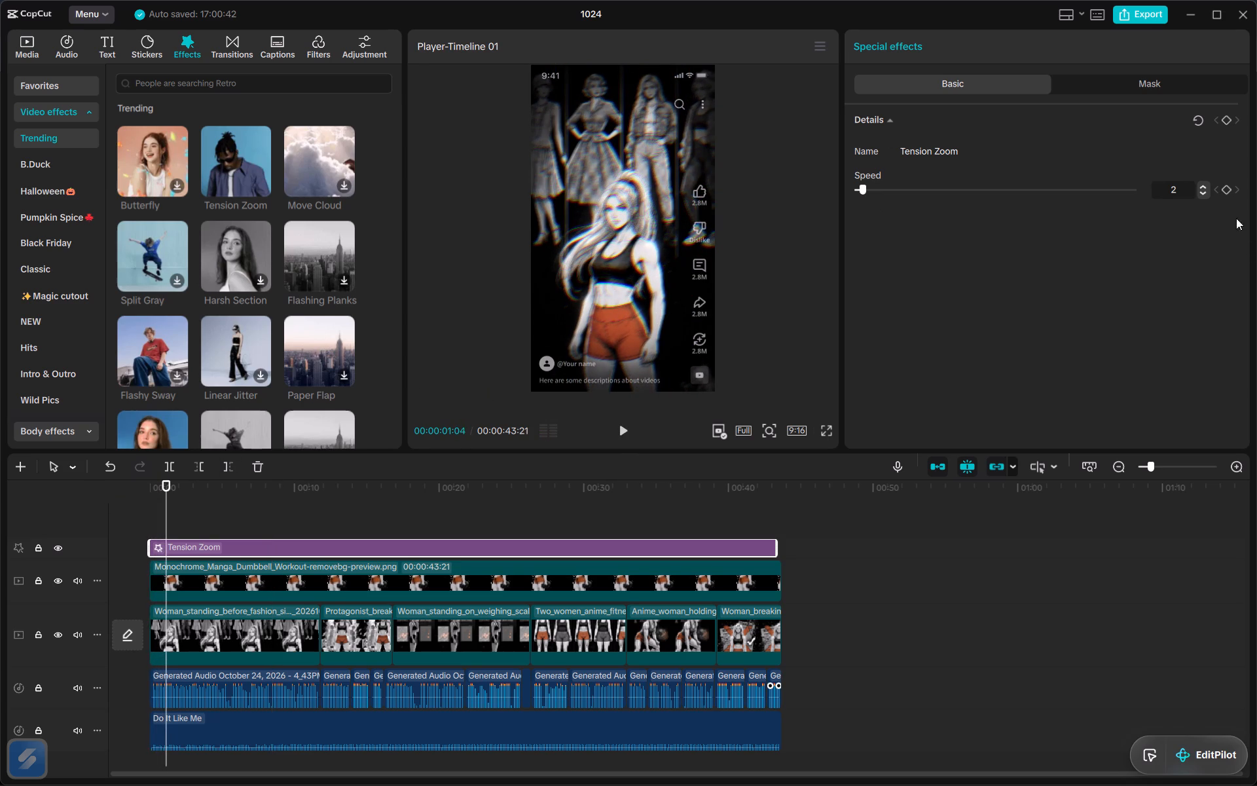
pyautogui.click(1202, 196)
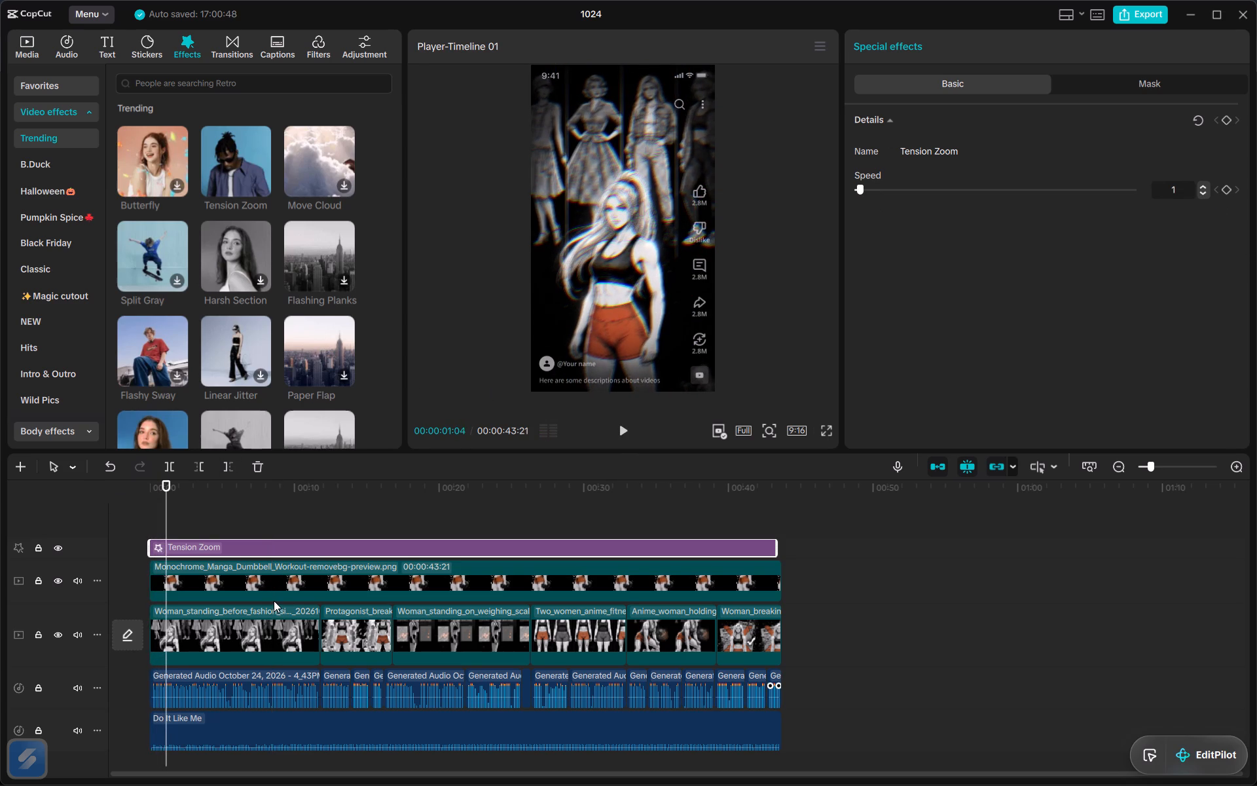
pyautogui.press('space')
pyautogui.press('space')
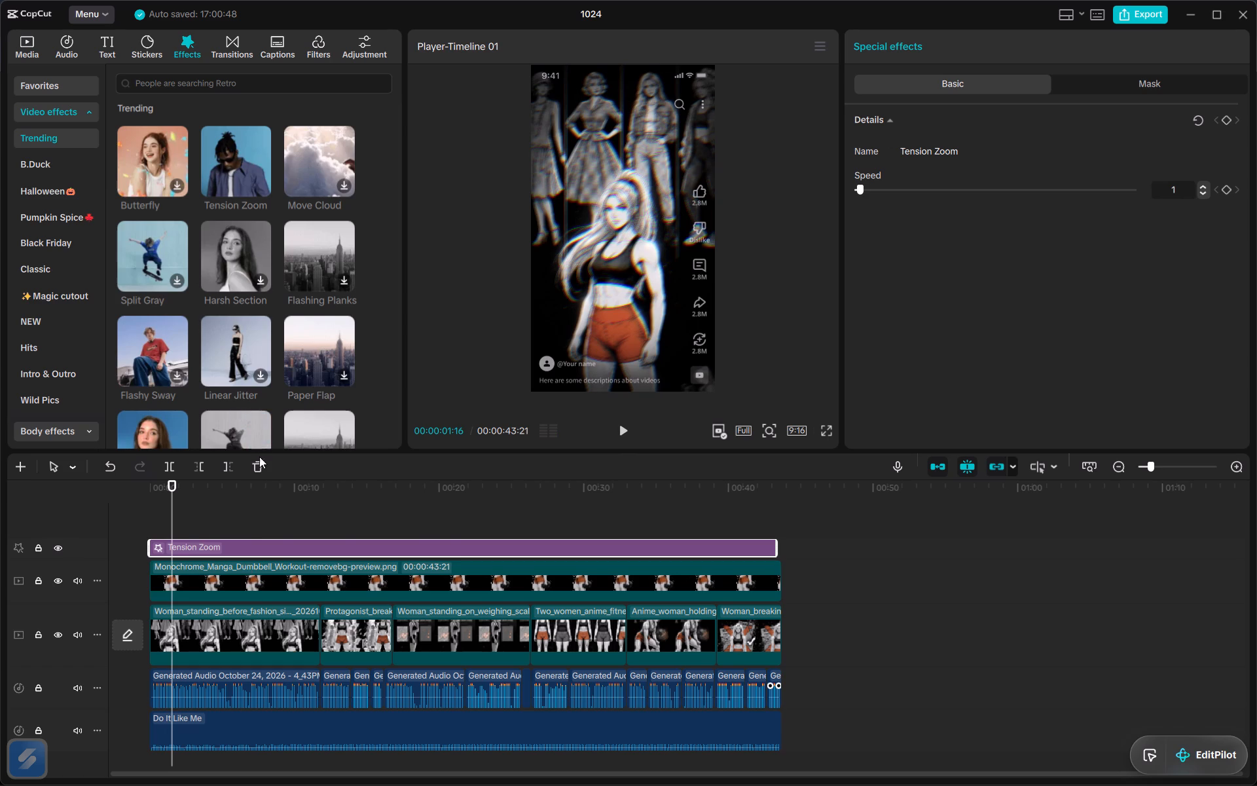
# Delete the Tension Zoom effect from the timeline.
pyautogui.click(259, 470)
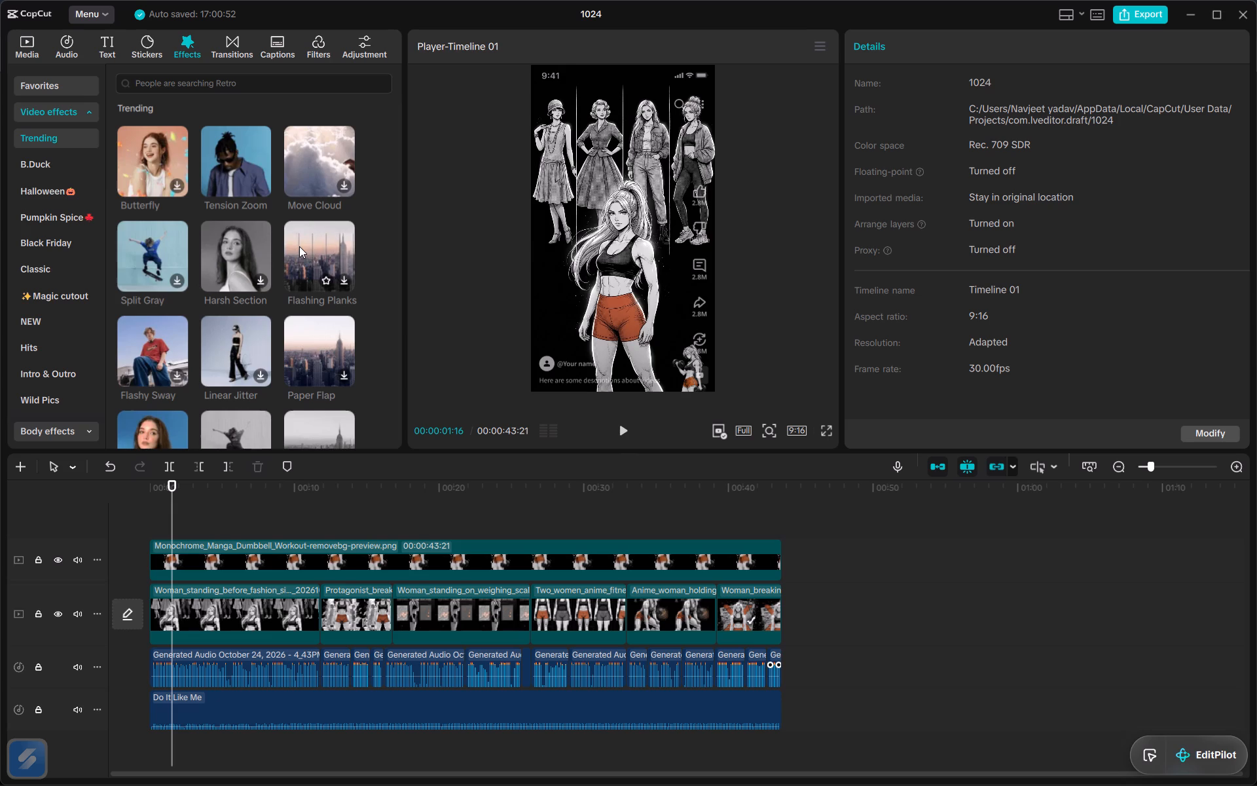
# Add the Magic cutout effect Warp Fit at the timeline start above the dumbbell overlay and play the opening.
pyautogui.scroll(-1, 259, 369)
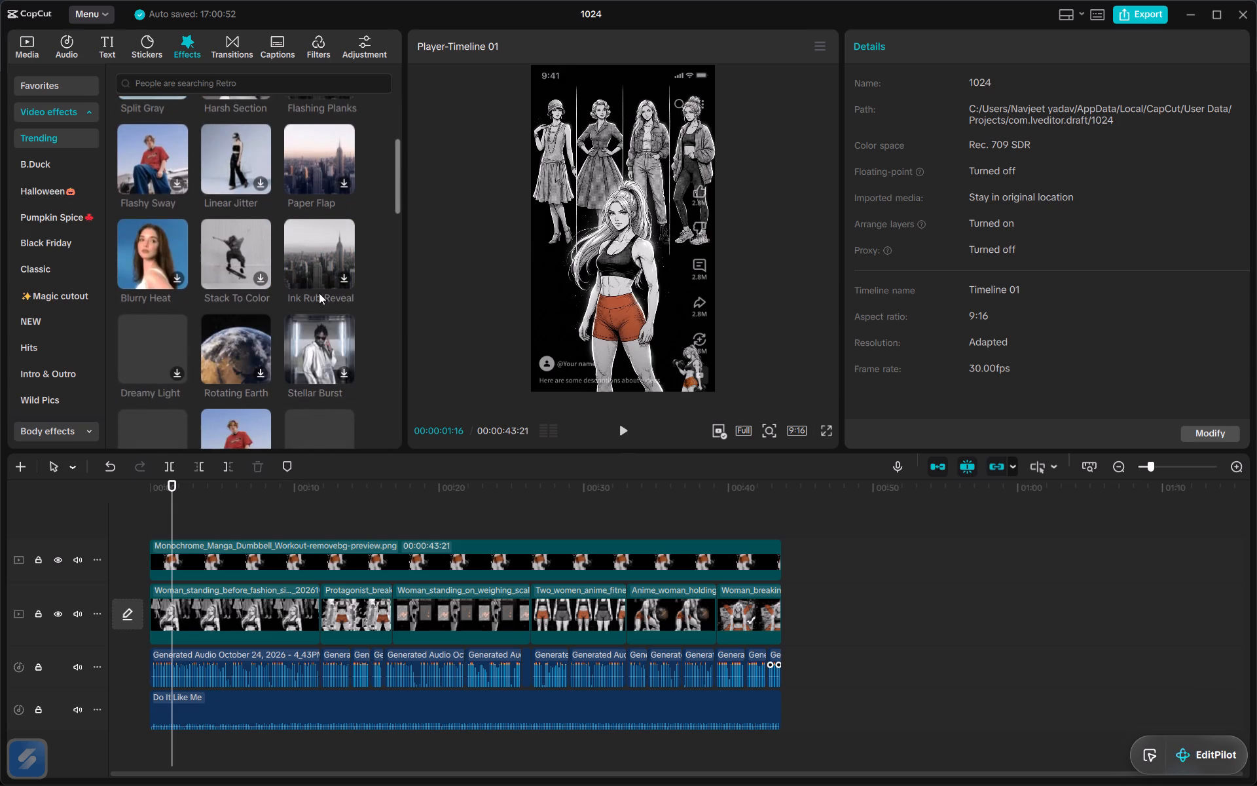
pyautogui.click(50, 299)
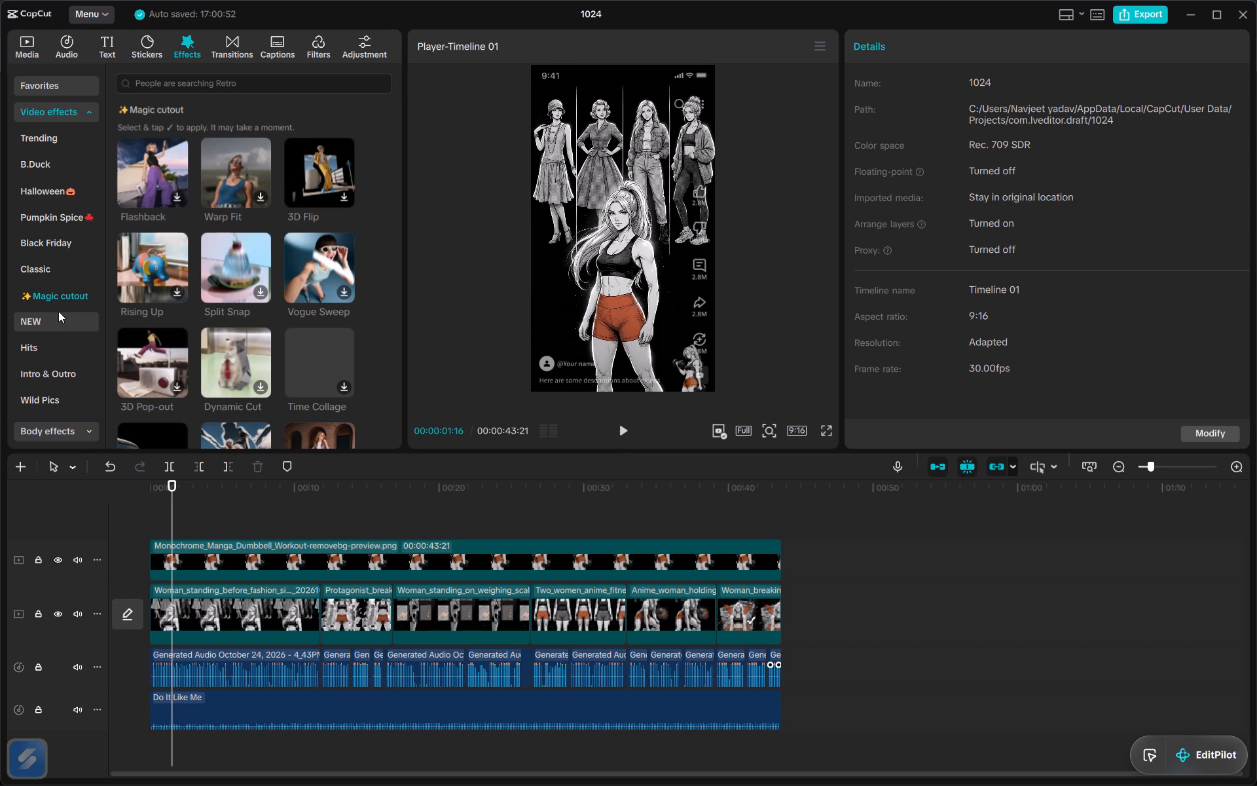
pyautogui.click(236, 175)
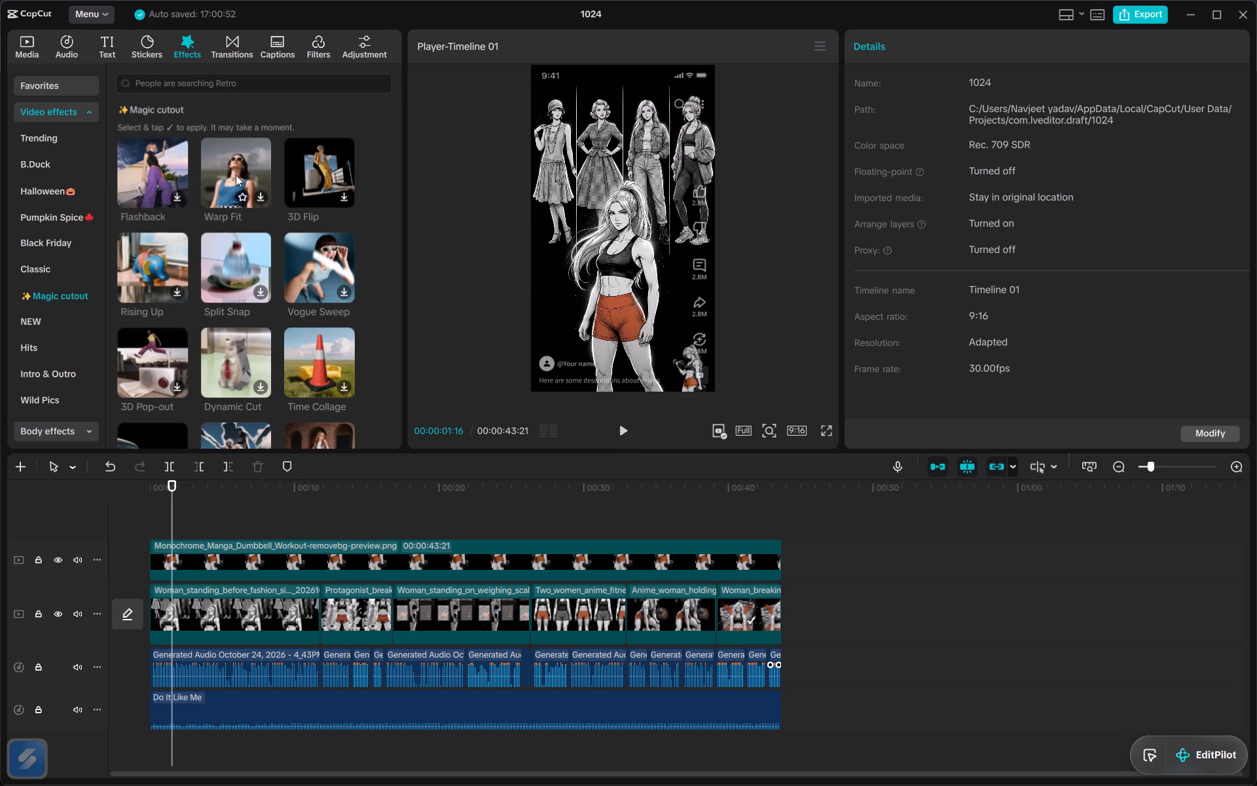
pyautogui.moveTo(236, 175); pyautogui.dragTo(147, 533)
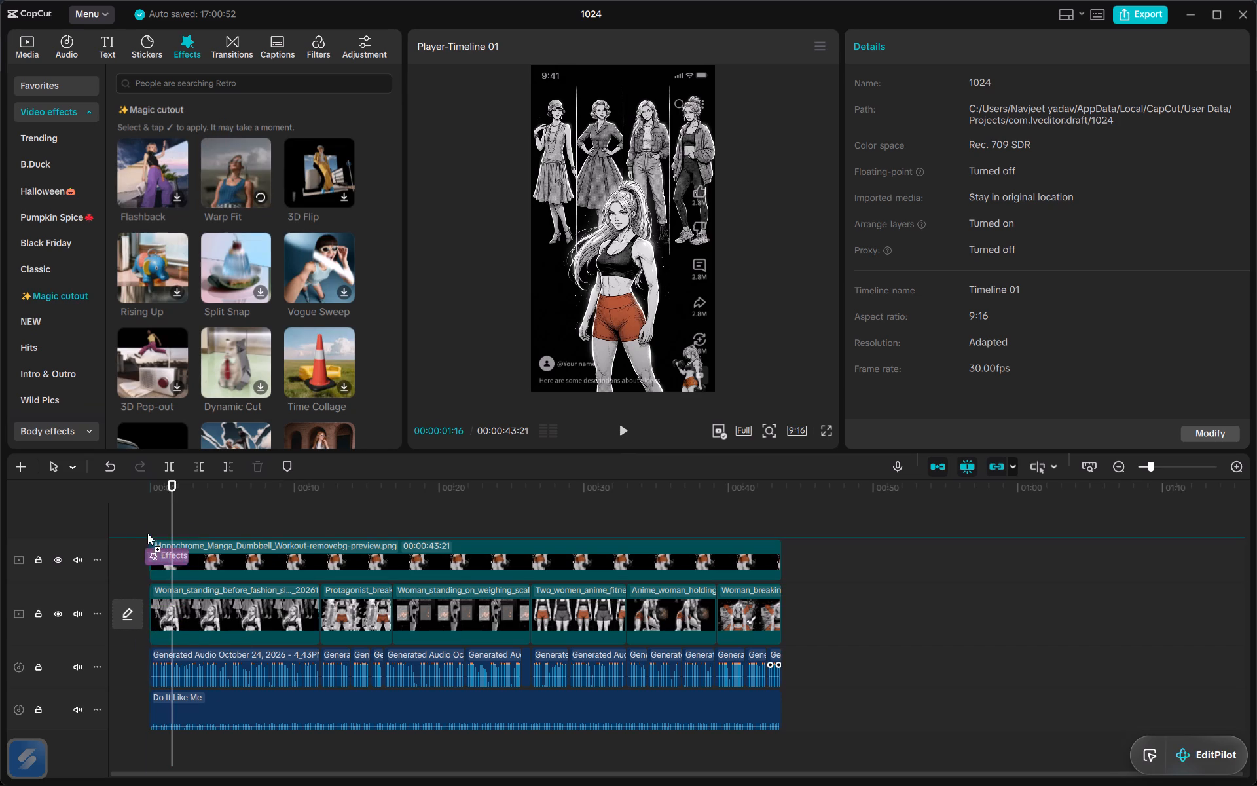
pyautogui.moveTo(147, 533); pyautogui.dragTo(146, 529)
pyautogui.moveTo(173, 506); pyautogui.dragTo(141, 506)
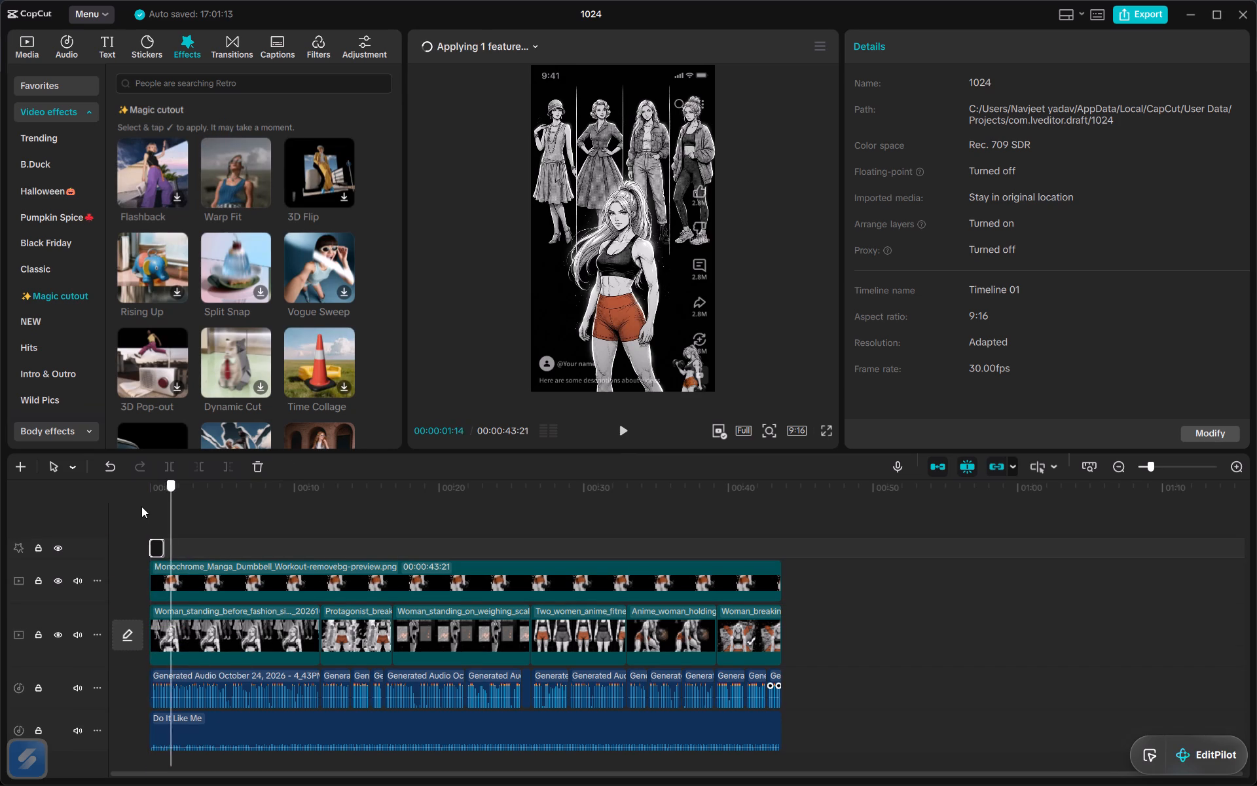
pyautogui.moveTo(141, 506); pyautogui.dragTo(137, 506)
pyautogui.press('space')
pyautogui.press('space')
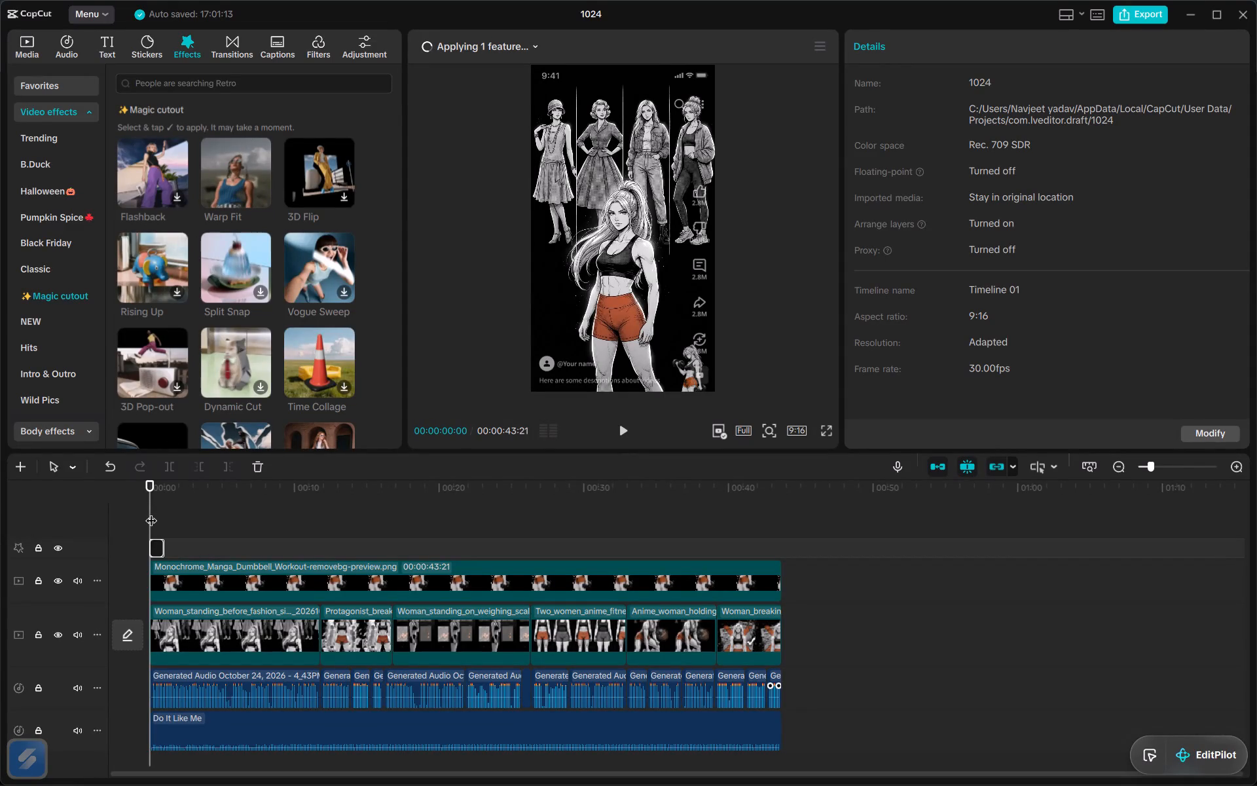
pyautogui.press('space')
pyautogui.press('space')
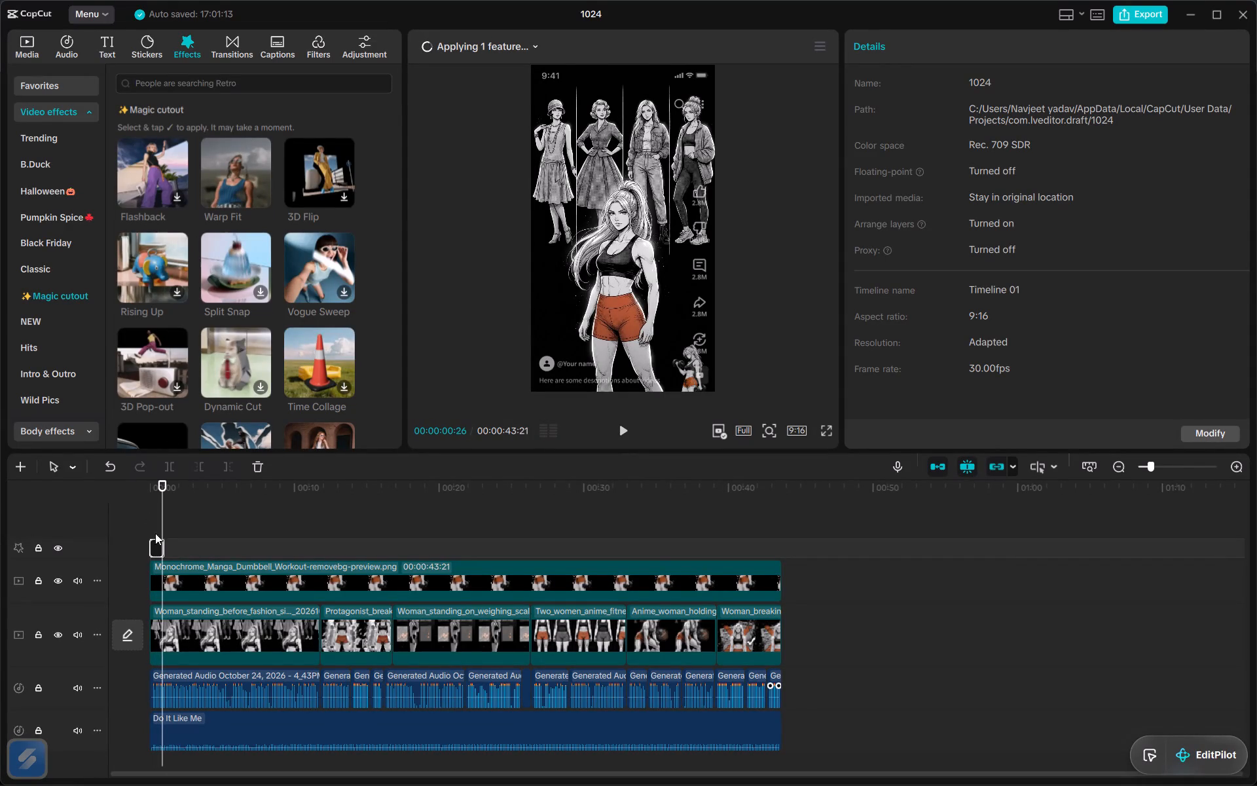
pyautogui.click(162, 545)
pyautogui.click(156, 544)
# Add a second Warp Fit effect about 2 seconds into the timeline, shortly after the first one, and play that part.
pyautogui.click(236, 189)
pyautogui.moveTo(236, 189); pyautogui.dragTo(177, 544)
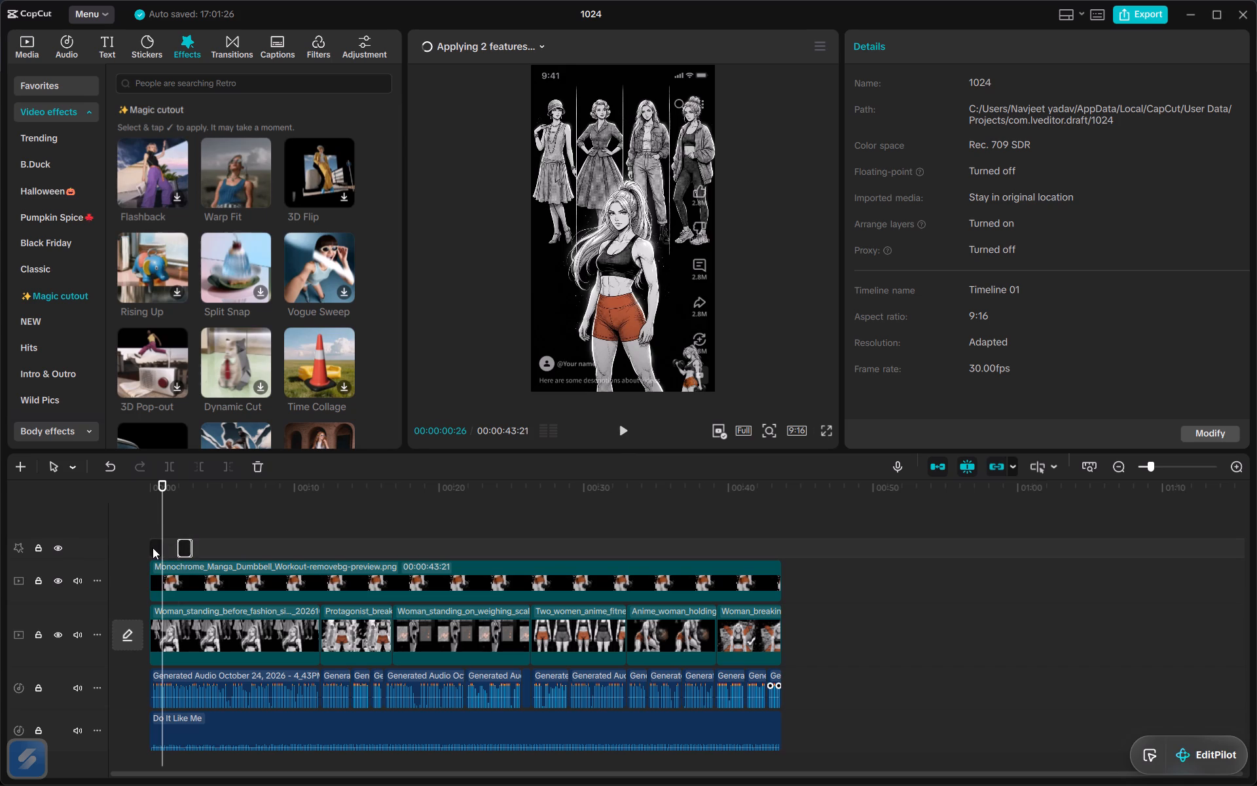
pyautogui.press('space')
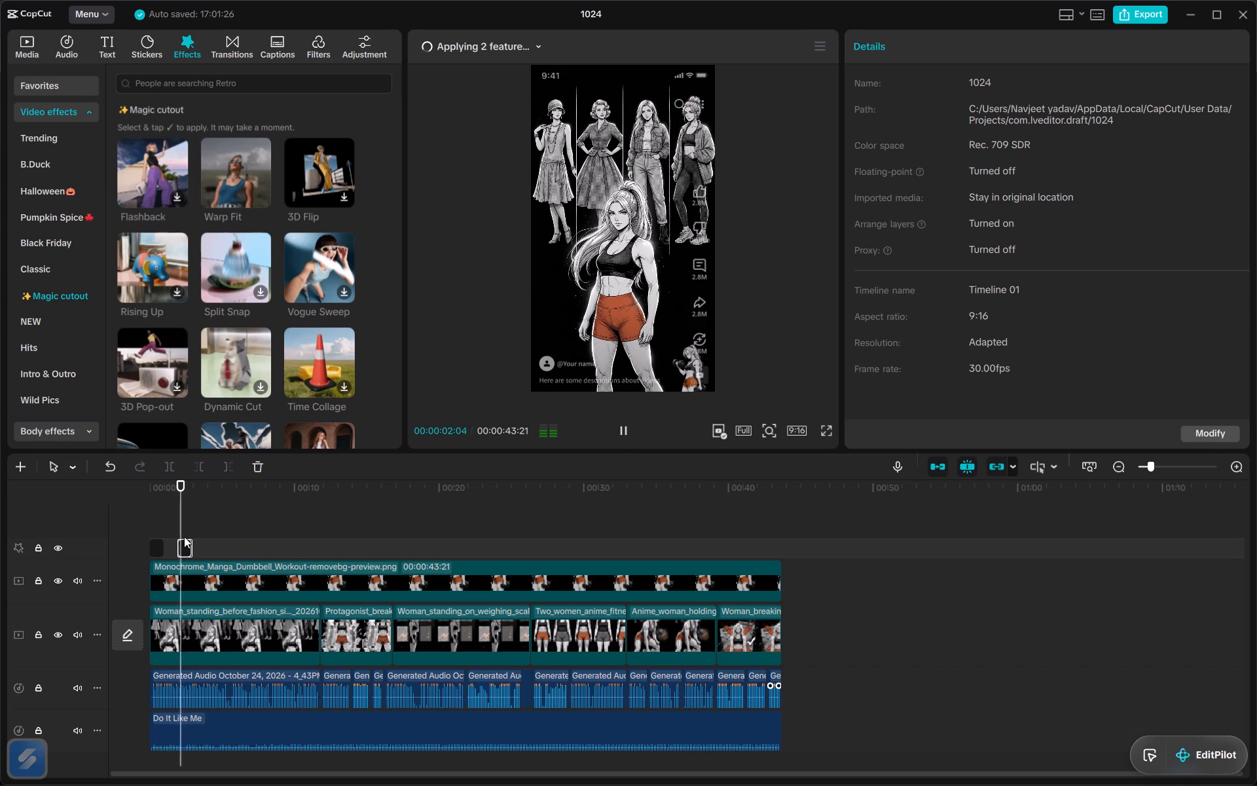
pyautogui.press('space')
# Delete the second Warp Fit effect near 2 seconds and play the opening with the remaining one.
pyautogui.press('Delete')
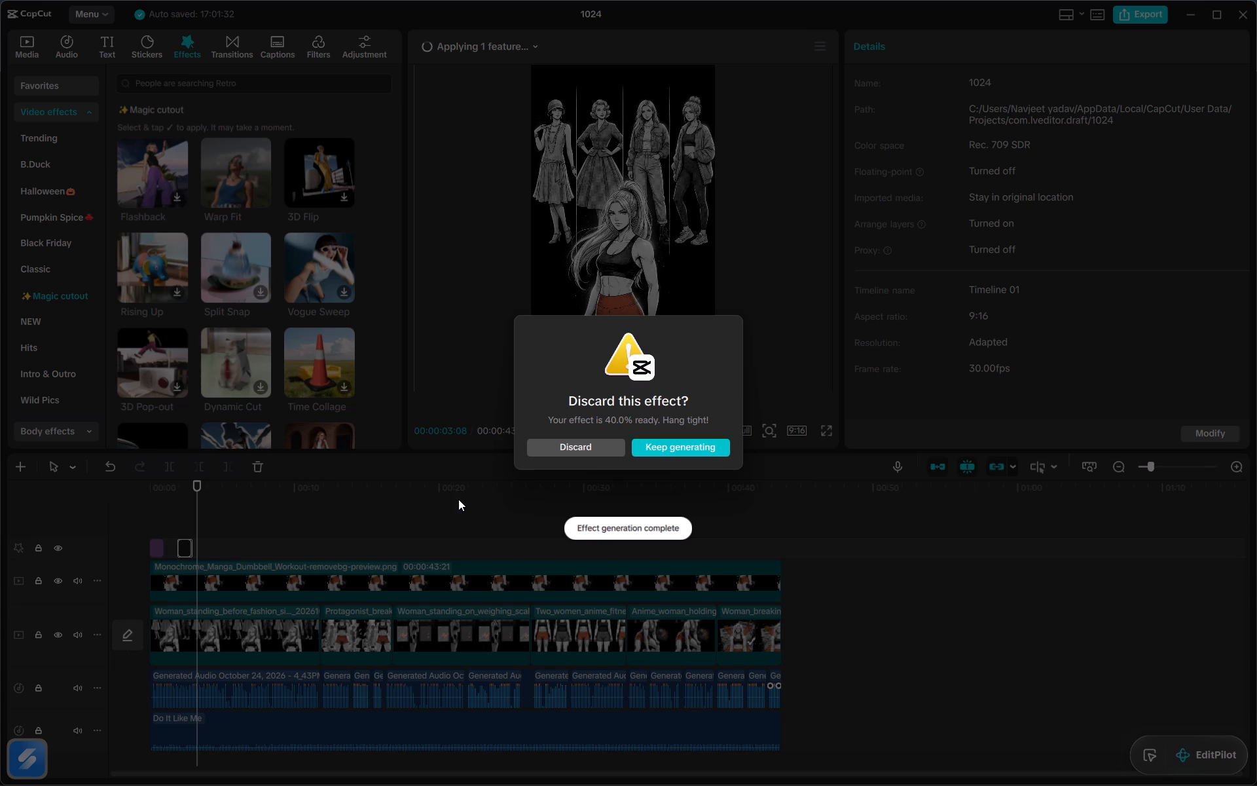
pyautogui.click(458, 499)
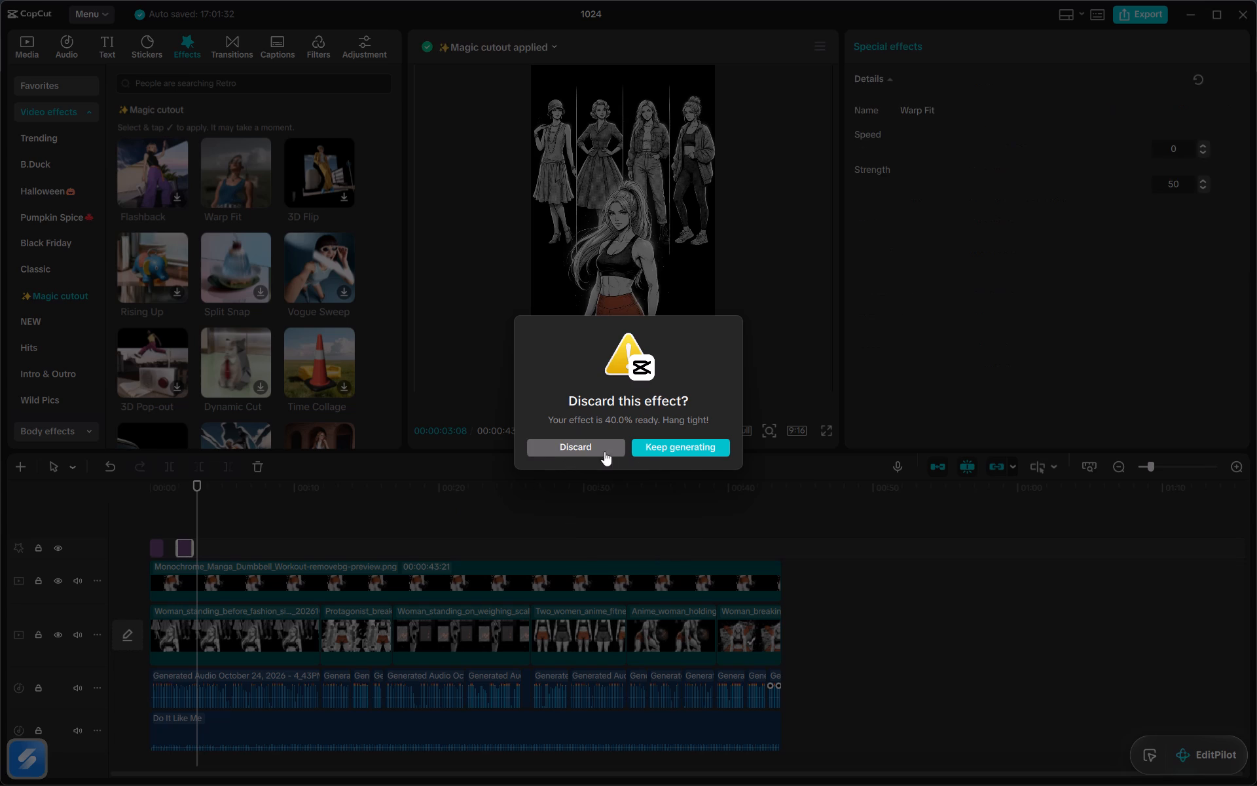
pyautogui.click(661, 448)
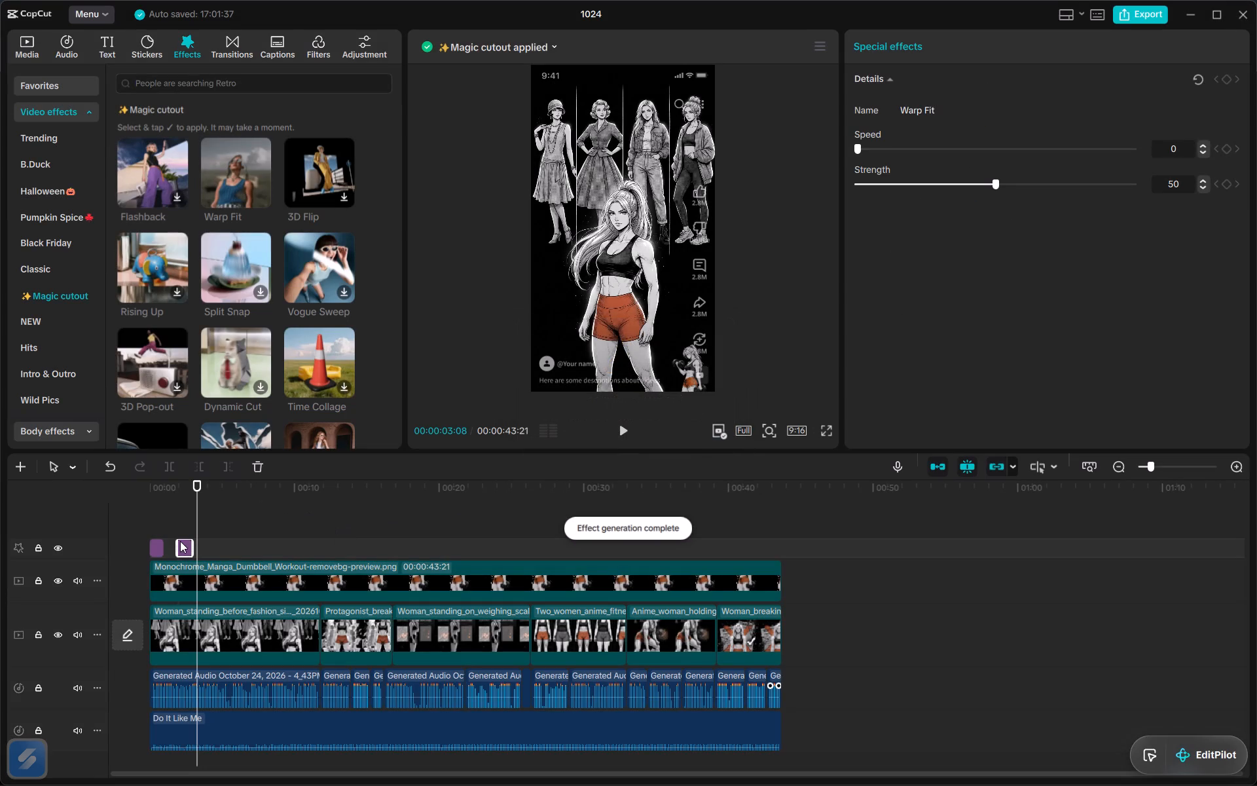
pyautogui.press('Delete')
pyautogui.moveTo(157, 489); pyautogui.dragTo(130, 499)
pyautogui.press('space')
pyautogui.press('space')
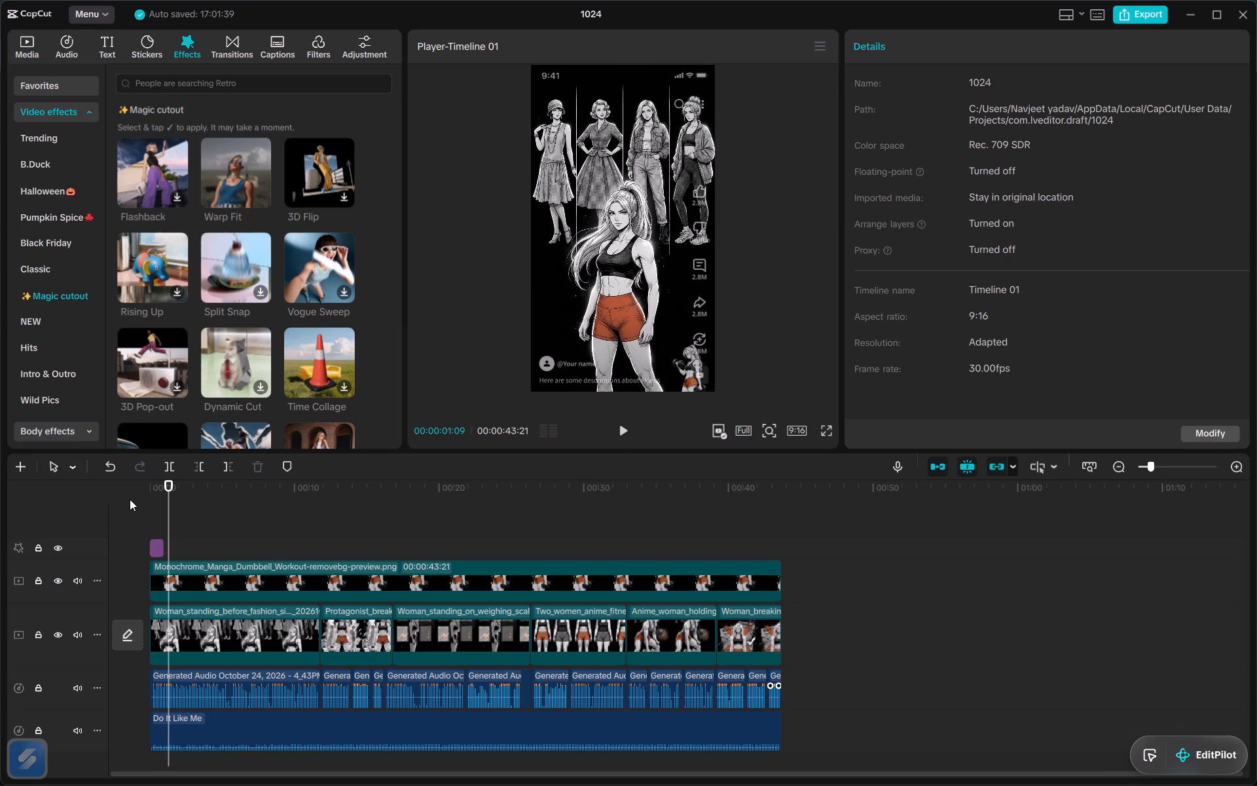
# Add a Warp Fit effect on the effects track at the start of the second image, Protagonist_break.
pyautogui.moveTo(246, 184); pyautogui.dragTo(318, 534)
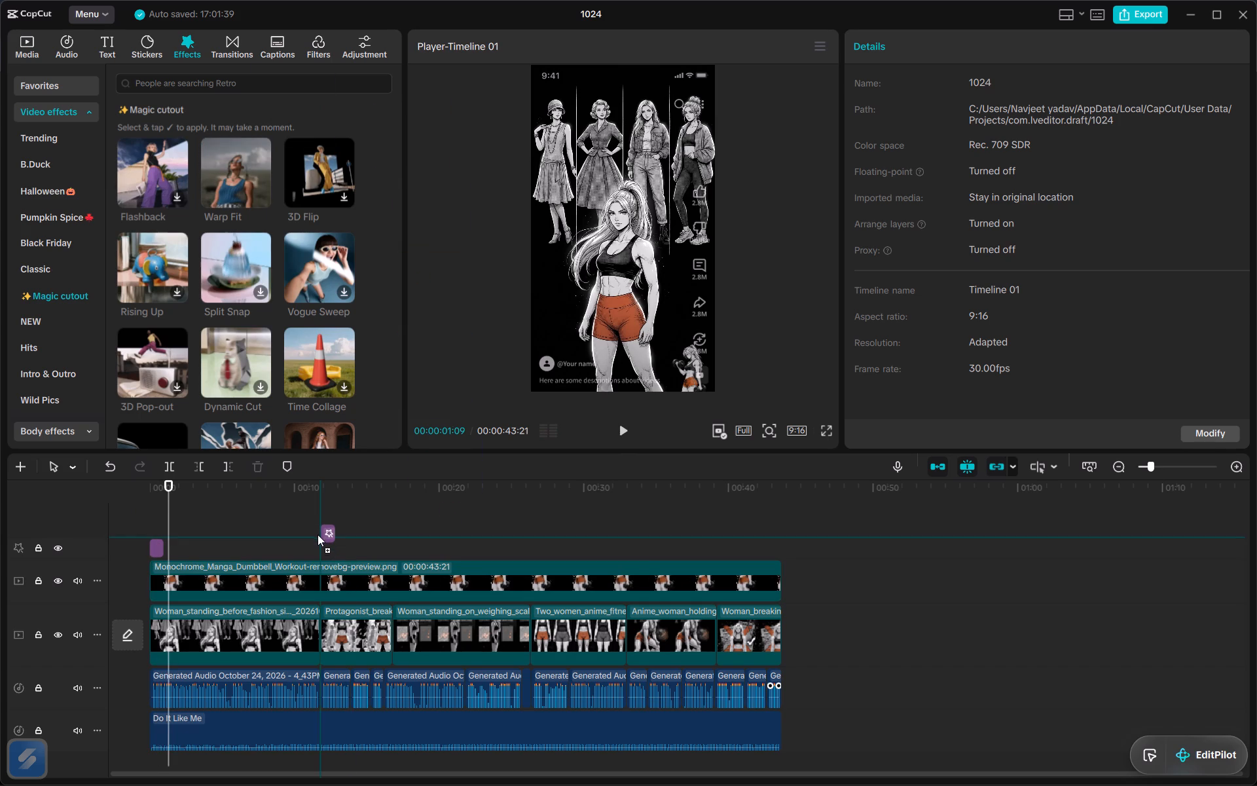
pyautogui.moveTo(318, 534); pyautogui.dragTo(317, 546)
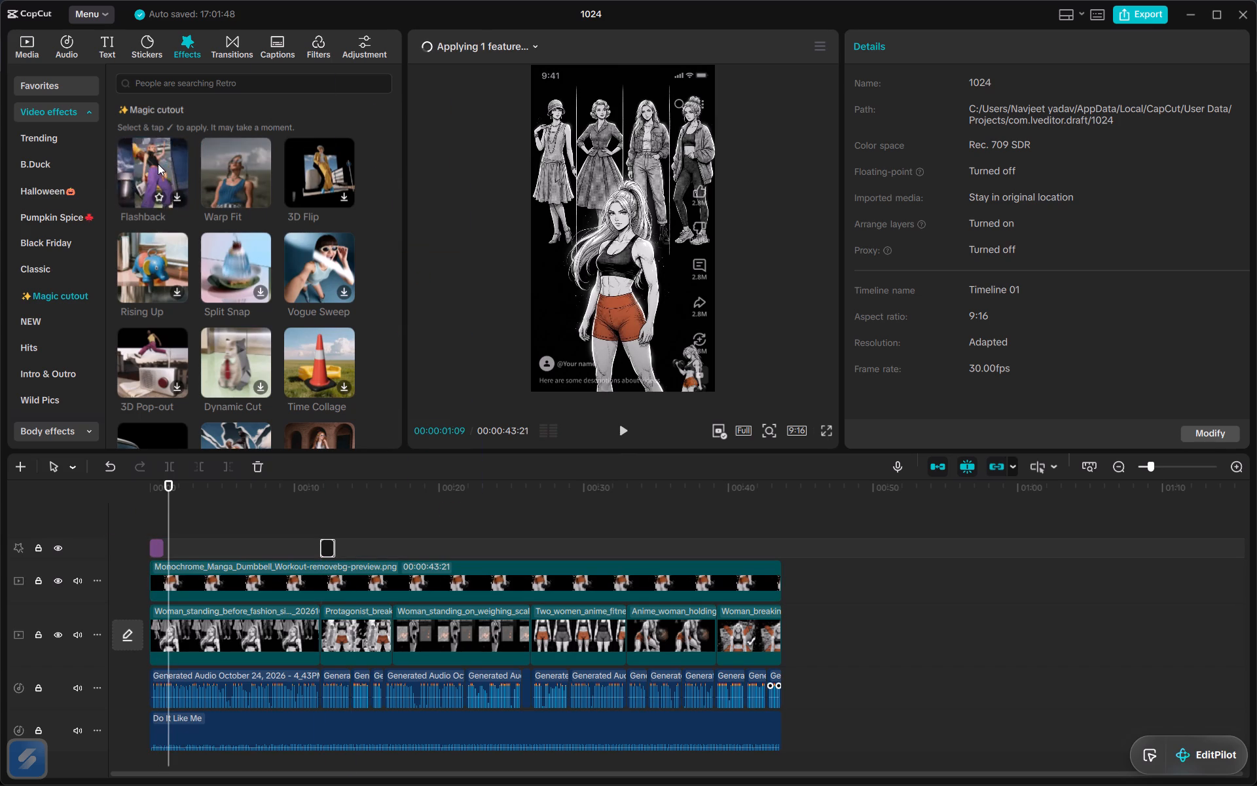
# Add the Magic cutout effect Flashback on the effects track at the start of the Two_women_anime_fitne image.
pyautogui.moveTo(158, 164); pyautogui.dragTo(534, 539)
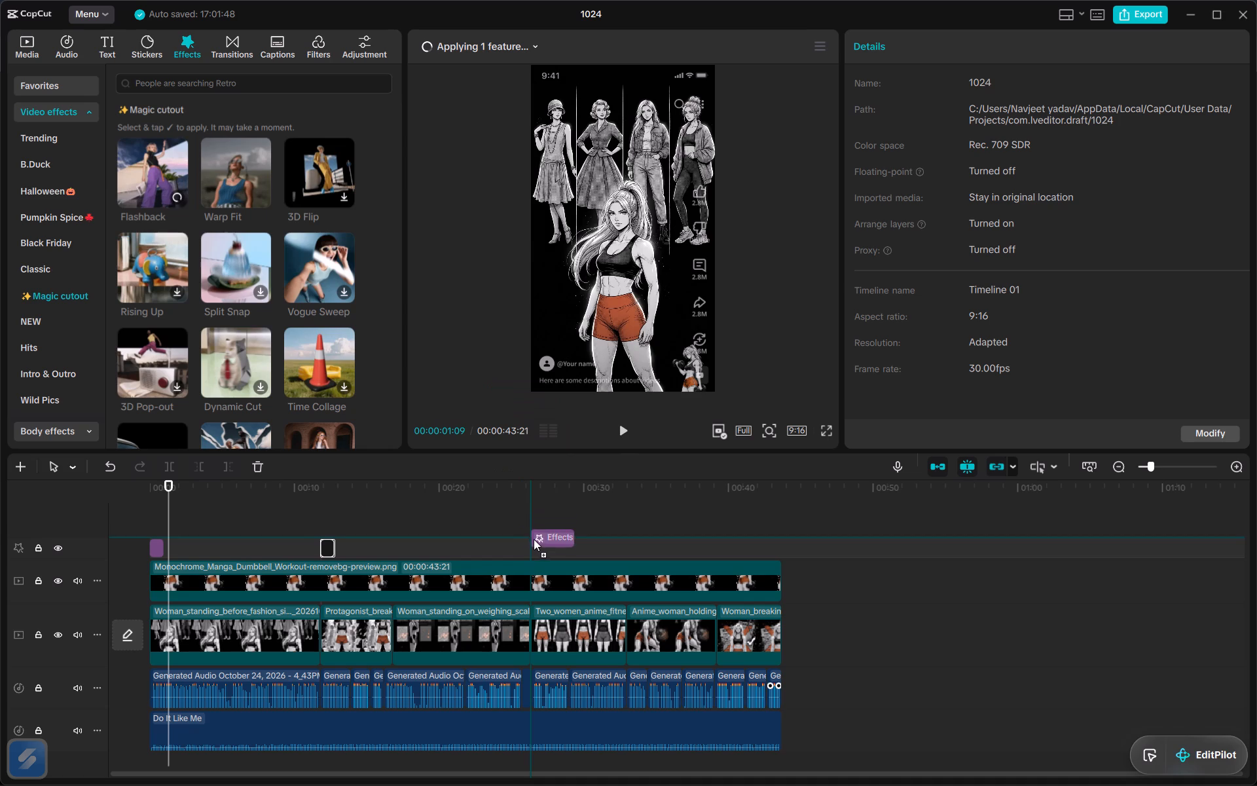
pyautogui.moveTo(534, 539); pyautogui.dragTo(535, 552)
pyautogui.moveTo(149, 171); pyautogui.dragTo(181, 175)
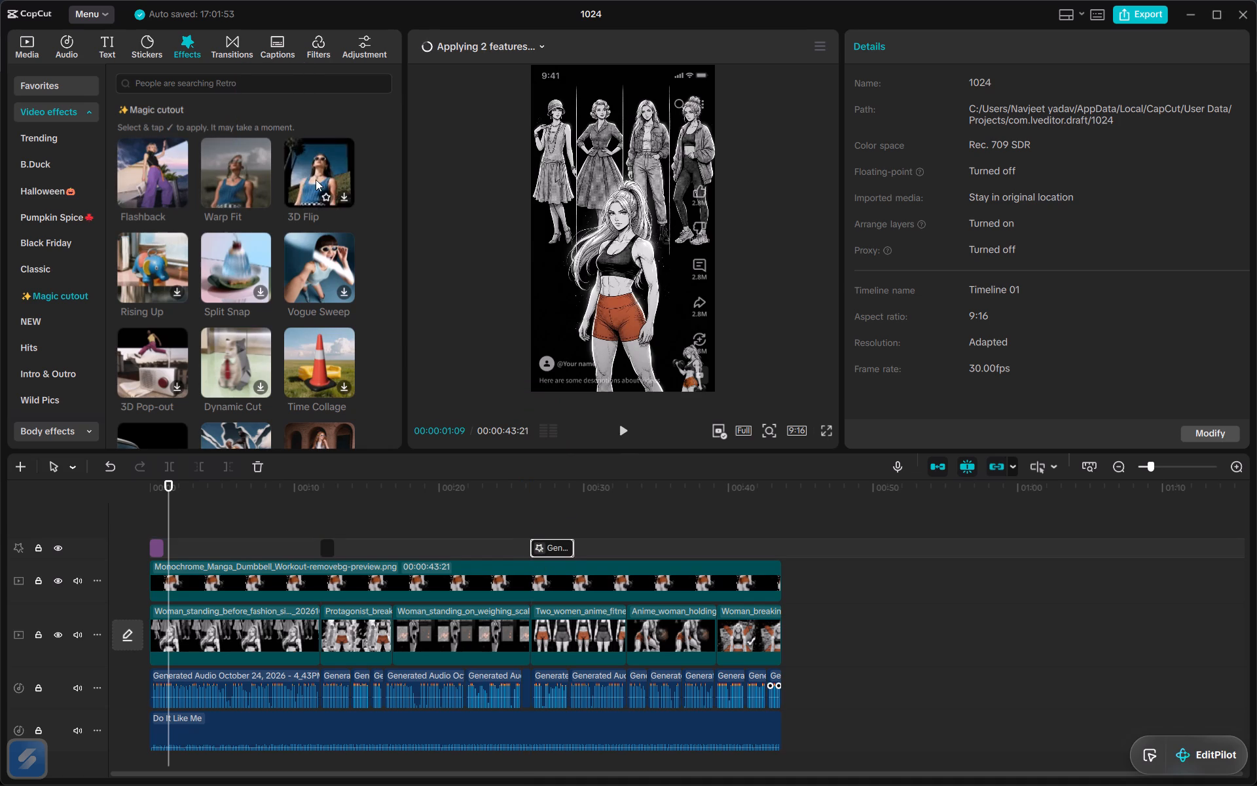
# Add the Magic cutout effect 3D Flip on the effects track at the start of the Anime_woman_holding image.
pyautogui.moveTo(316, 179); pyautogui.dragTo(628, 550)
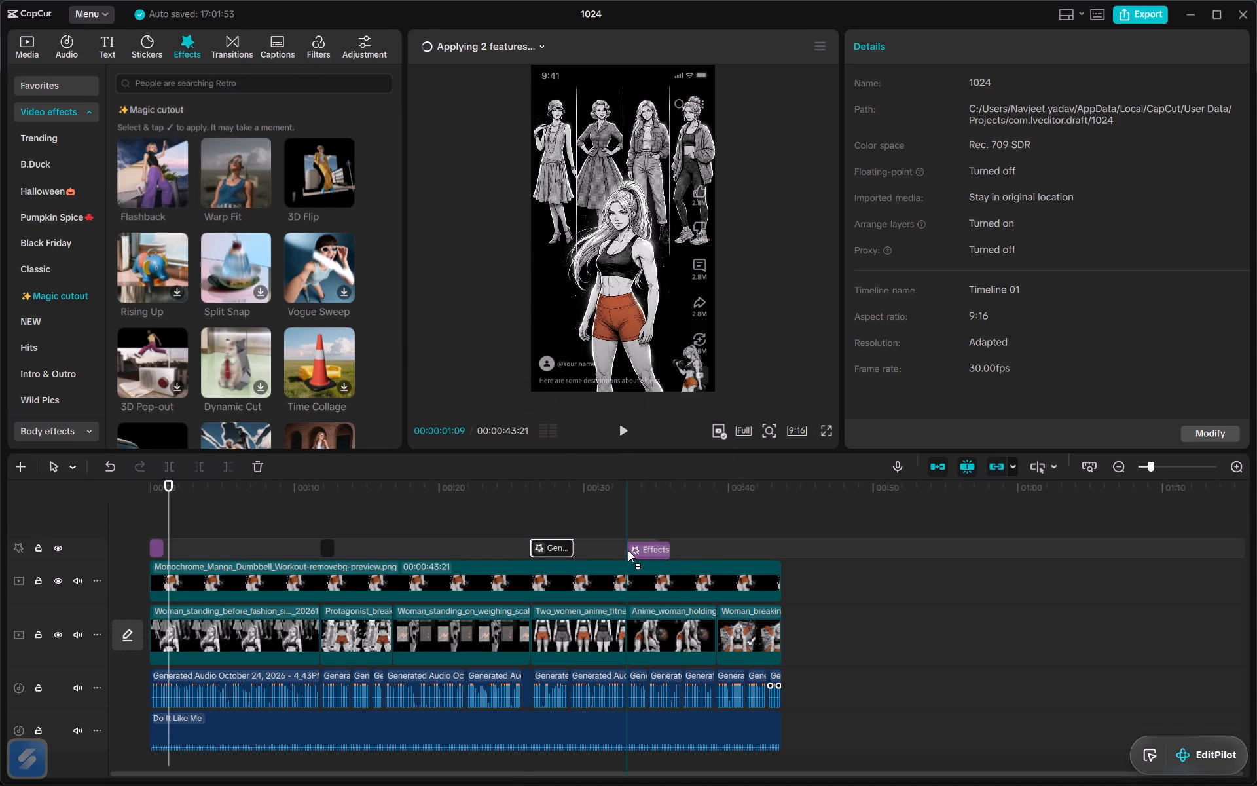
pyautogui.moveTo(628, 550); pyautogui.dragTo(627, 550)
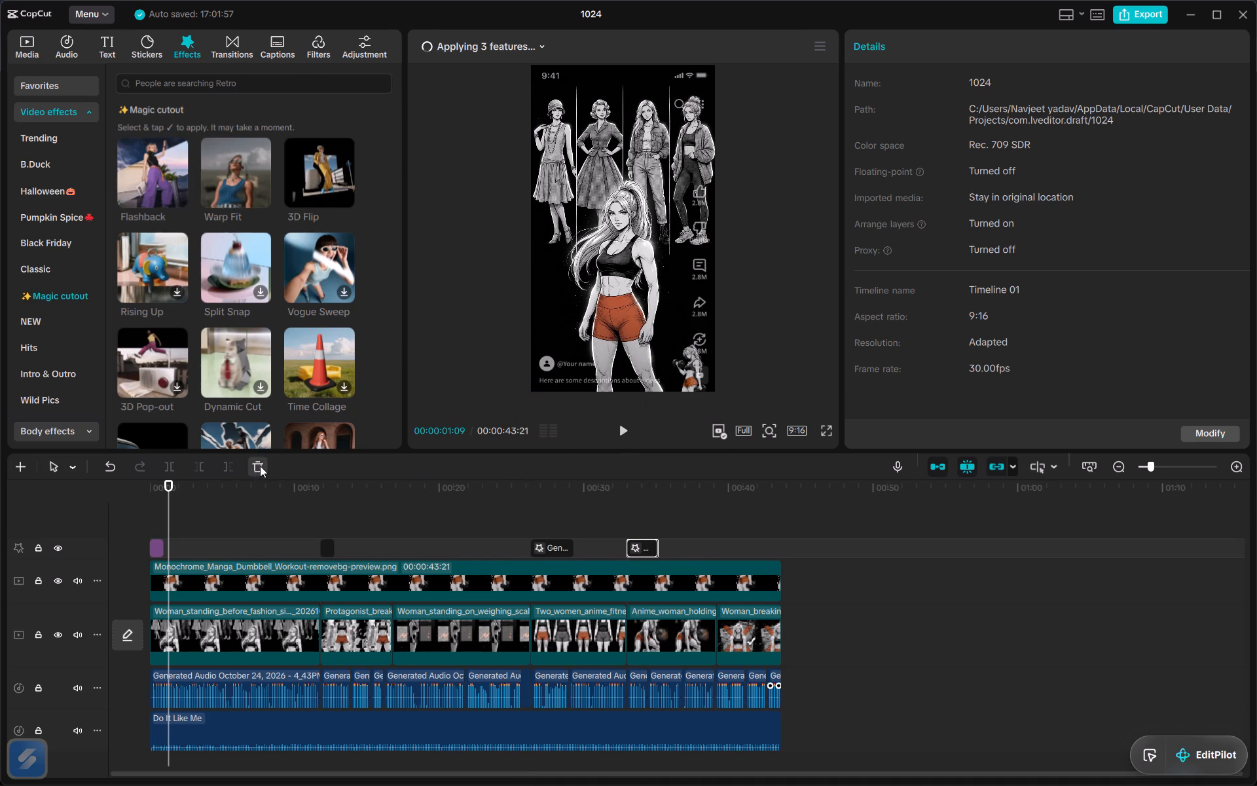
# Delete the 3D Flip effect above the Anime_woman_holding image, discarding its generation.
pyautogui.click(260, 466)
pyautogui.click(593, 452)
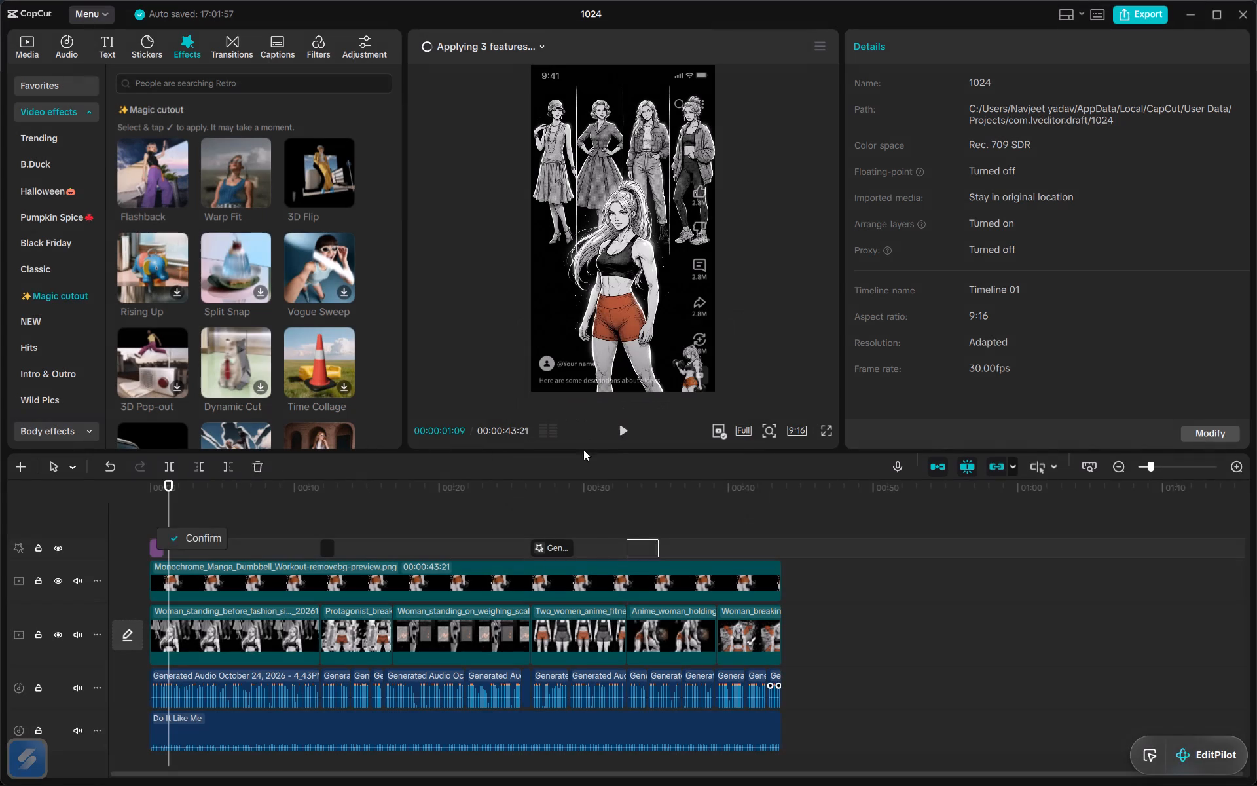
# Add a Warp Fit effect on the effects track at the start of the last image, Woman_breakin.
pyautogui.moveTo(256, 180); pyautogui.dragTo(714, 557)
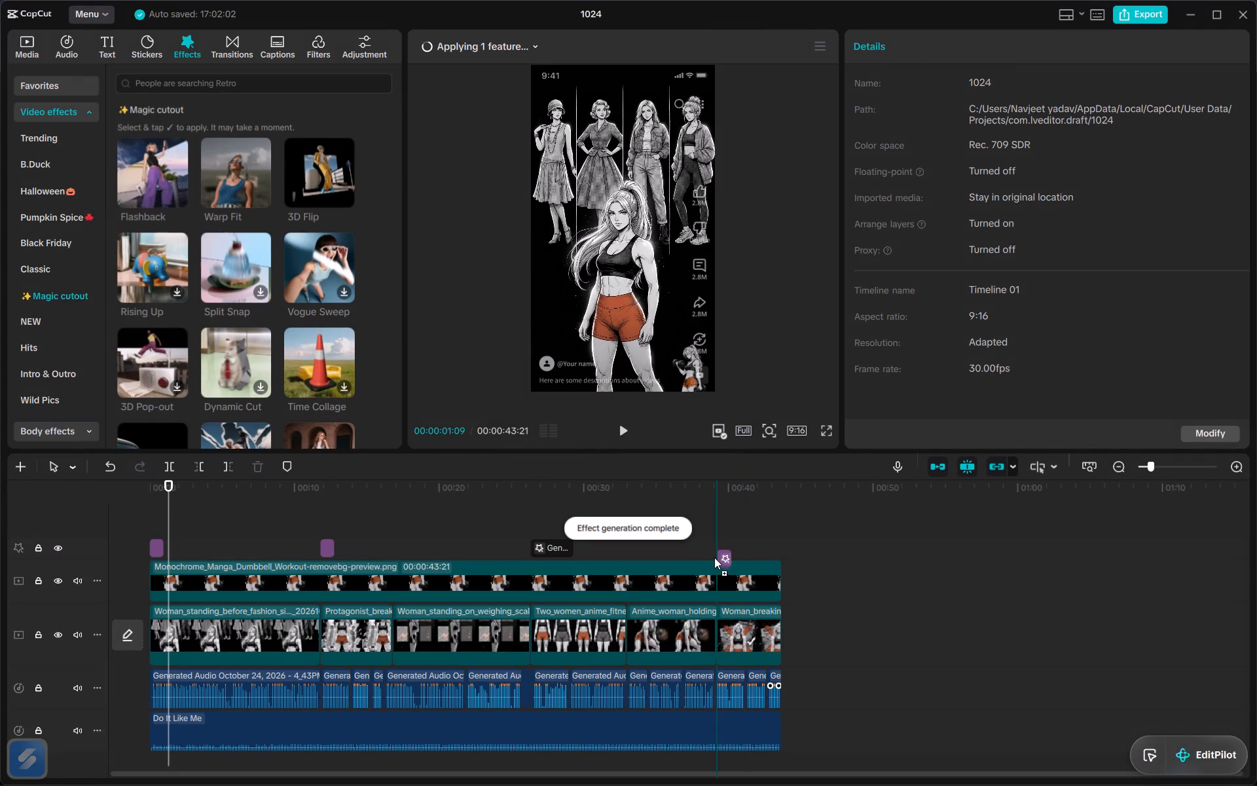
pyautogui.moveTo(714, 557); pyautogui.dragTo(715, 553)
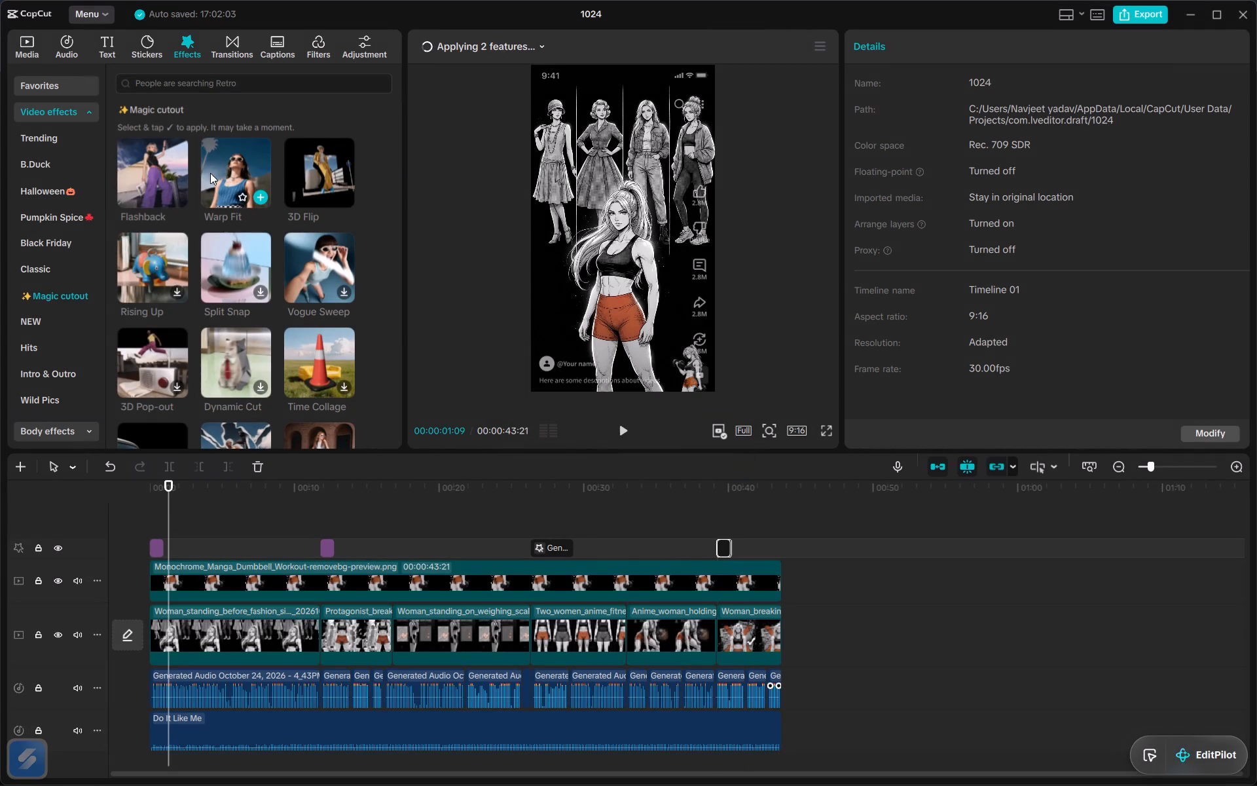
# Add the Magic cutout effect Warp Fit on the effects track at the start of the Anime_woman_holding image.
pyautogui.moveTo(220, 176); pyautogui.dragTo(631, 551)
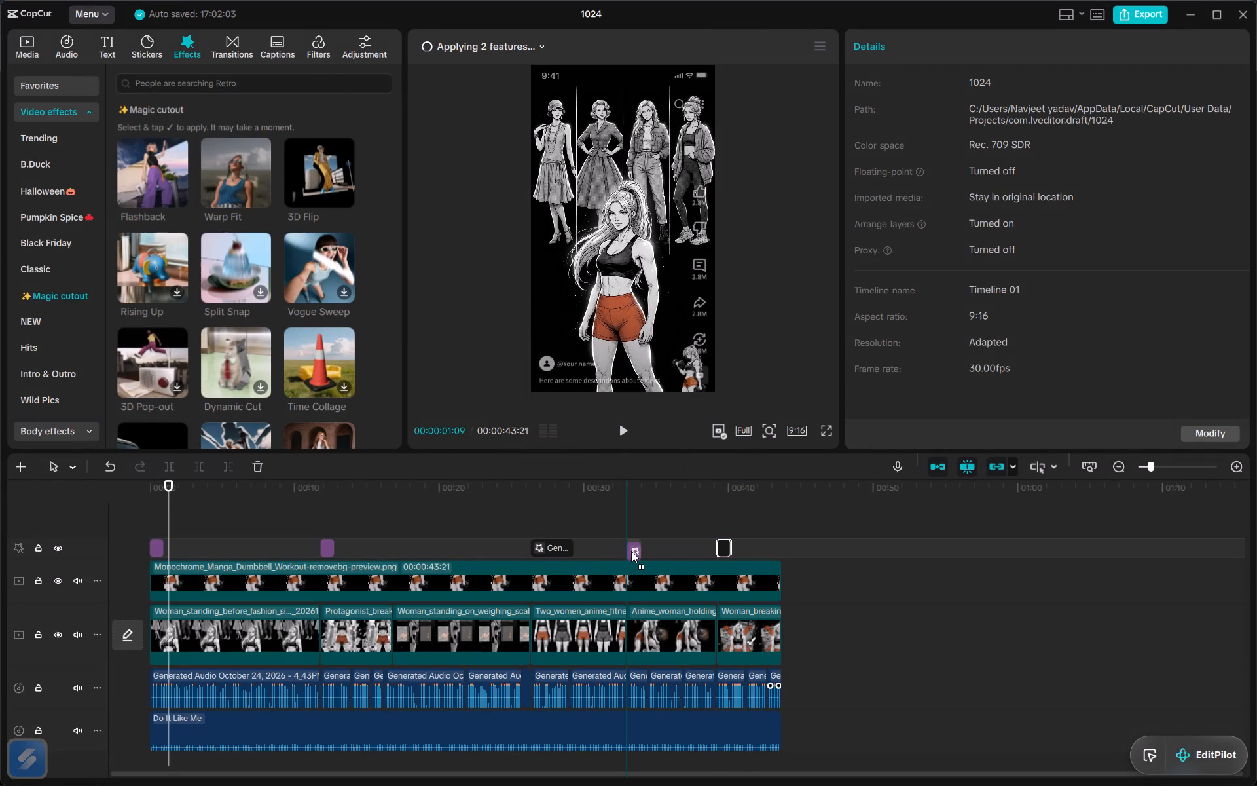
pyautogui.moveTo(631, 551); pyautogui.dragTo(631, 550)
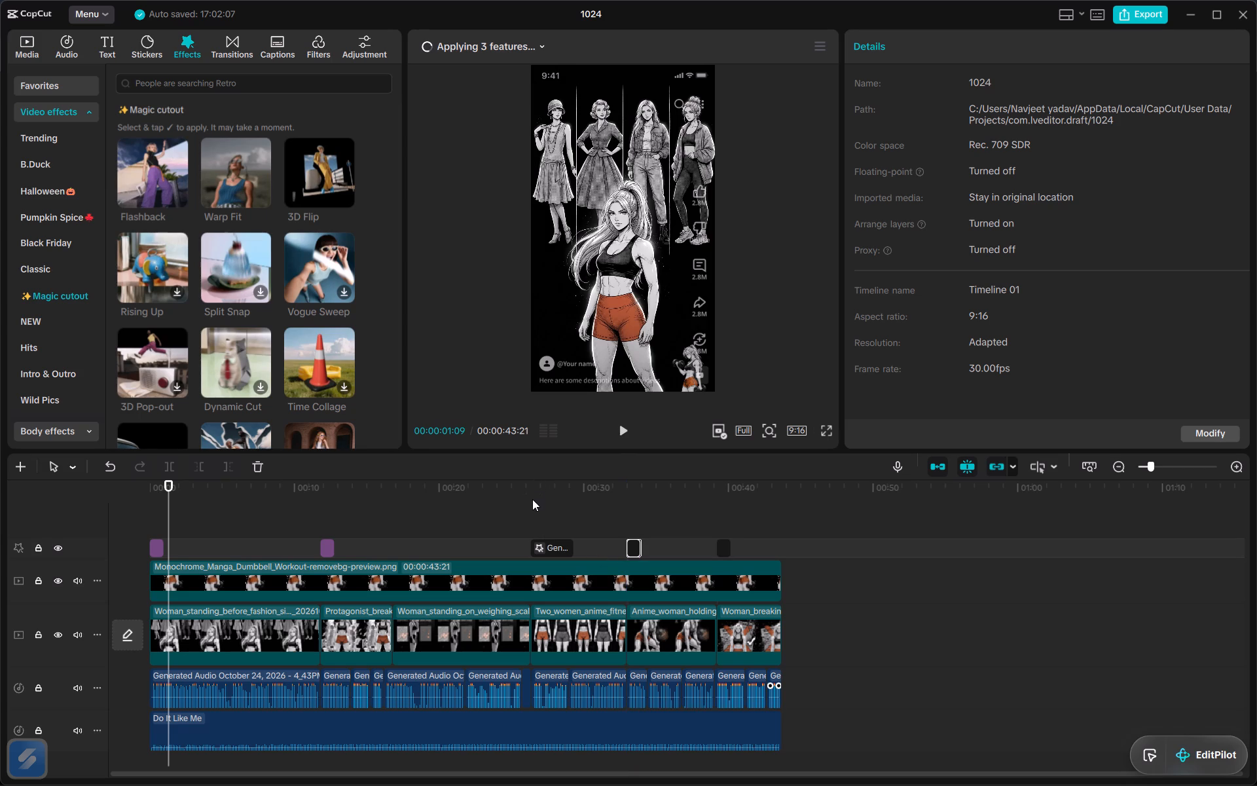
# Play back the start of the Two_women_anime_fitne image, then return the playhead to the beginning of the timeline.
pyautogui.click(532, 499)
pyautogui.press('space')
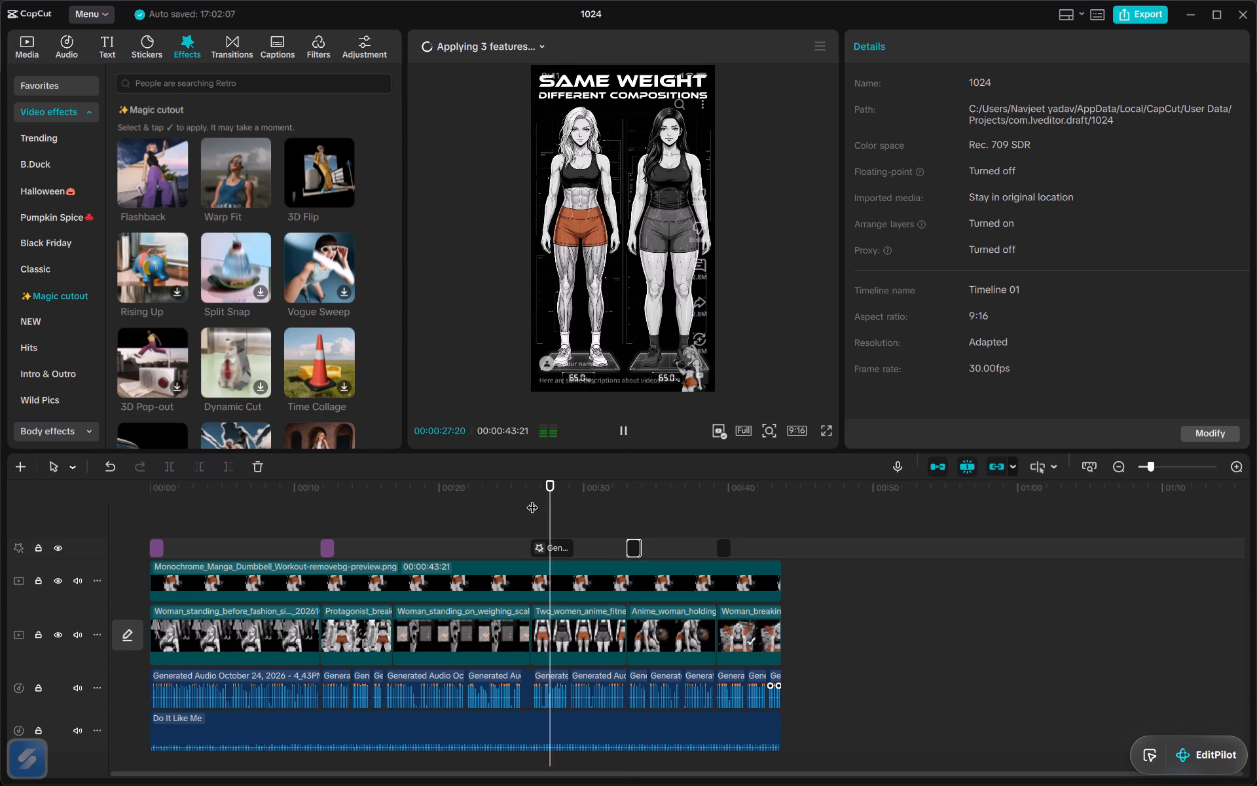
pyautogui.press('space')
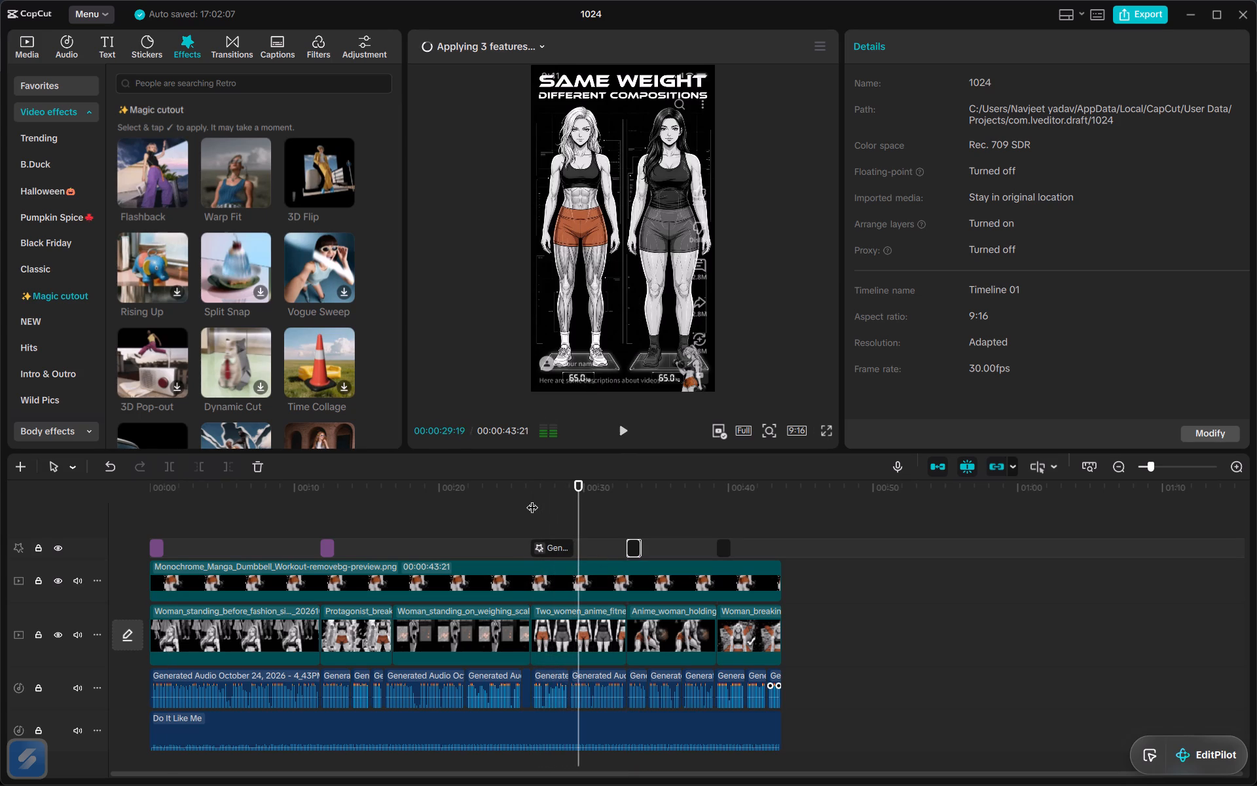
pyautogui.moveTo(173, 510); pyautogui.dragTo(147, 497)
pyautogui.click(162, 488)
pyautogui.moveTo(162, 488); pyautogui.dragTo(155, 488)
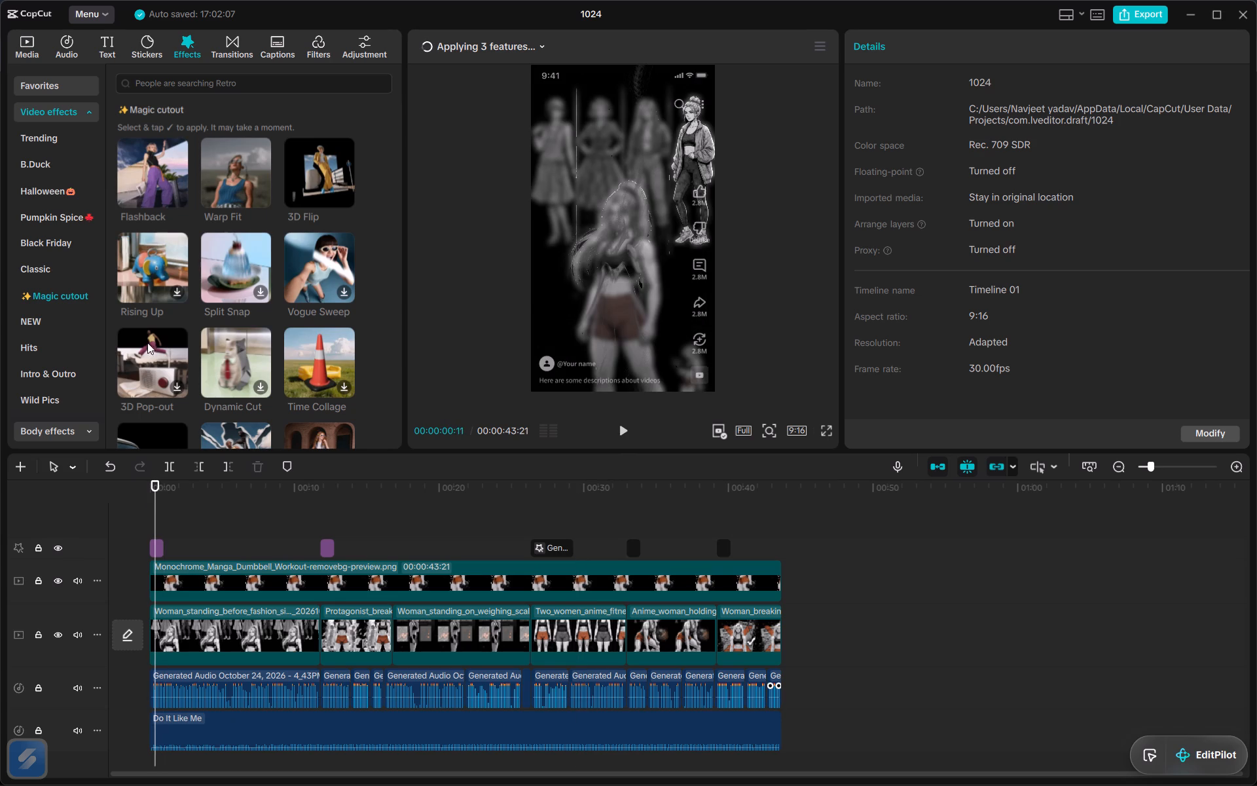
# Browse the Trending and Motion video effects for one that suits the video.
pyautogui.click(45, 141)
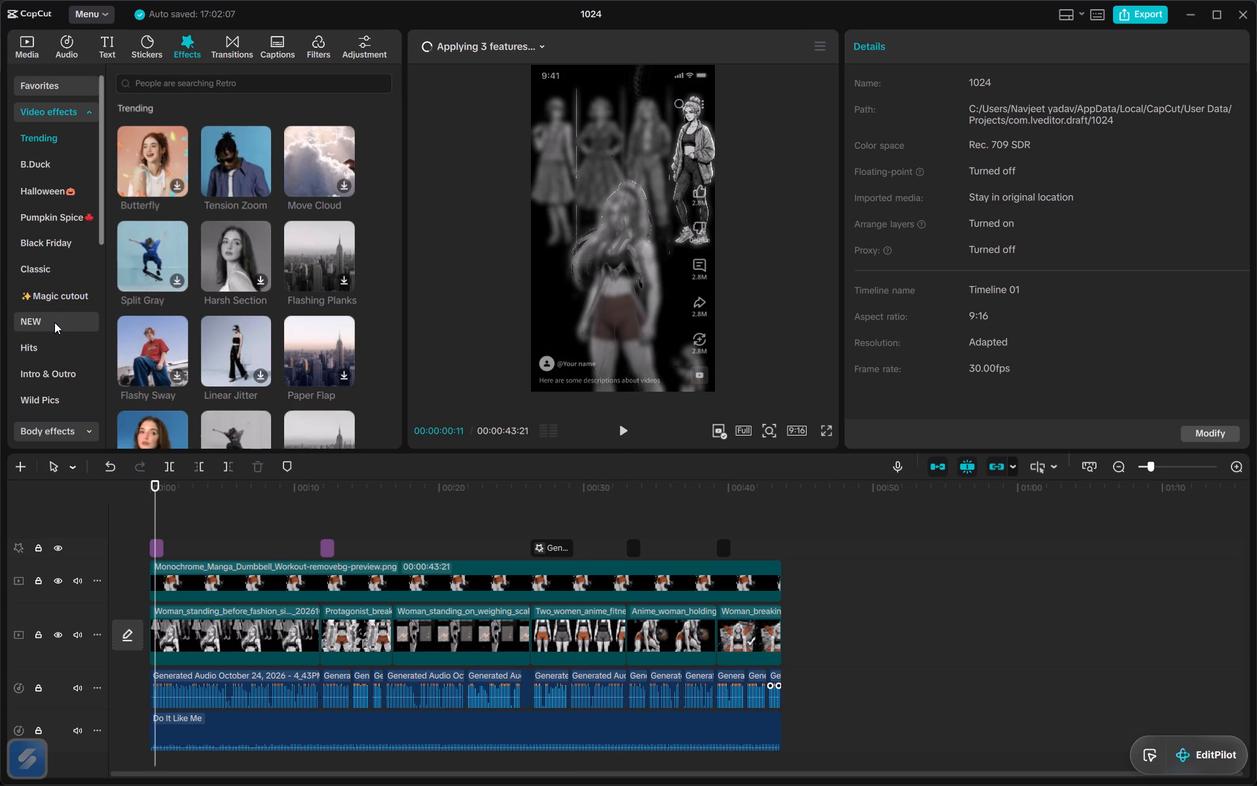
pyautogui.scroll(-1, 54, 322)
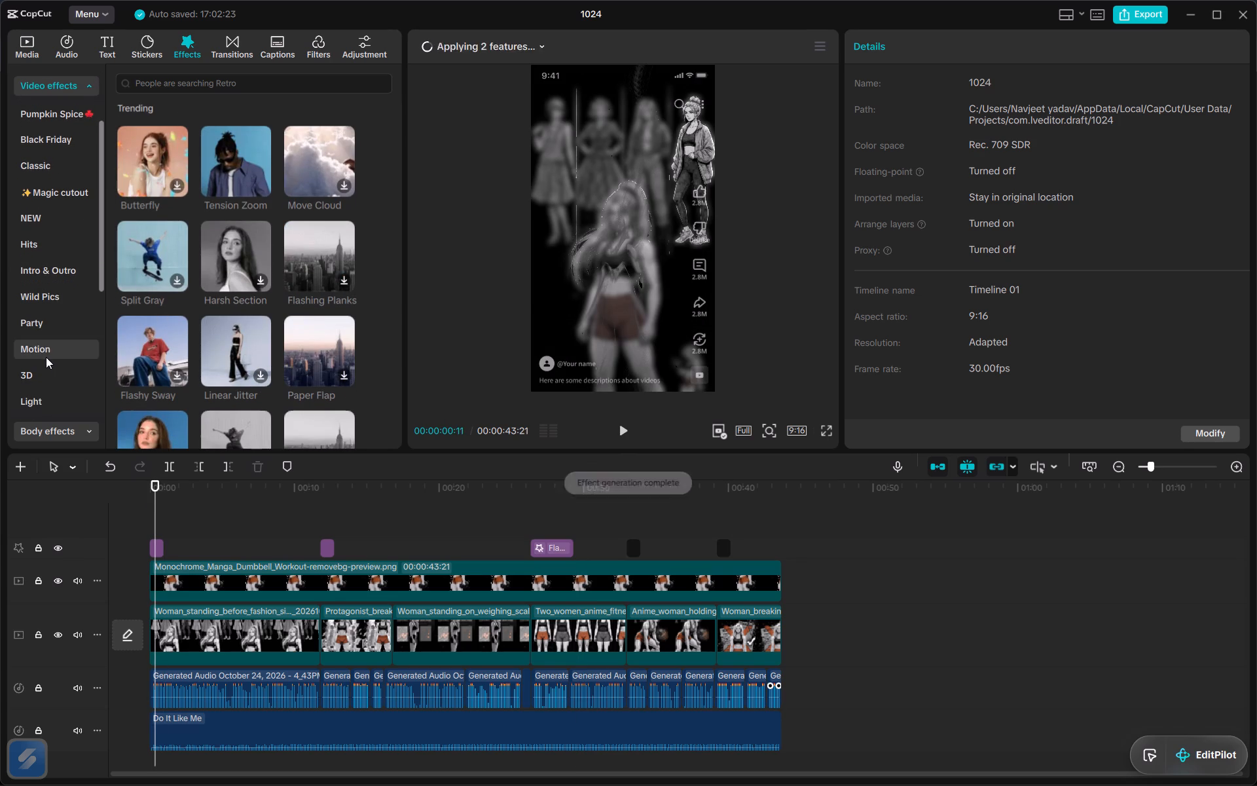
pyautogui.click(51, 354)
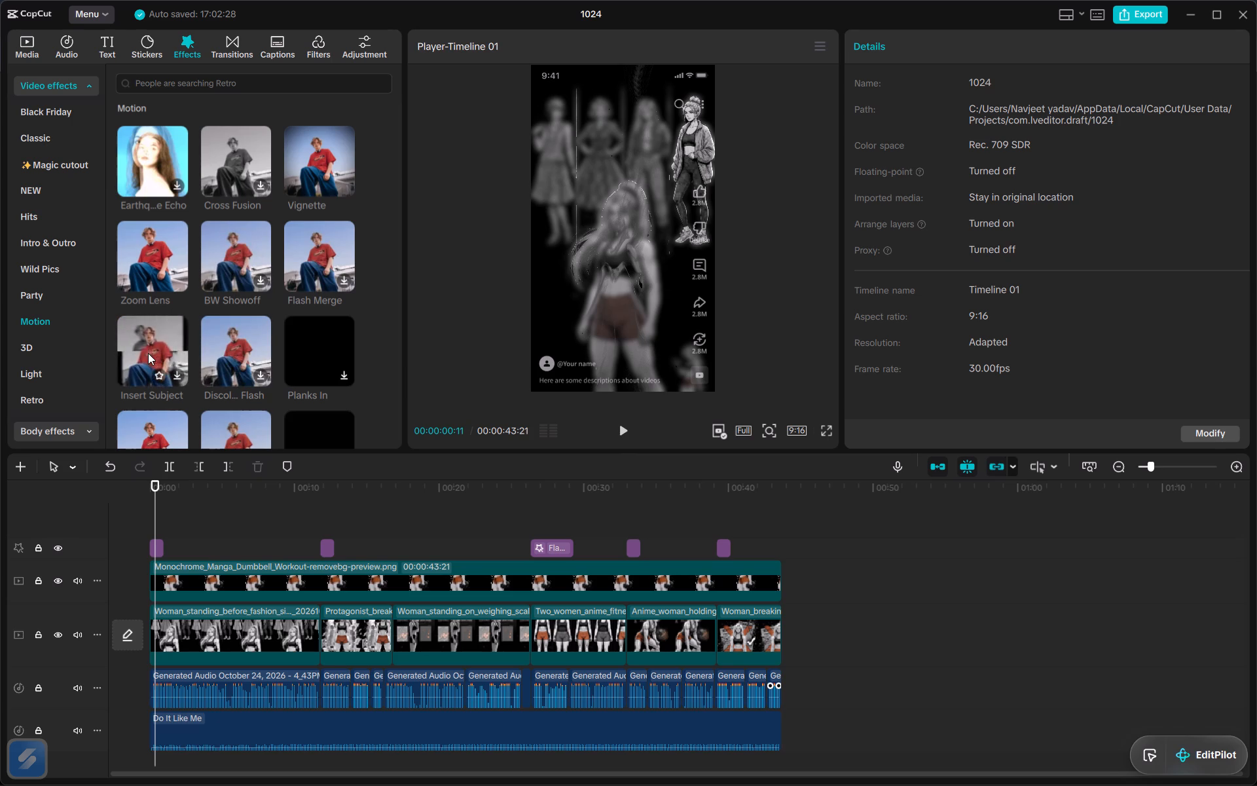
pyautogui.scroll(-1, 148, 353)
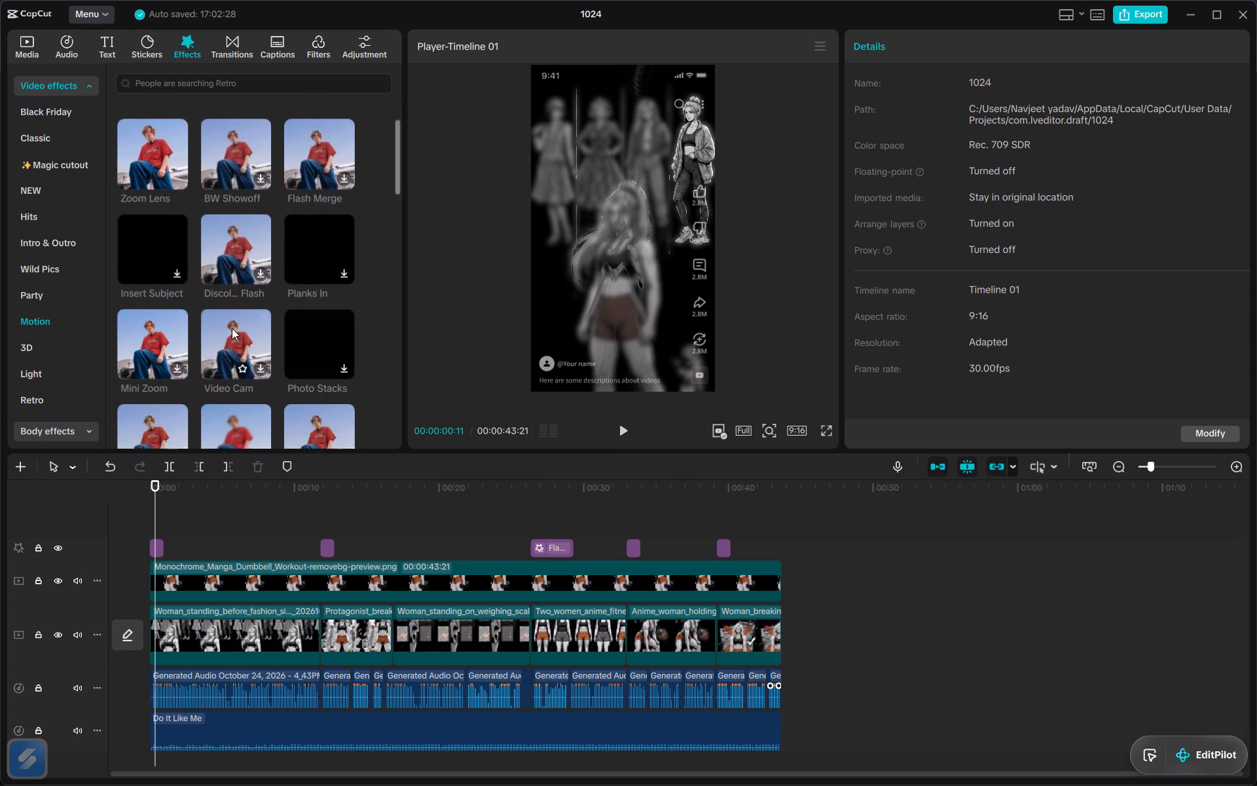
pyautogui.scroll(-1, 232, 328)
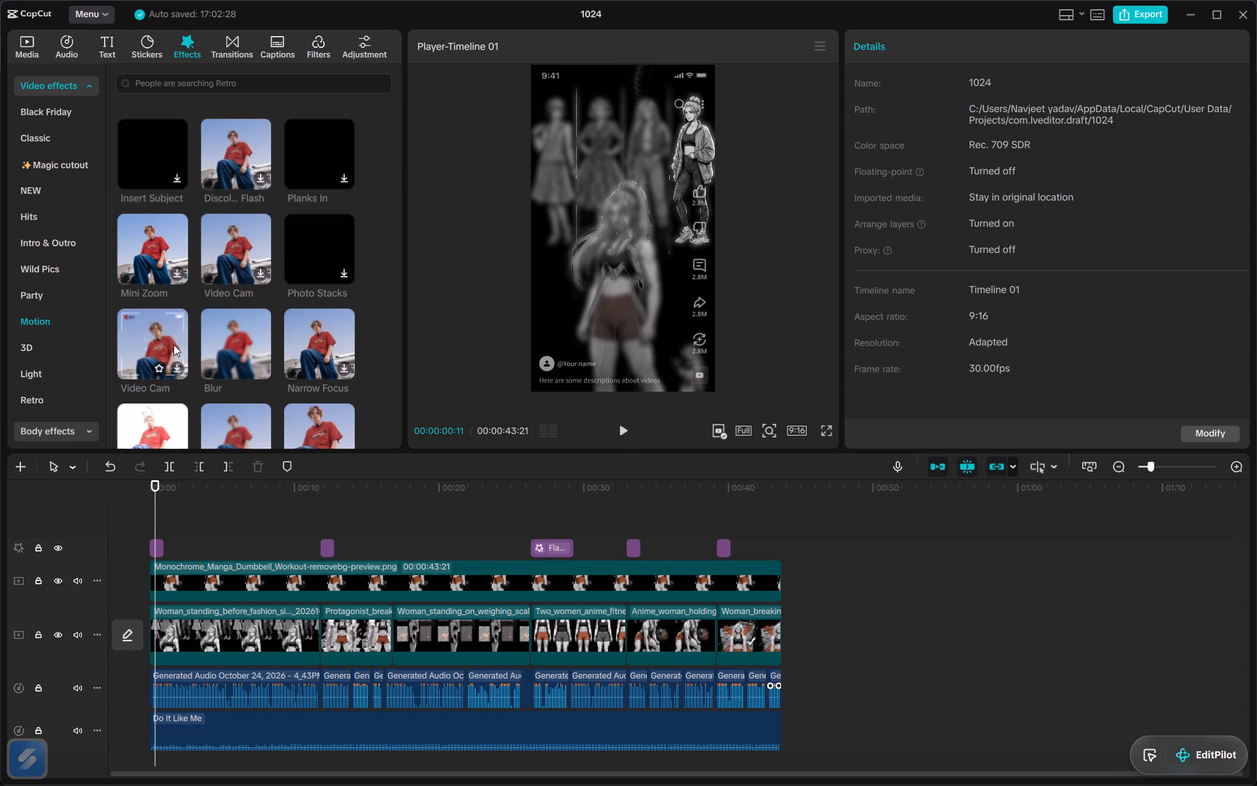
pyautogui.scroll(-1, 173, 345)
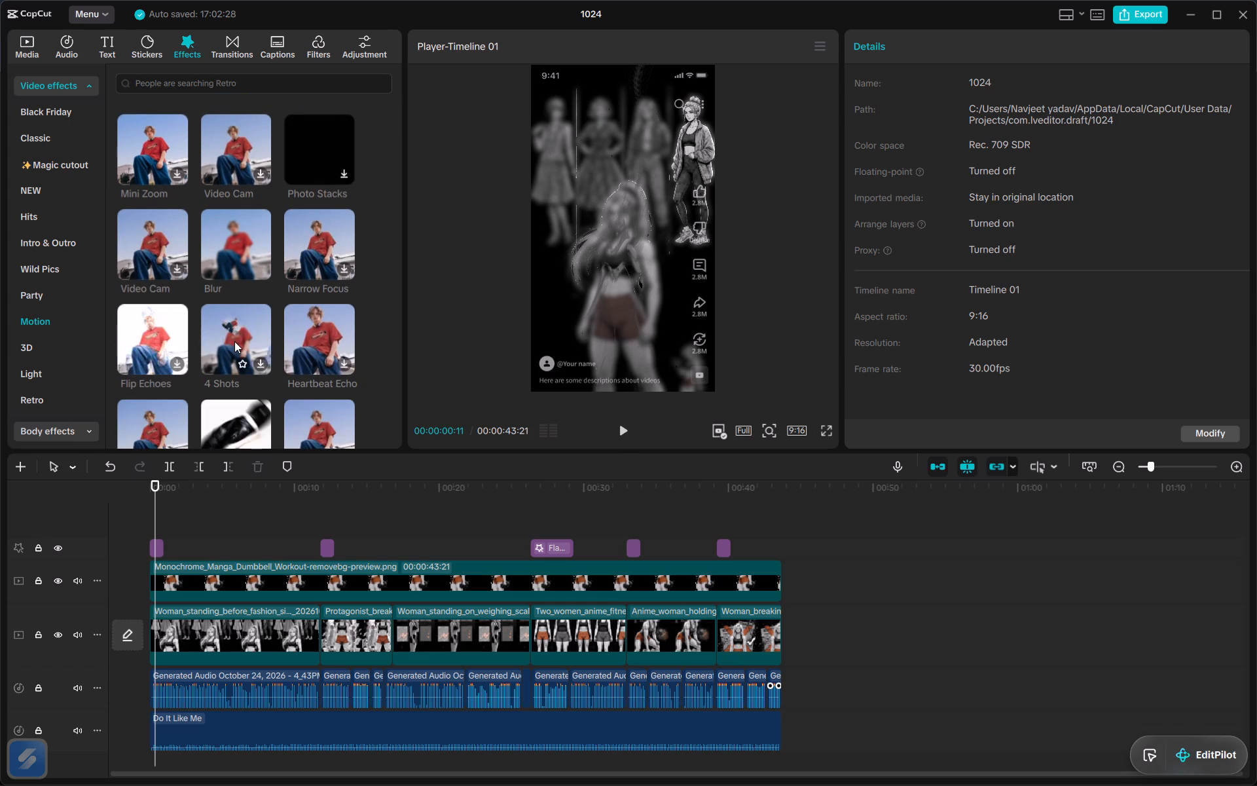
pyautogui.scroll(-1, 316, 337)
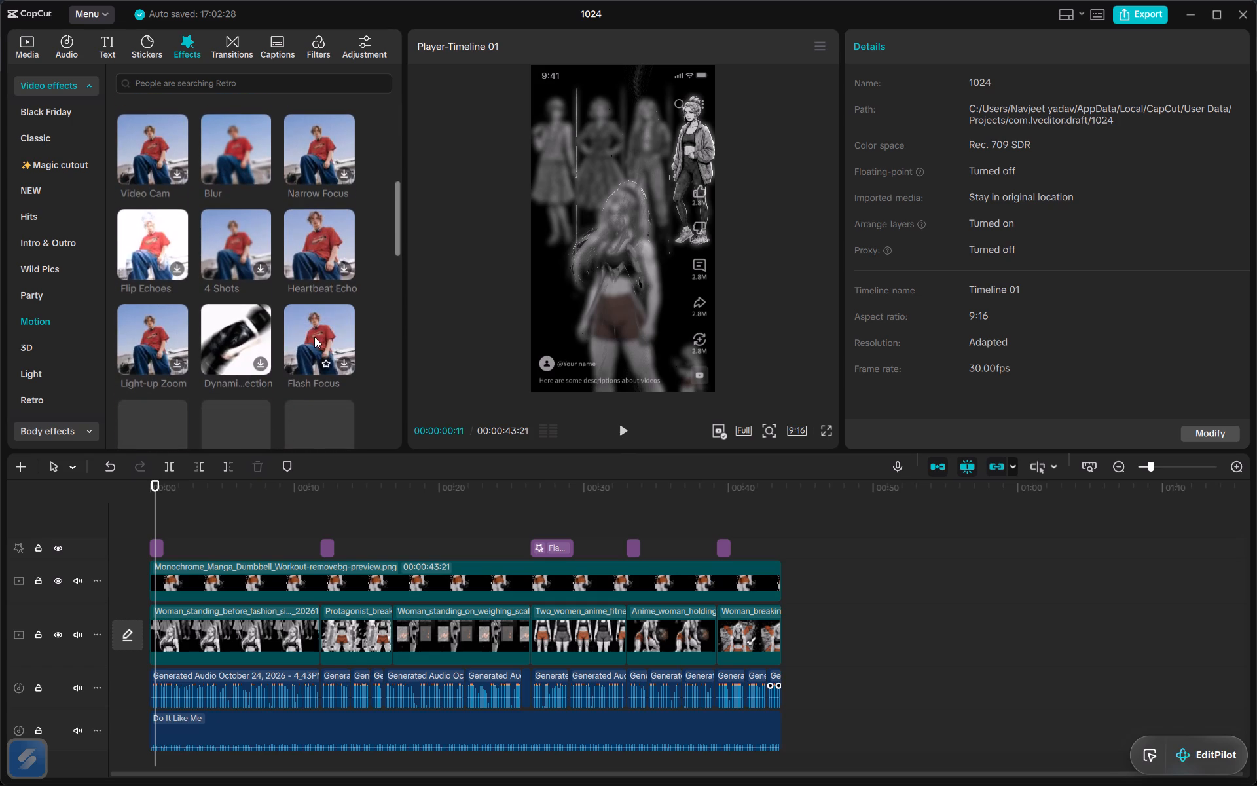
pyautogui.scroll(-1, 162, 333)
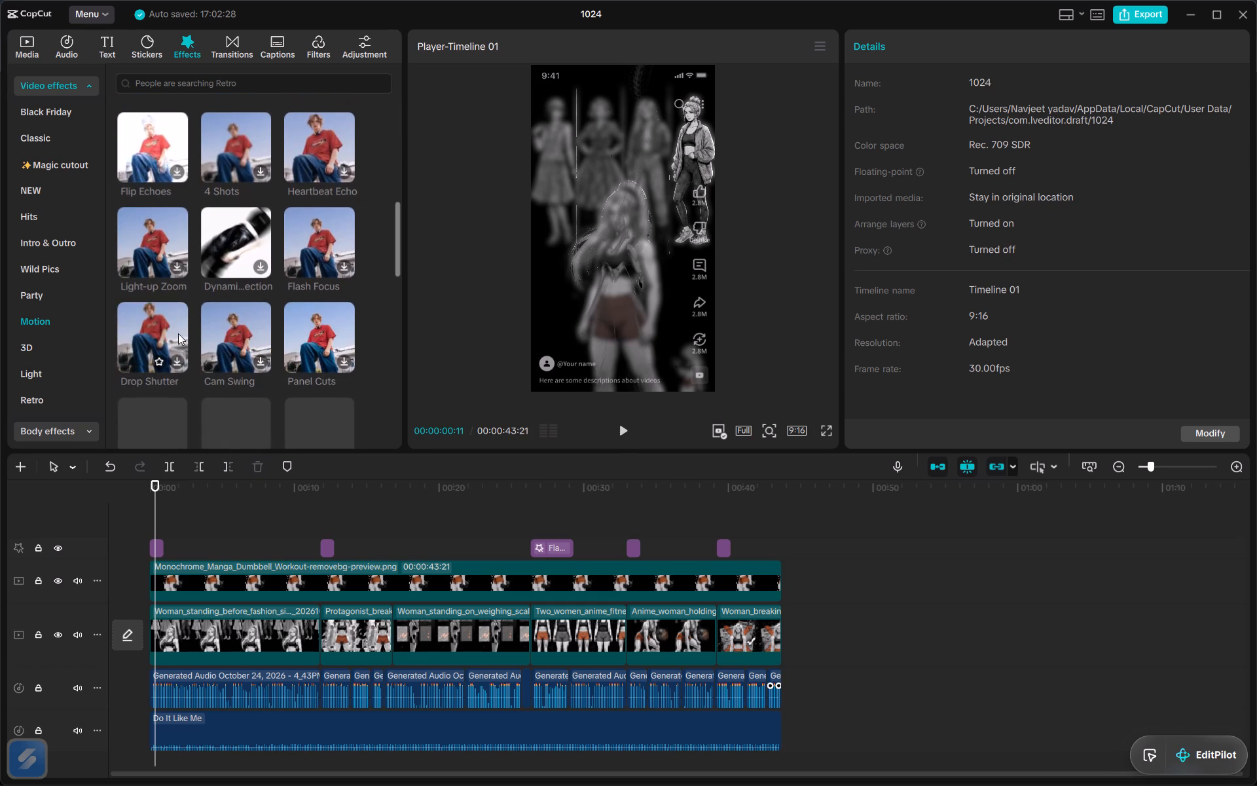
pyautogui.scroll(-1, 316, 348)
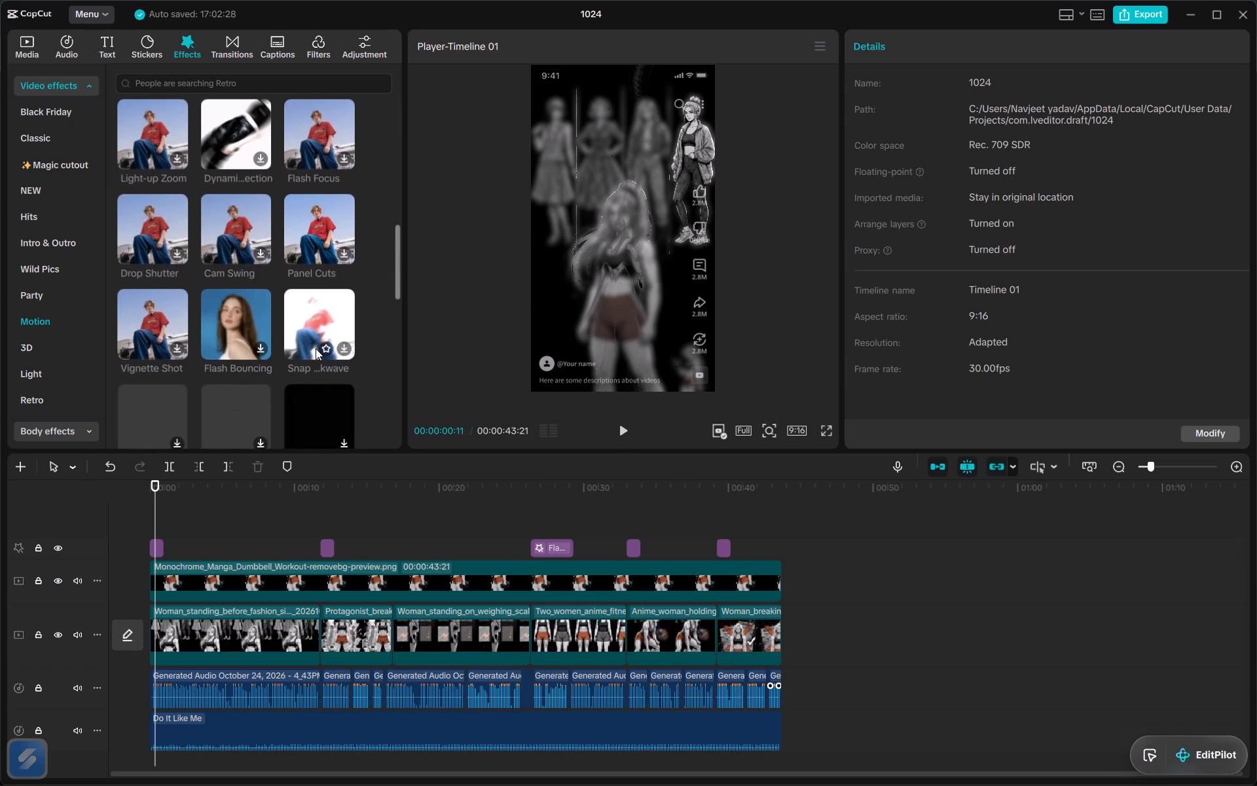
pyautogui.scroll(-1, 171, 309)
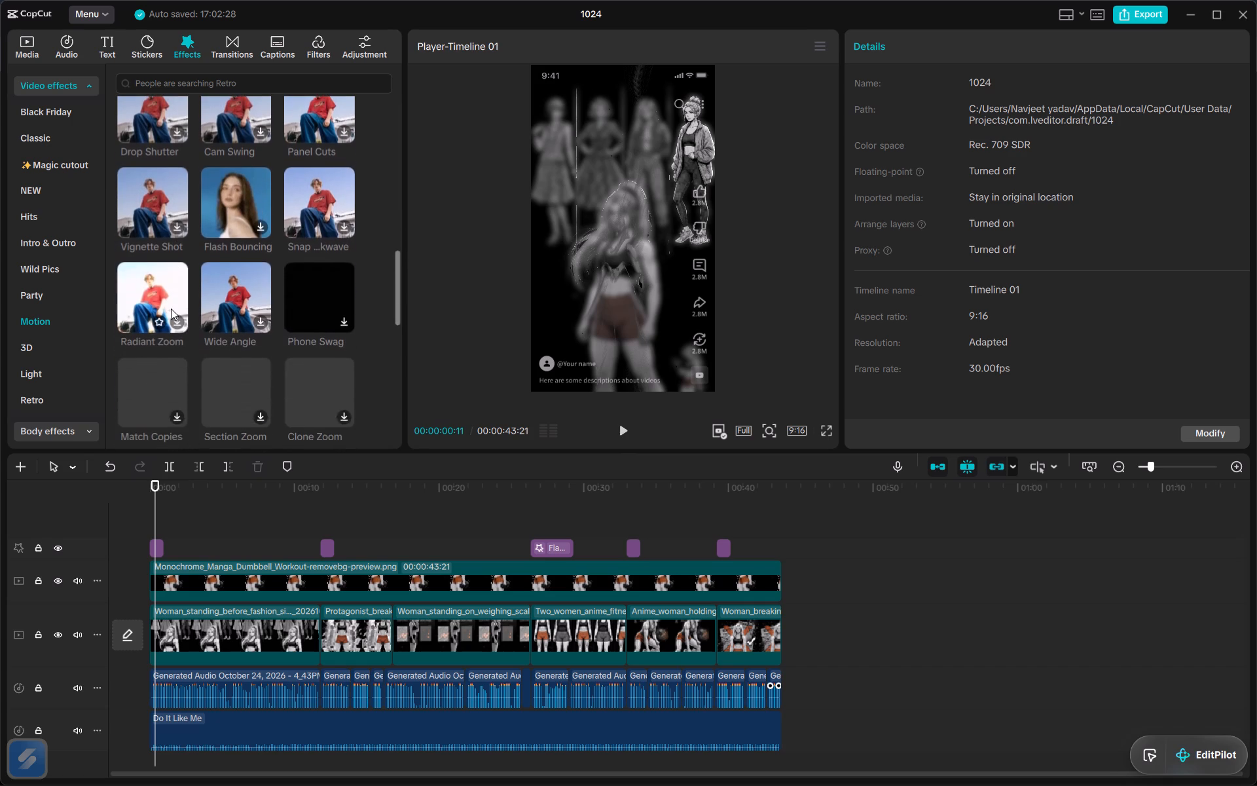
pyautogui.scroll(-1, 171, 309)
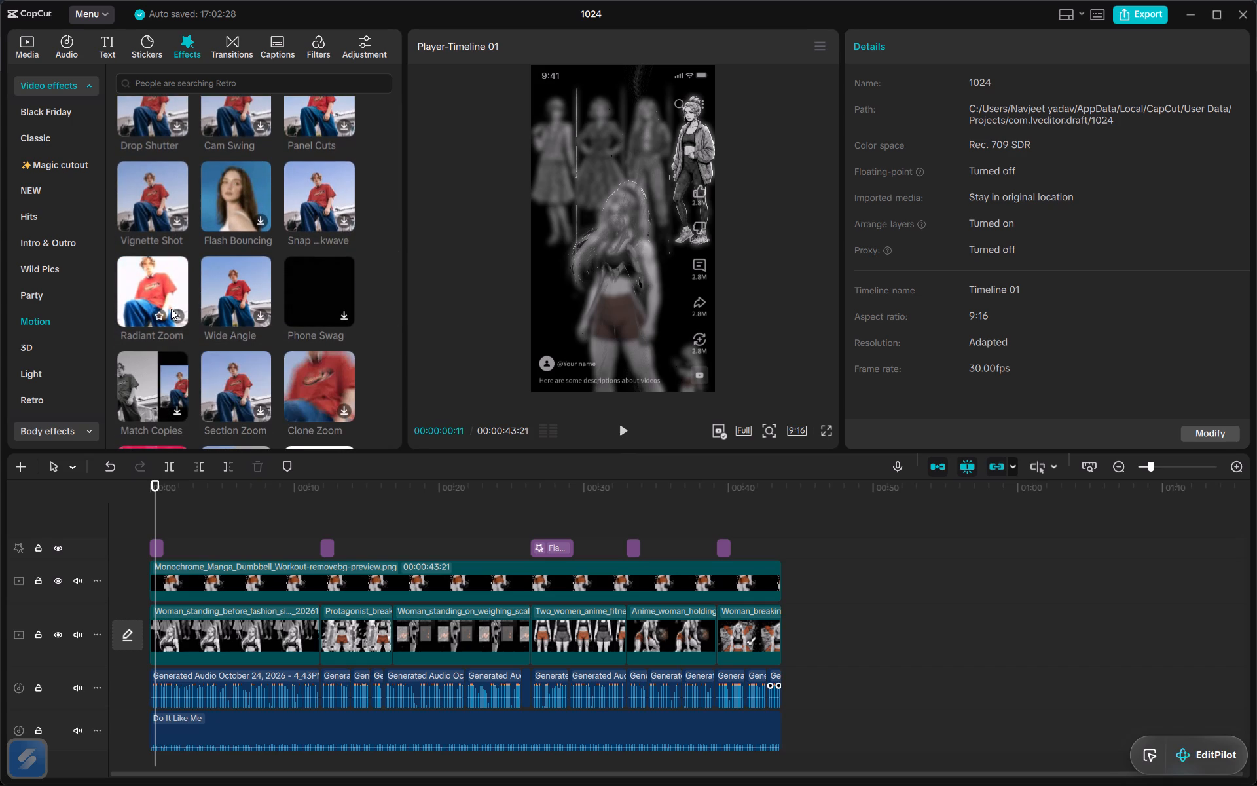
pyautogui.scroll(-1, 228, 365)
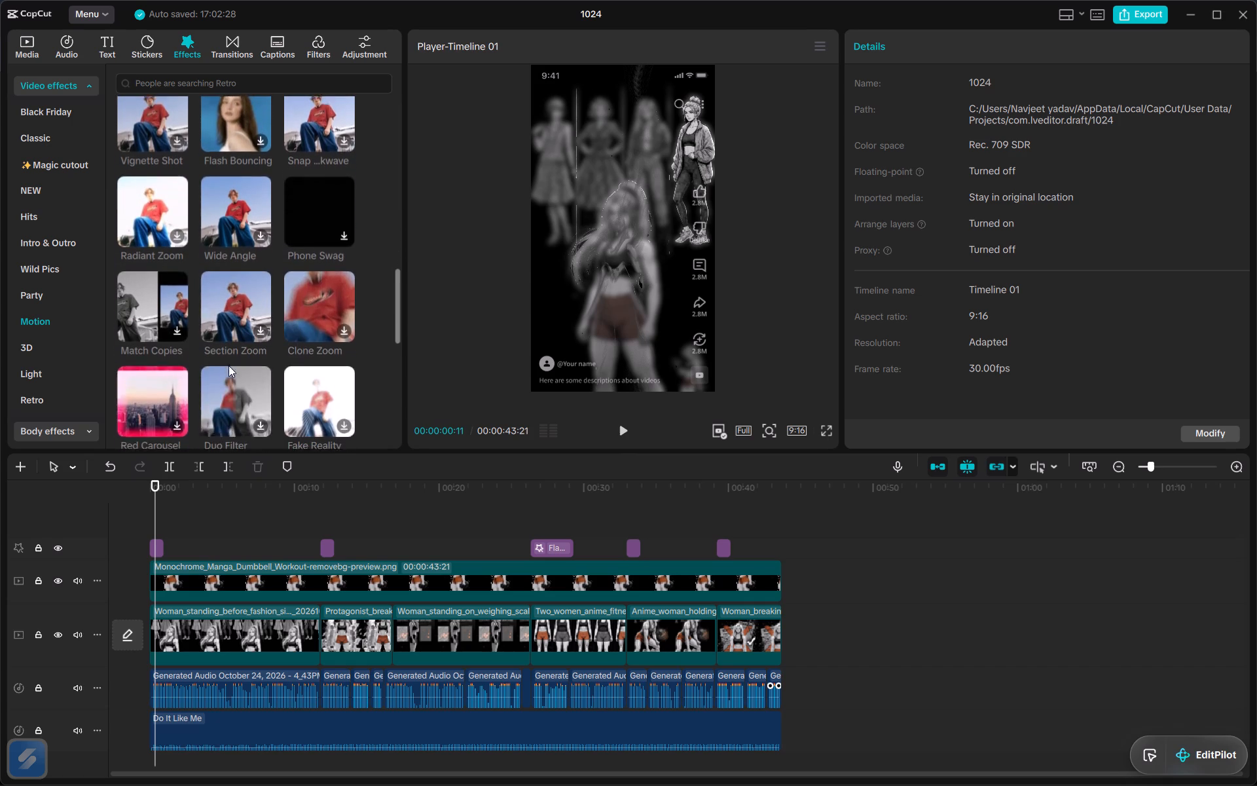
pyautogui.scroll(-2, 228, 365)
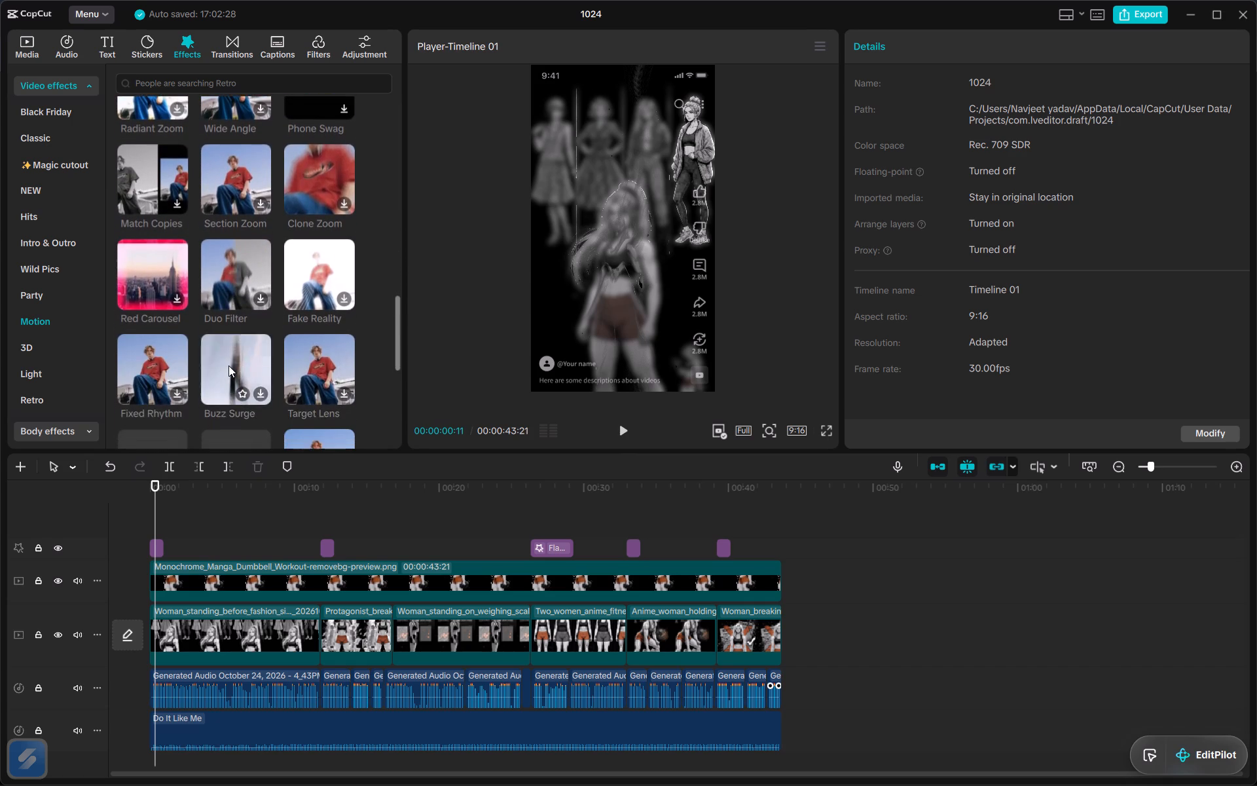
pyautogui.scroll(-2, 228, 365)
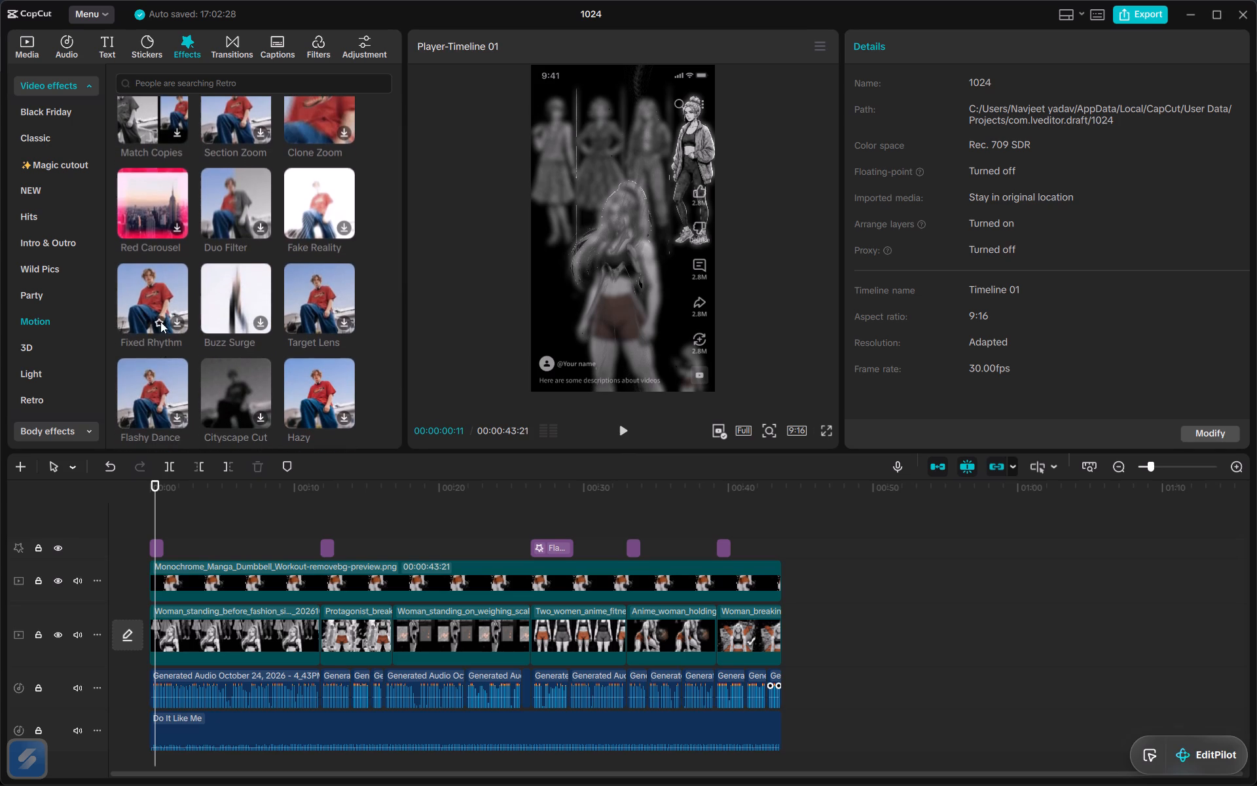
pyautogui.click(44, 354)
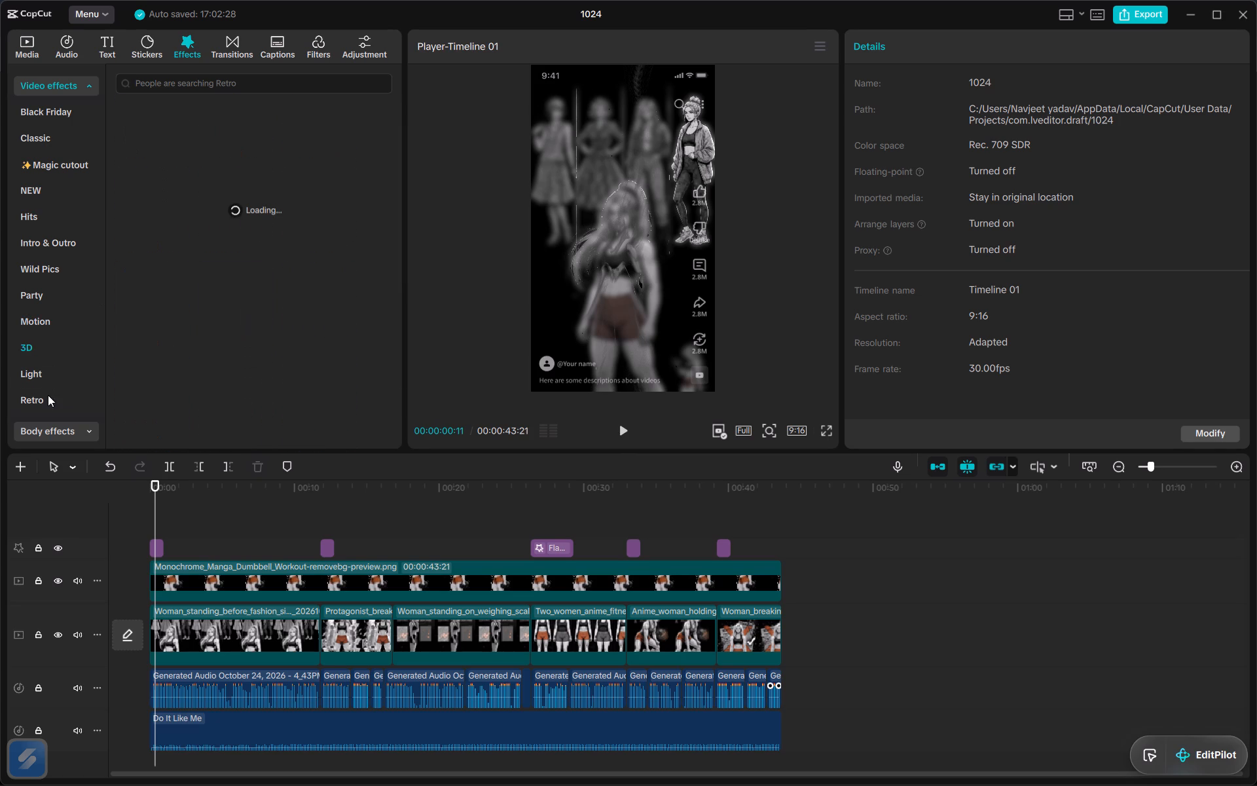
# Add the Retro effect Vignette Grain on a new track above the Magic cutout effects at the timeline start, and preview it.
pyautogui.click(48, 400)
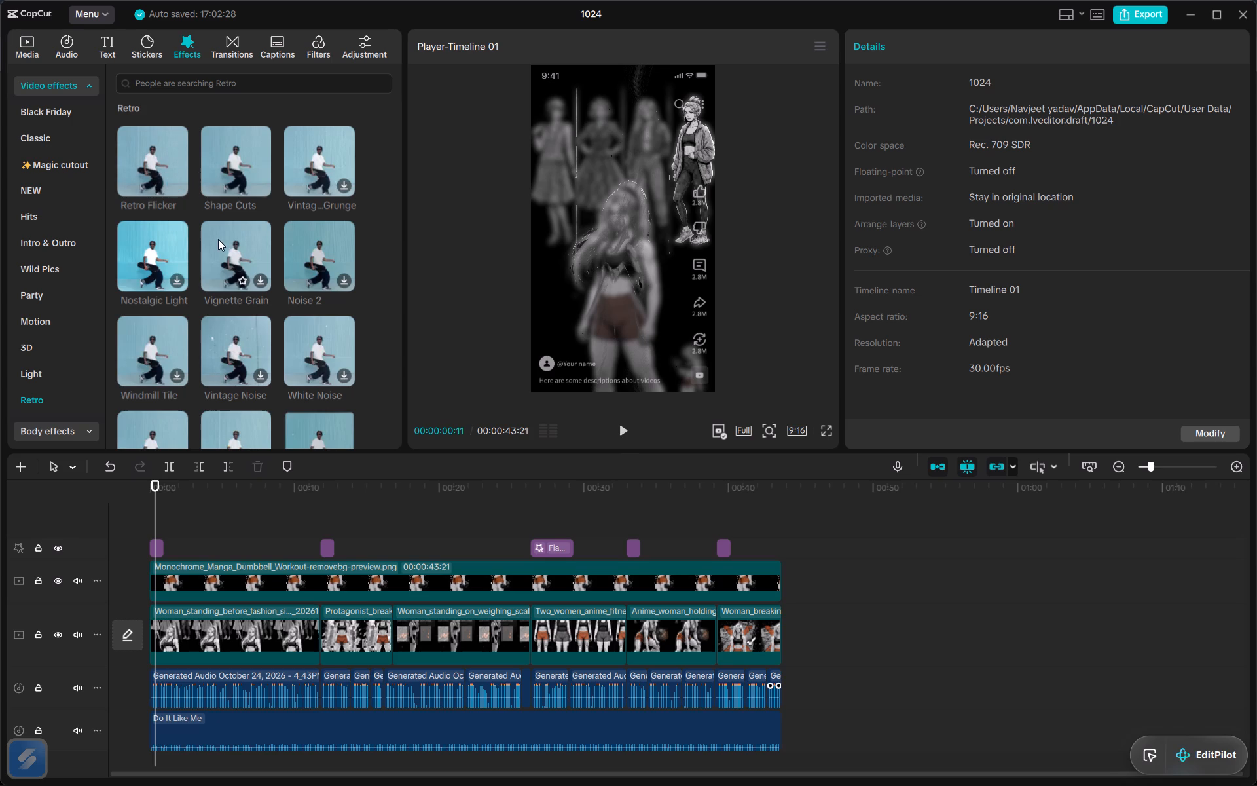
pyautogui.moveTo(234, 252); pyautogui.dragTo(151, 529)
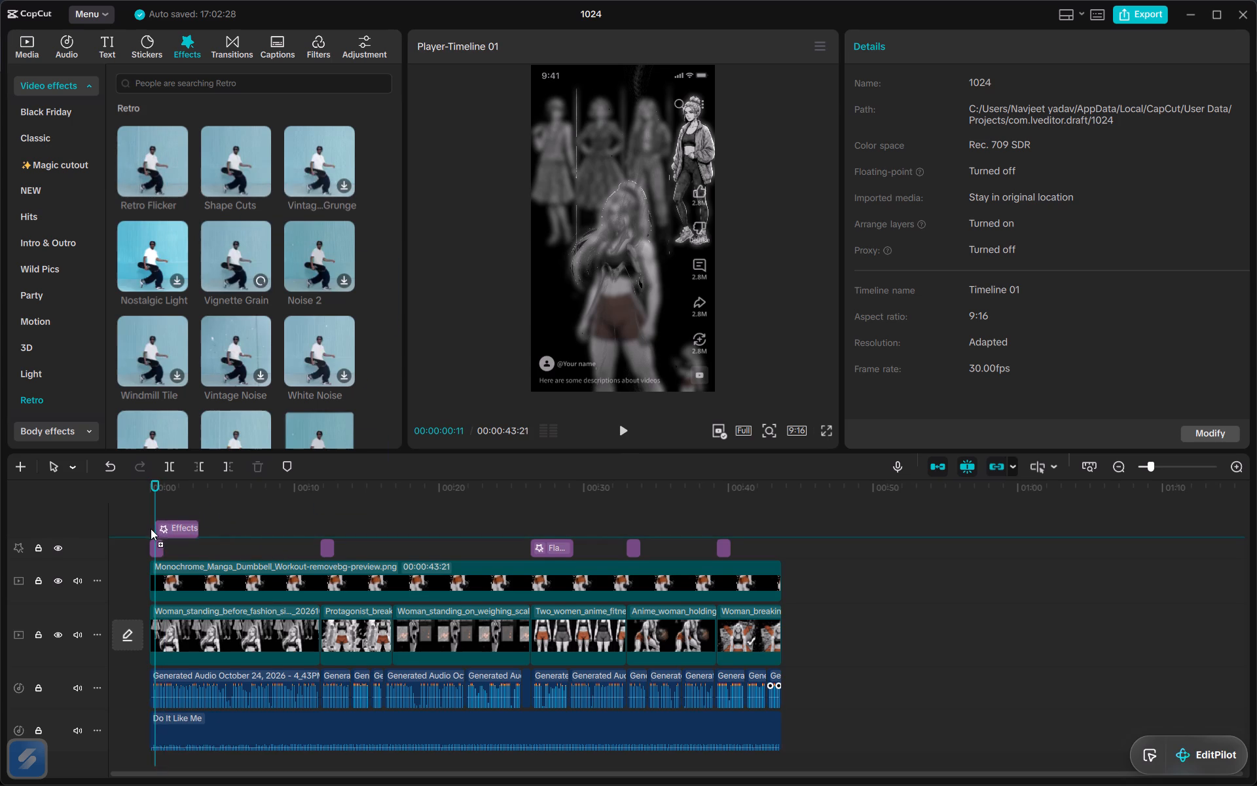
pyautogui.moveTo(151, 529); pyautogui.dragTo(151, 528)
pyautogui.moveTo(166, 547); pyautogui.dragTo(156, 550)
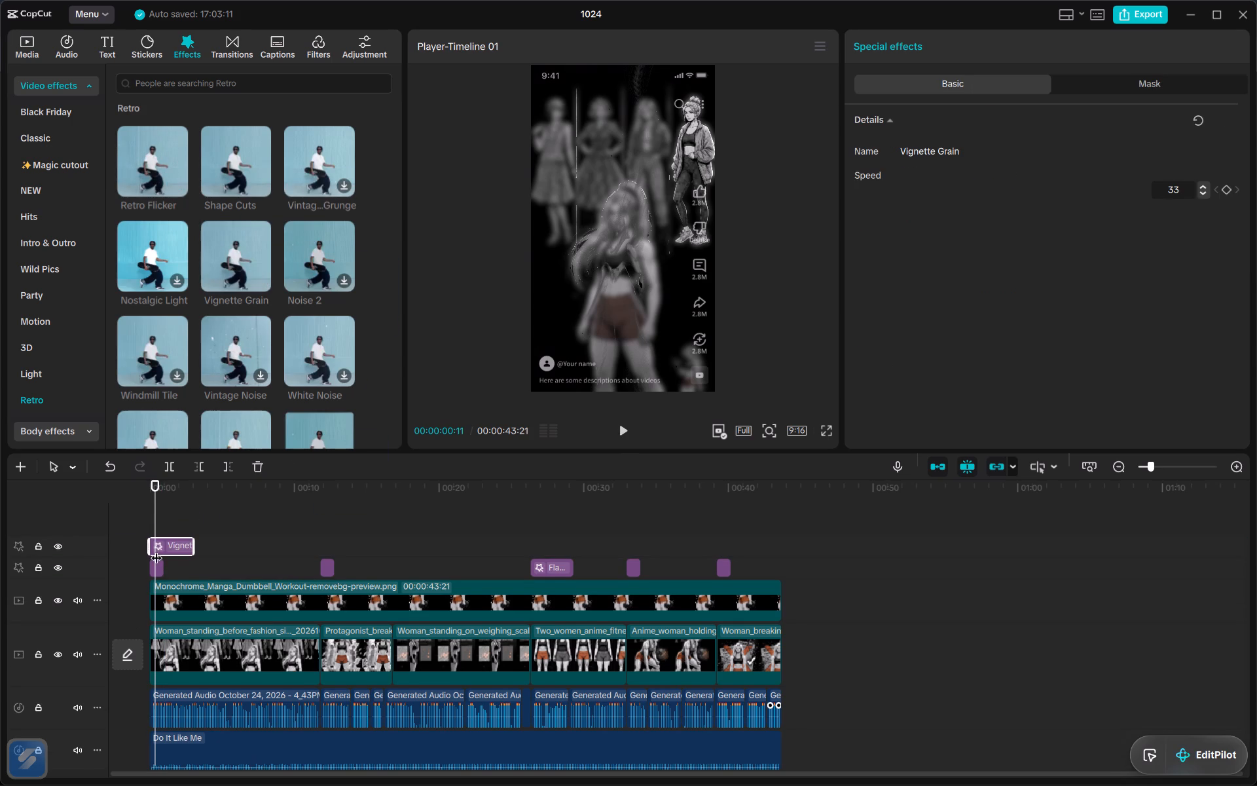
pyautogui.press('space')
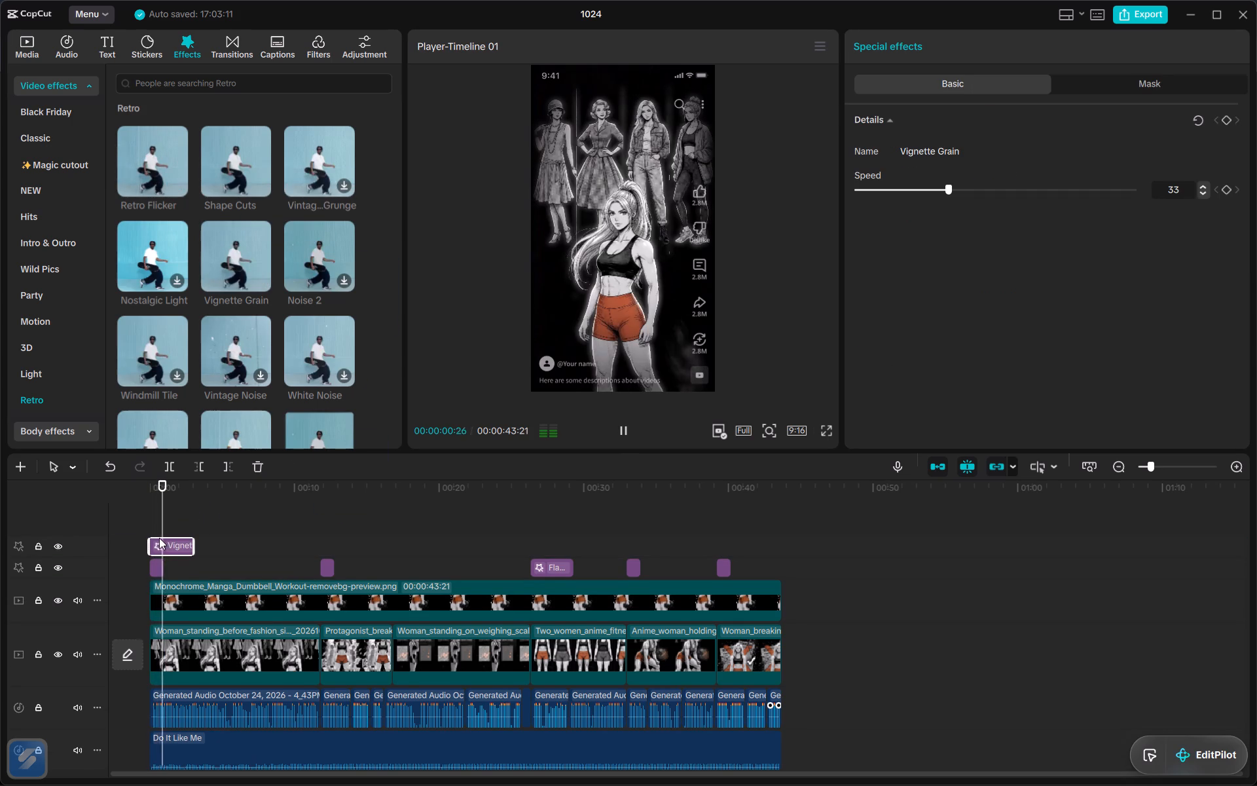
pyautogui.press('space')
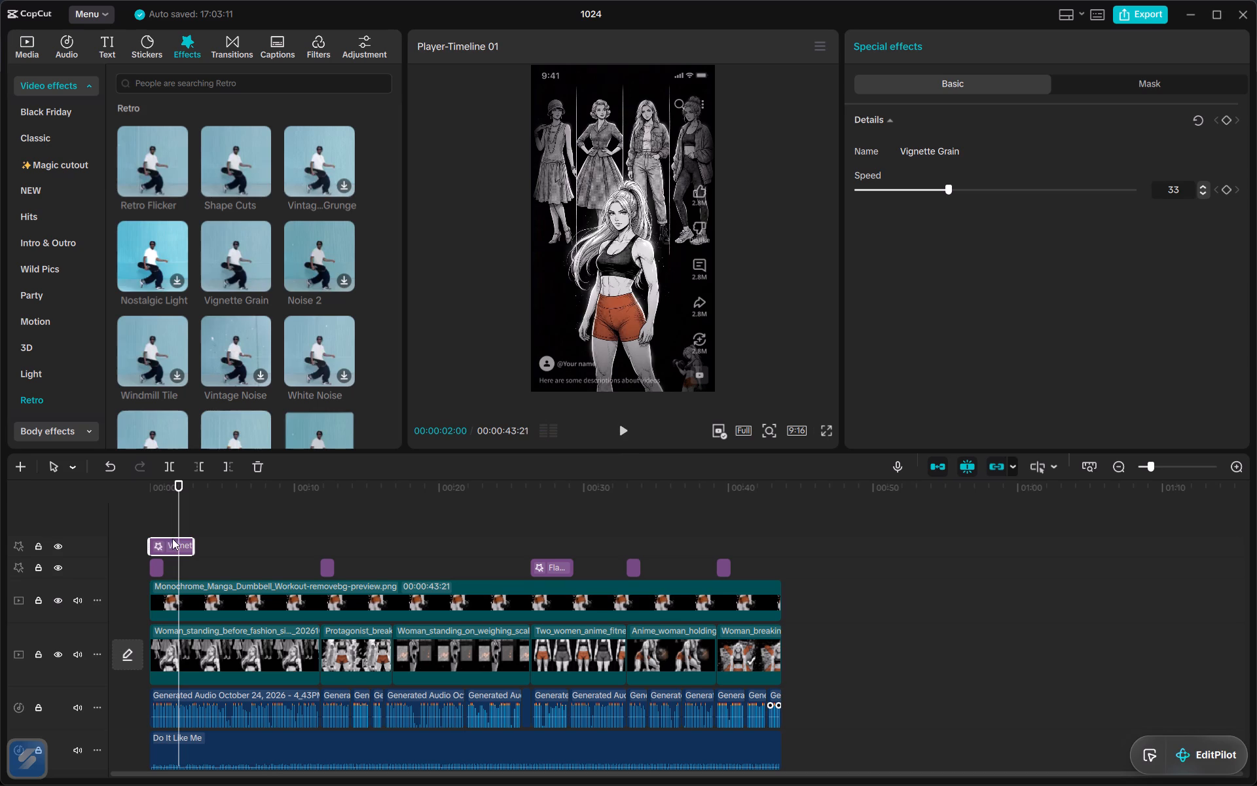
# Extend the Vignette Grain effect to the end of the last image so it covers the whole video.
pyautogui.moveTo(191, 544); pyautogui.dragTo(769, 550)
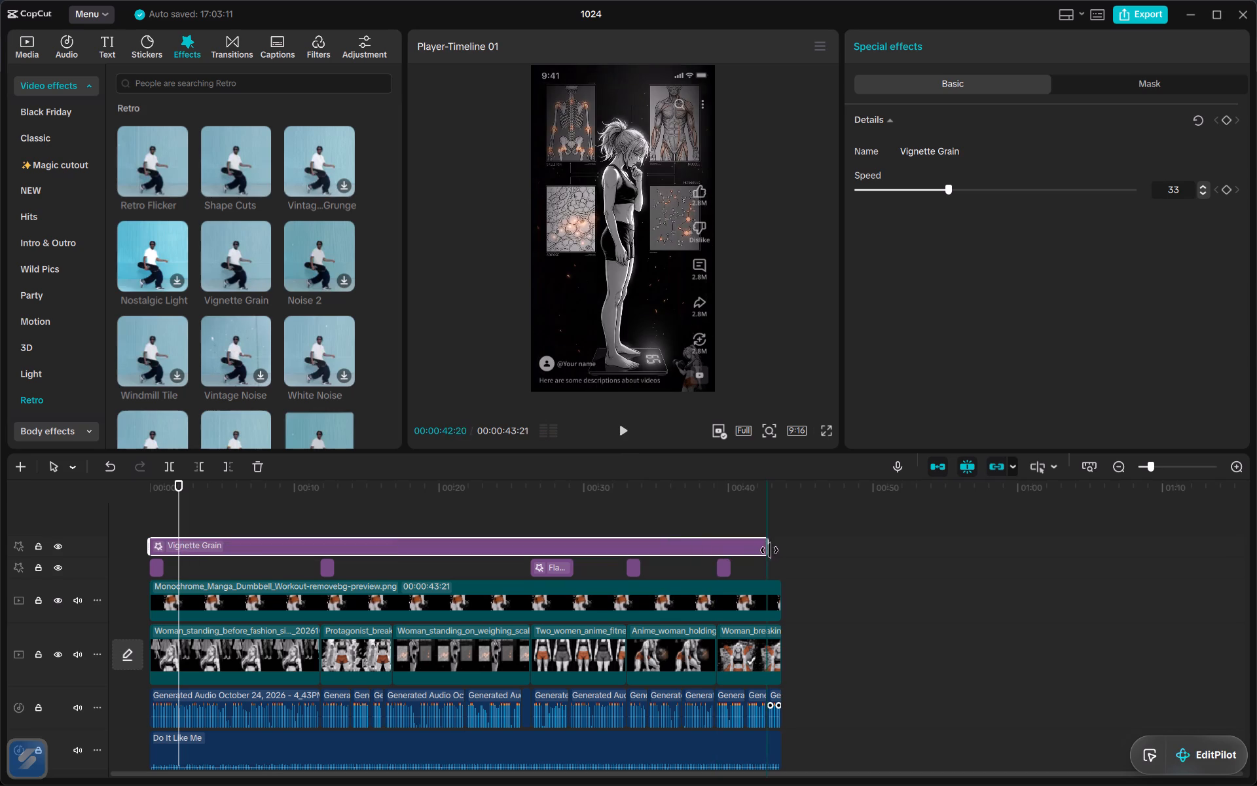
pyautogui.moveTo(769, 550); pyautogui.dragTo(776, 552)
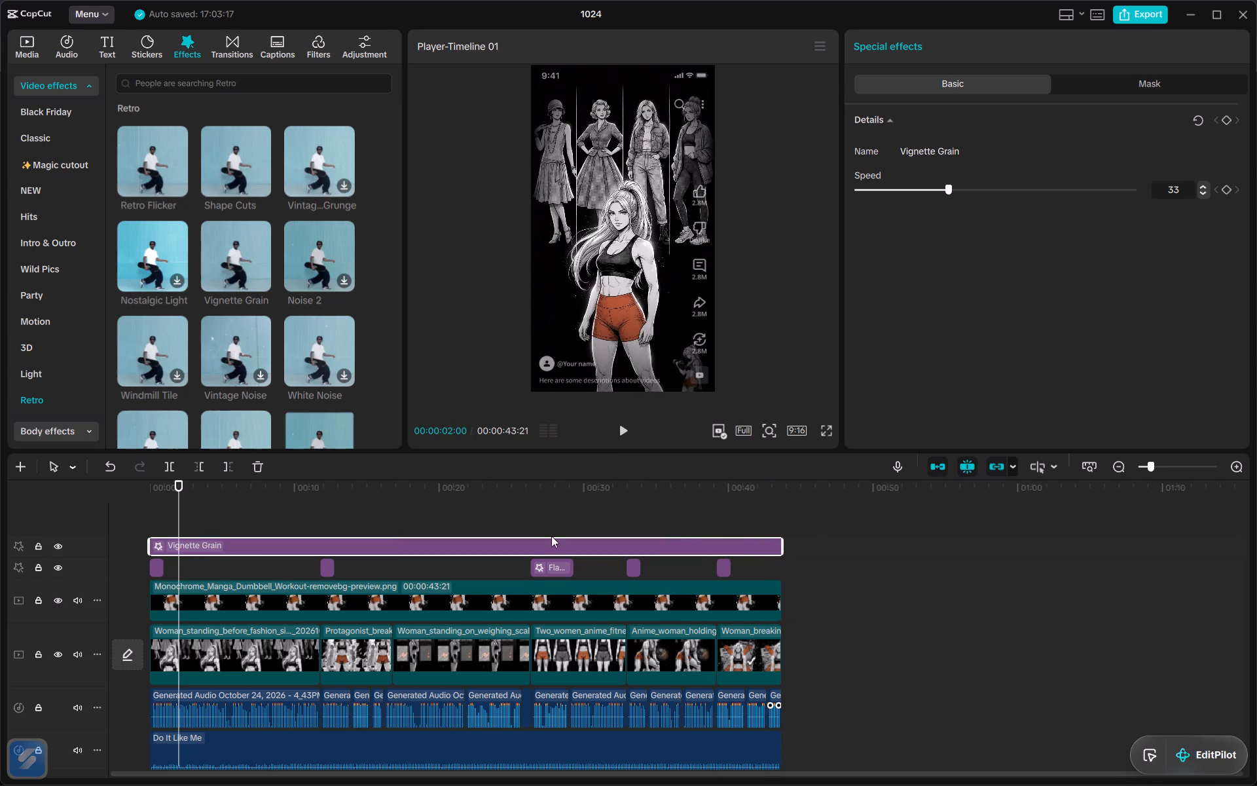
# Browse the Fitness music and audition tracks such as VOID (PHONK) and You Got Me Funk for a new background song.
pyautogui.click(70, 41)
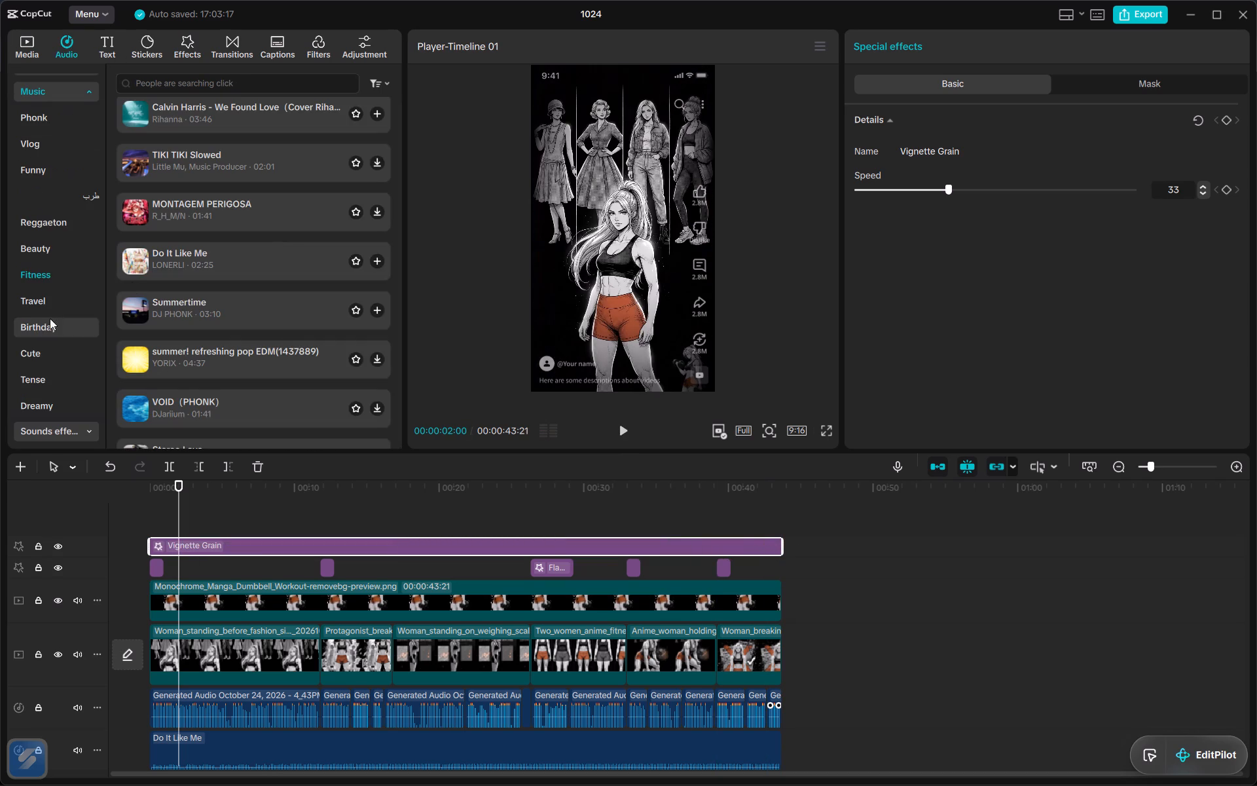
pyautogui.scroll(-1, 227, 314)
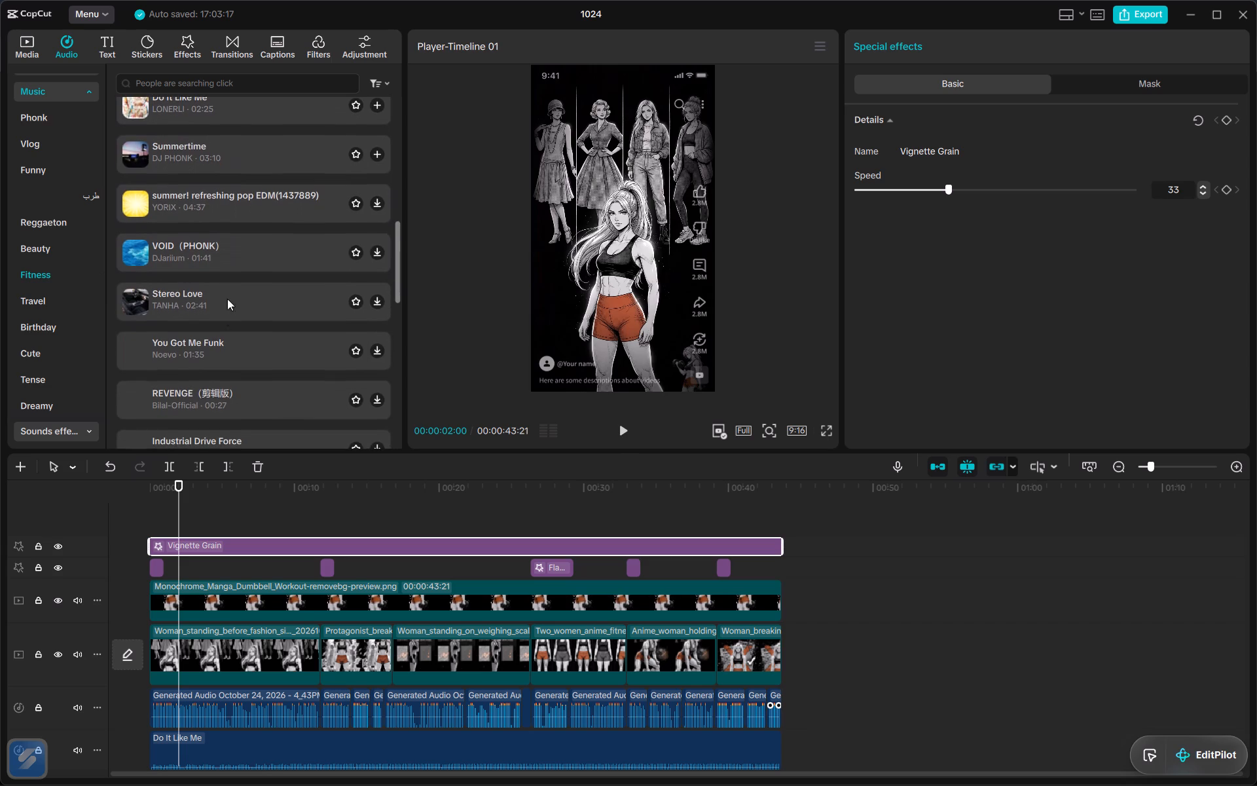
pyautogui.click(244, 253)
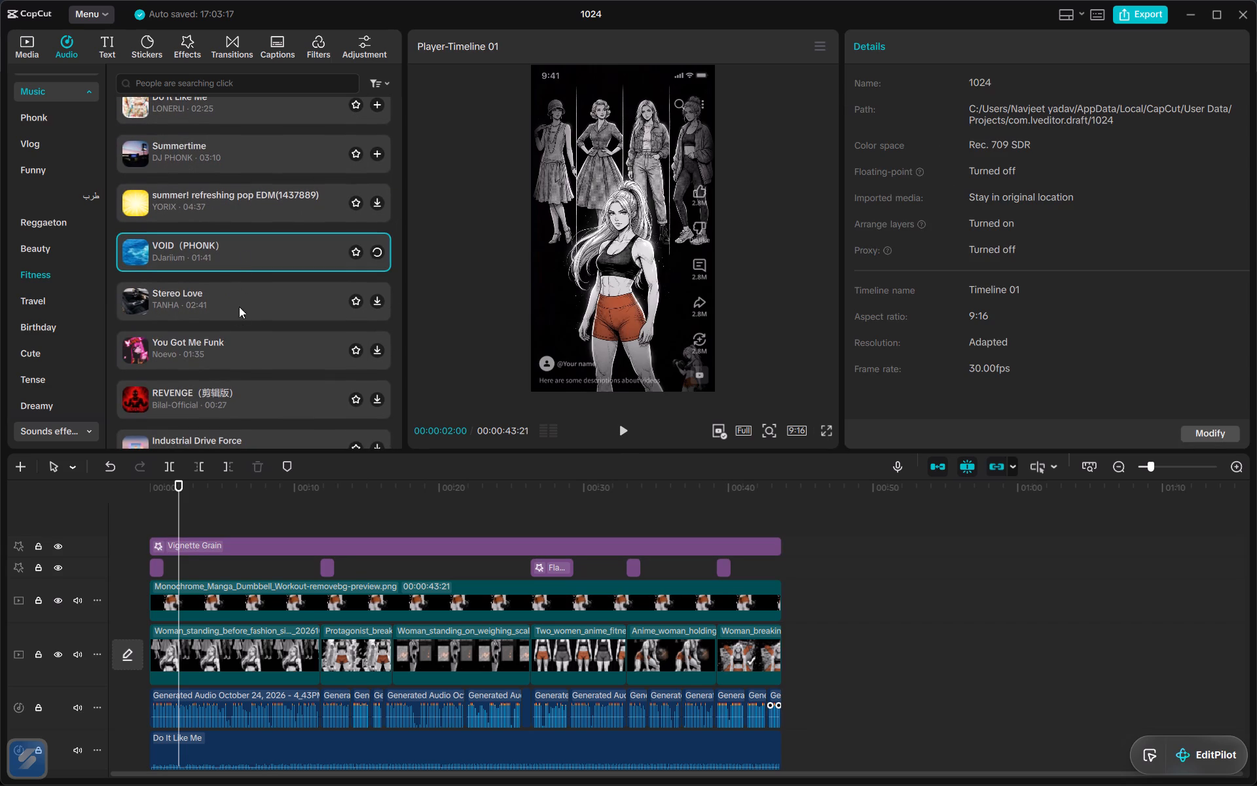
pyautogui.click(234, 342)
pyautogui.click(236, 408)
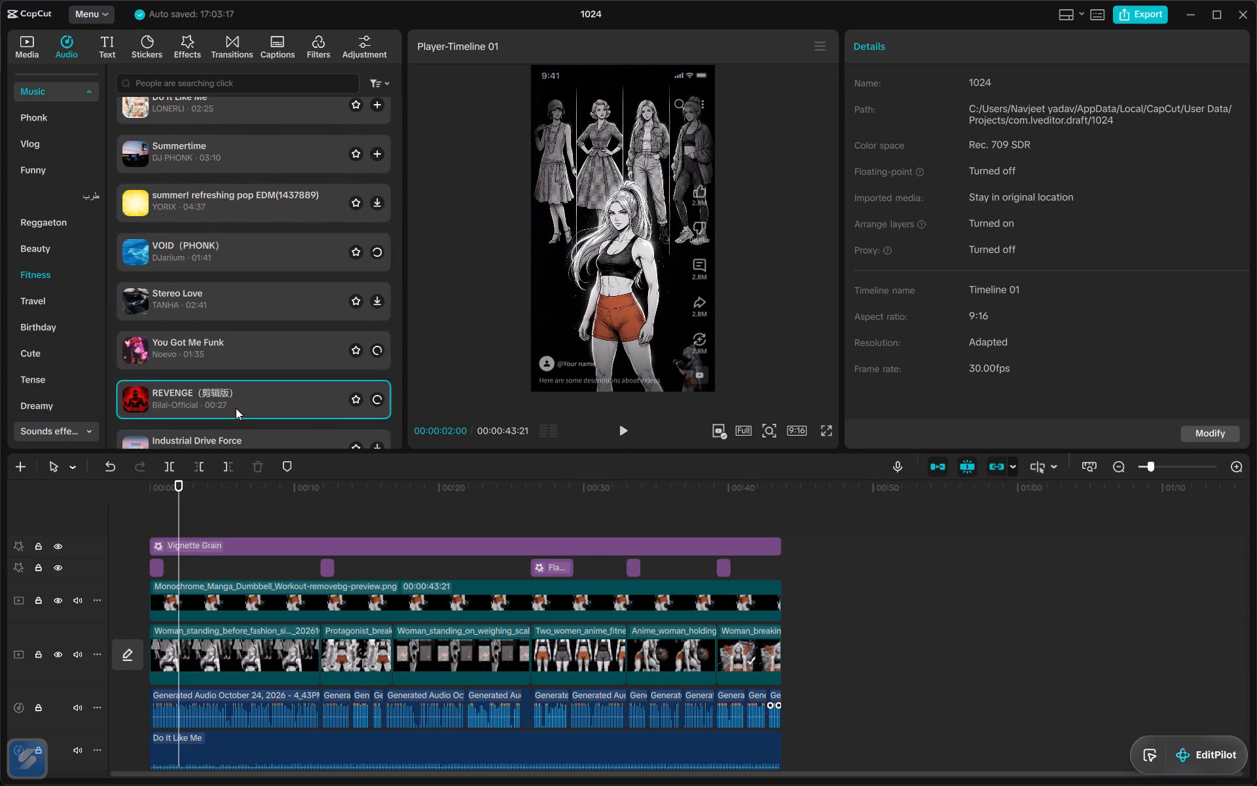
pyautogui.scroll(-1, 236, 407)
pyautogui.click(247, 385)
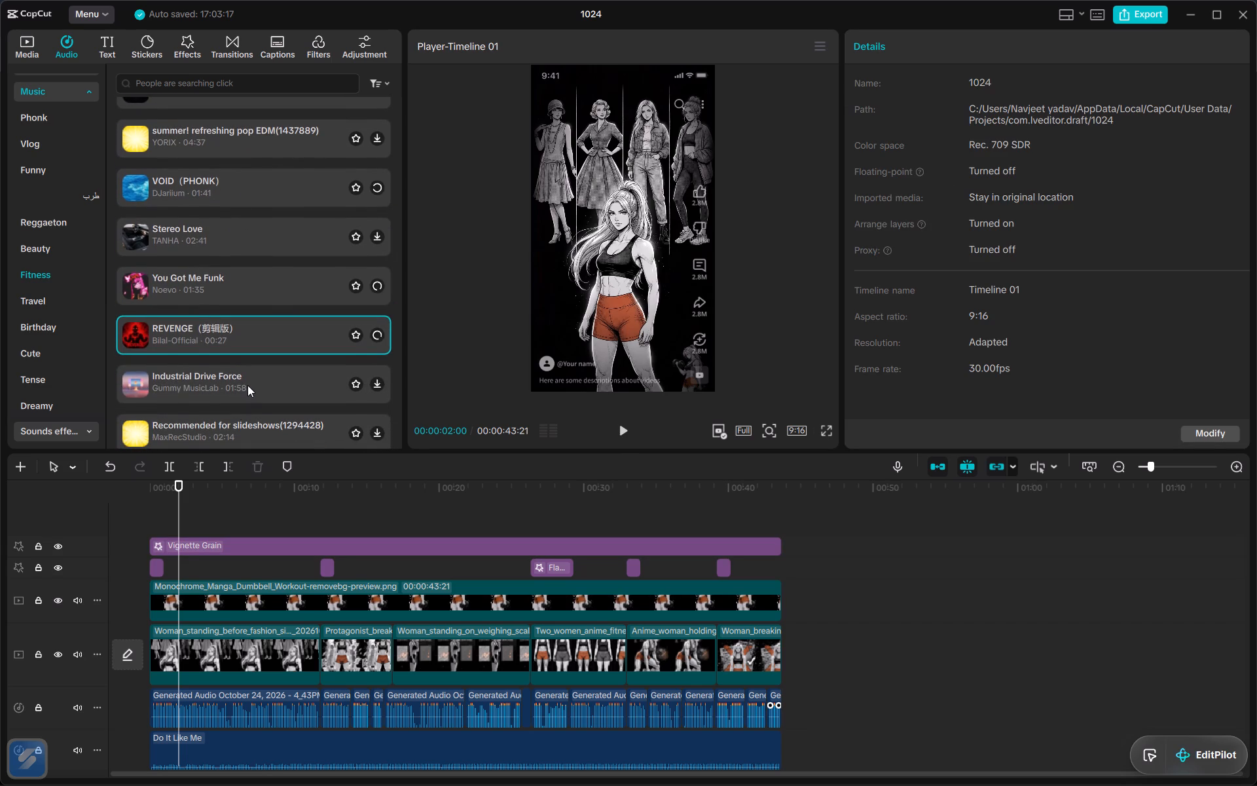
pyautogui.scroll(1, 242, 349)
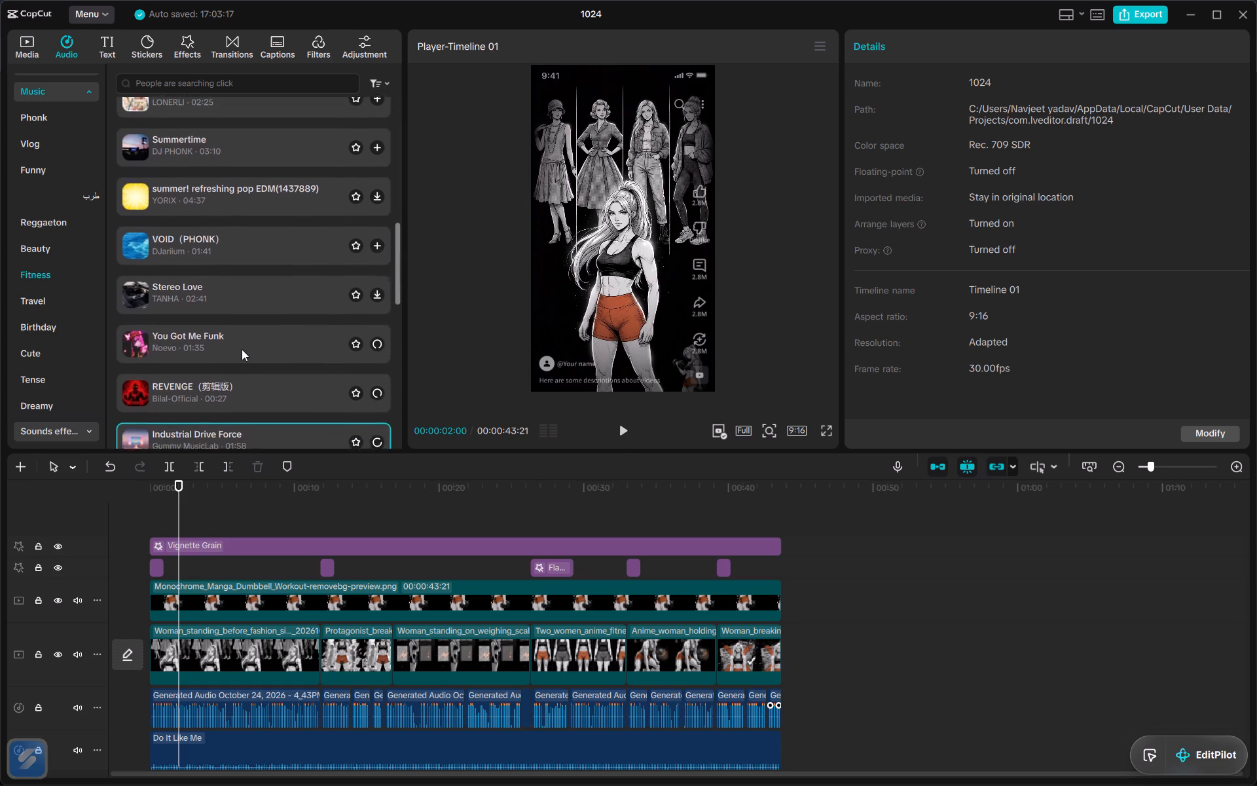
pyautogui.scroll(1, 242, 349)
pyautogui.click(253, 292)
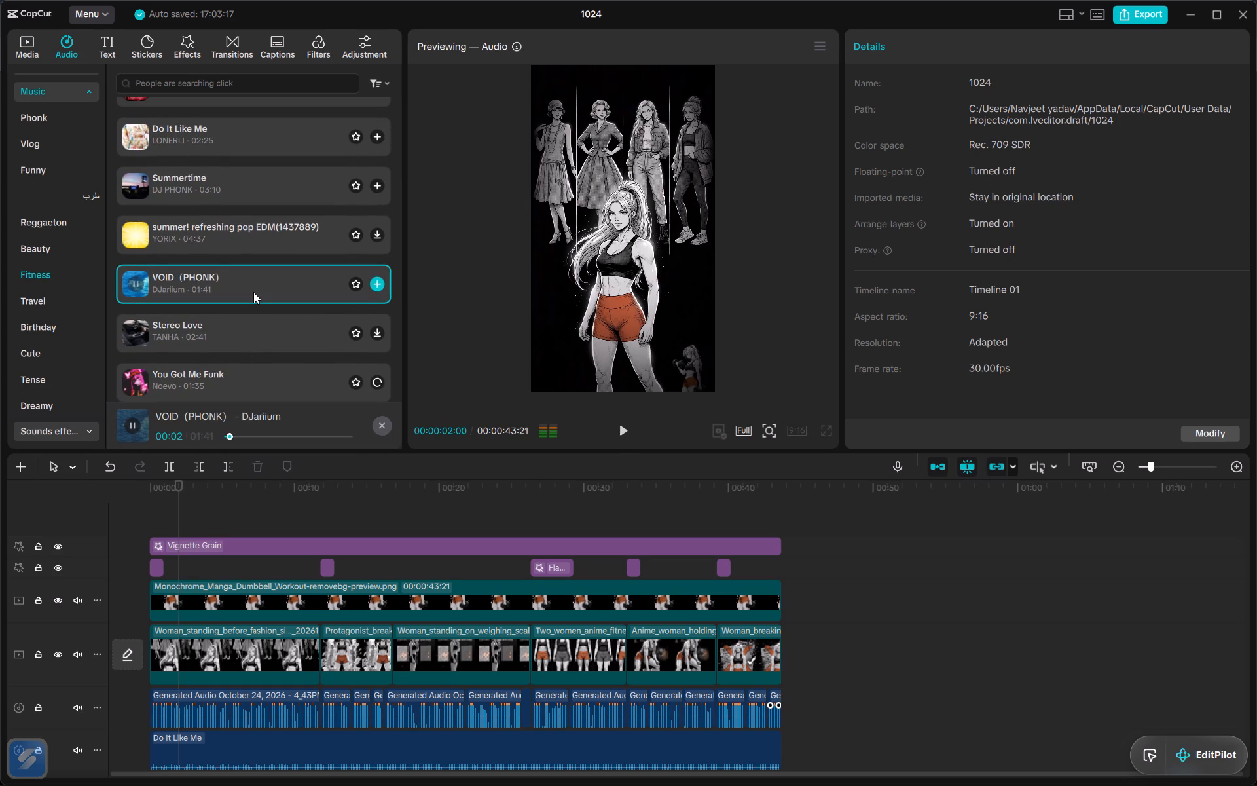
pyautogui.moveTo(254, 293); pyautogui.dragTo(256, 293)
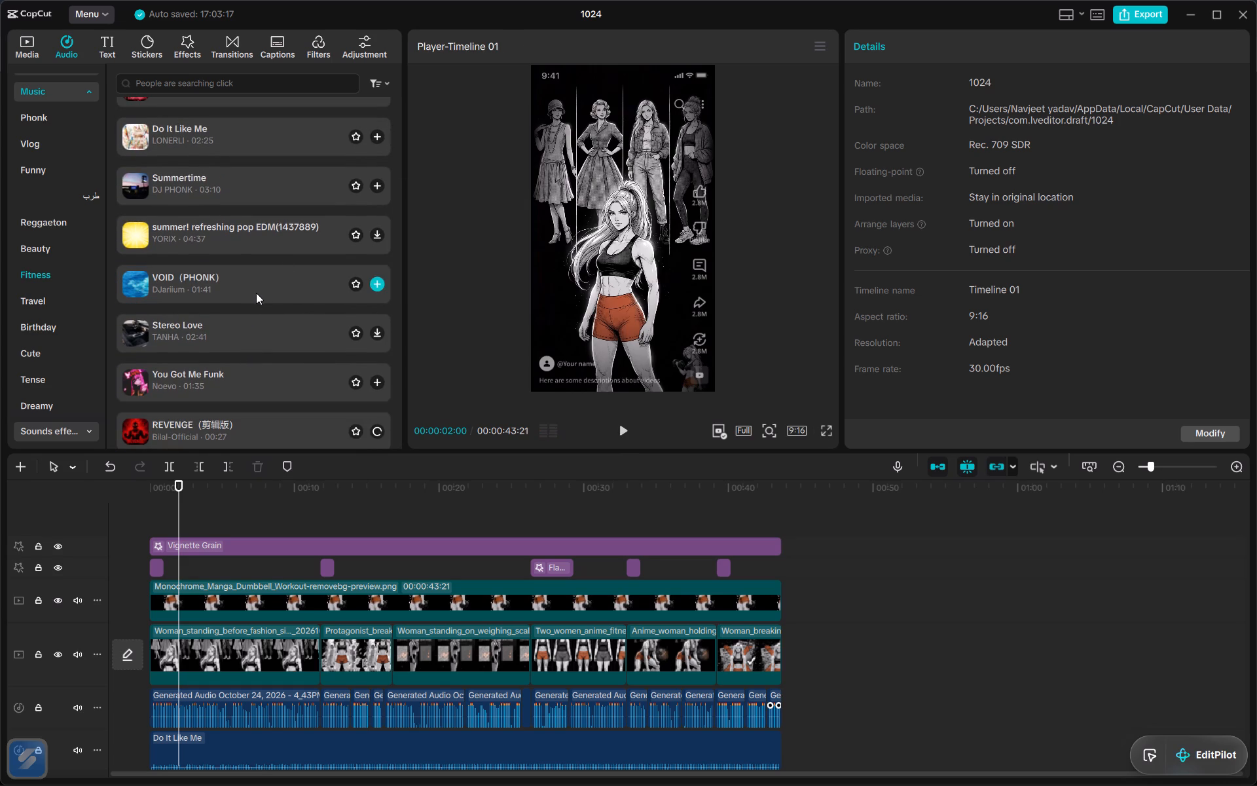
pyautogui.moveTo(256, 293); pyautogui.dragTo(268, 301)
pyautogui.click(238, 375)
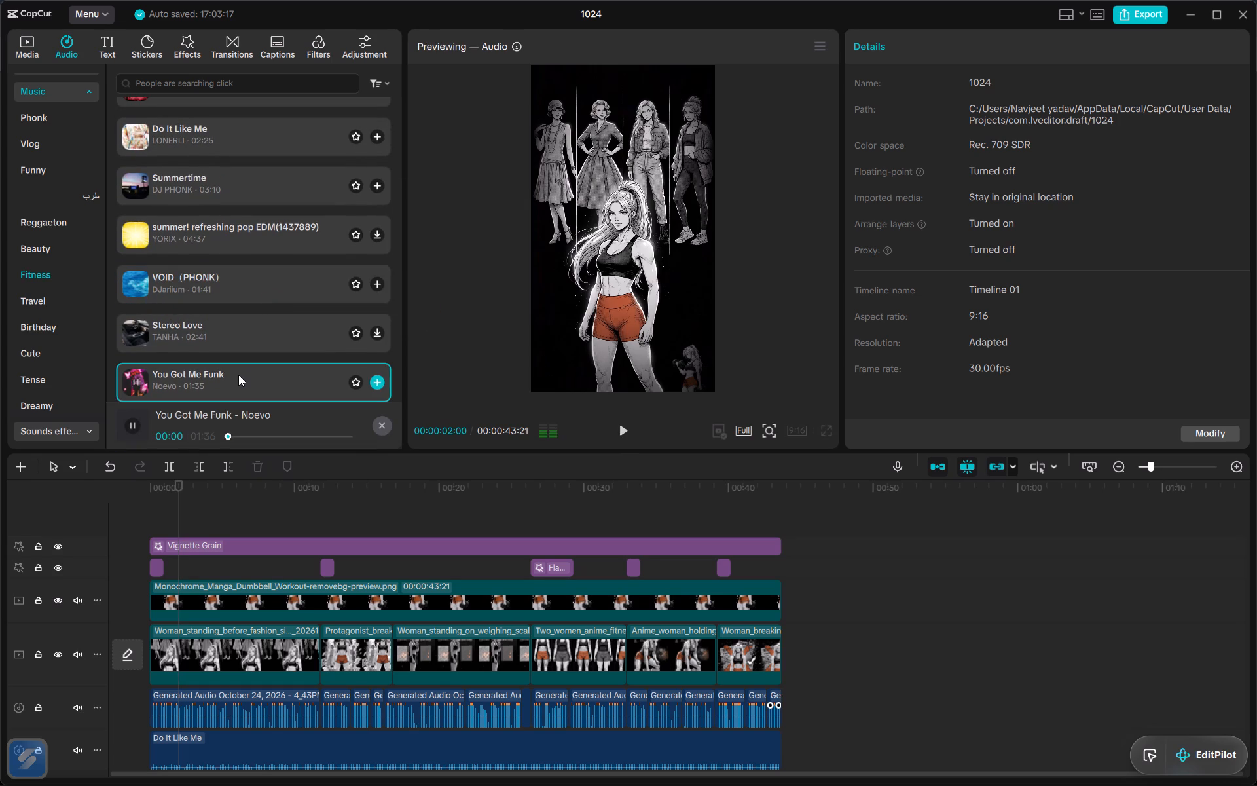
pyautogui.click(236, 436)
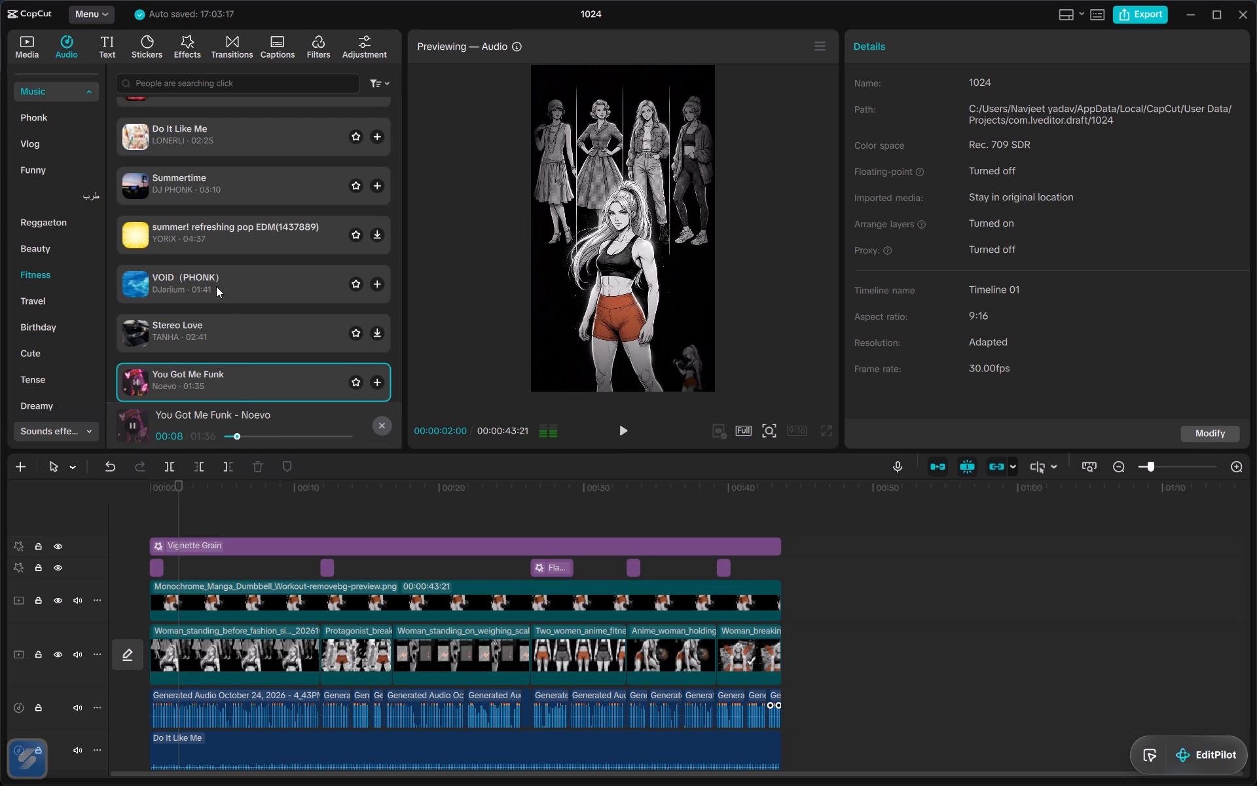
pyautogui.doubleClick(215, 278)
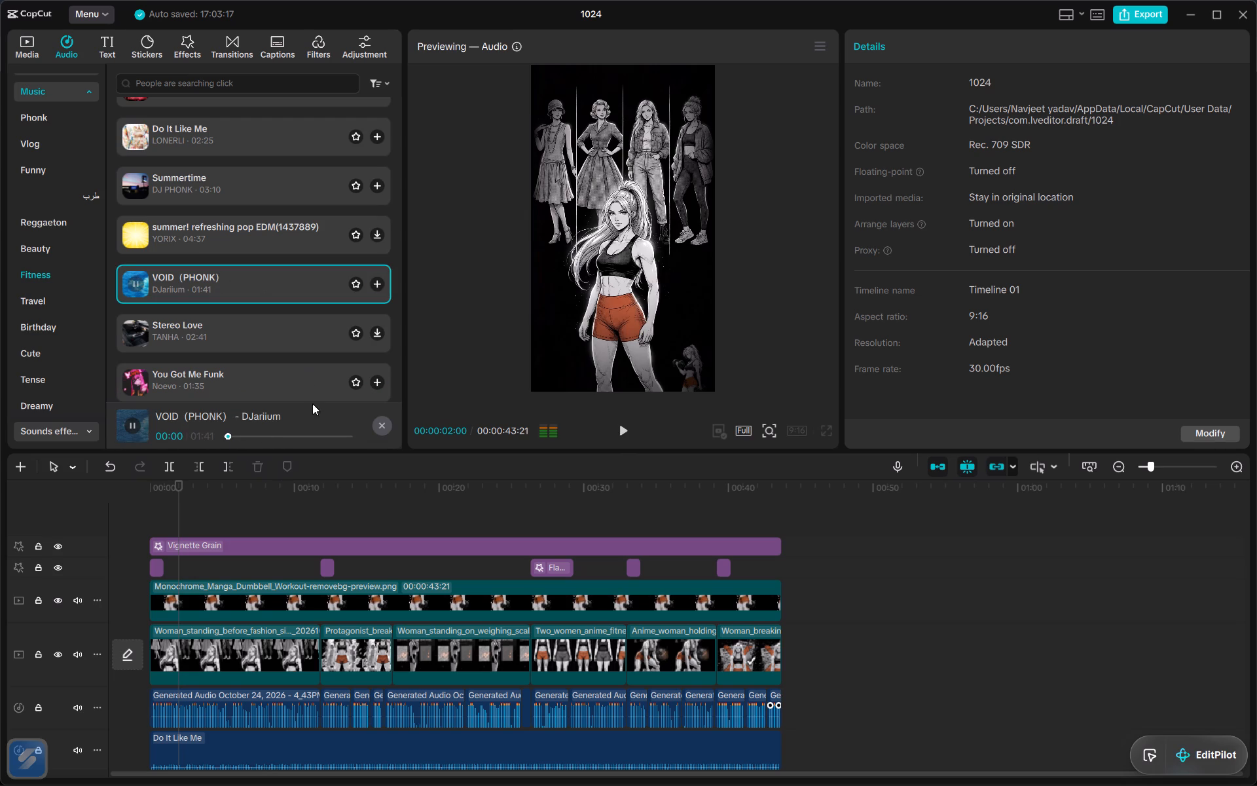
# Replace the Do It Like Me background music with You Got Me Funk, placed on an audio track at the timeline start.
pyautogui.moveTo(191, 375); pyautogui.dragTo(307, 356)
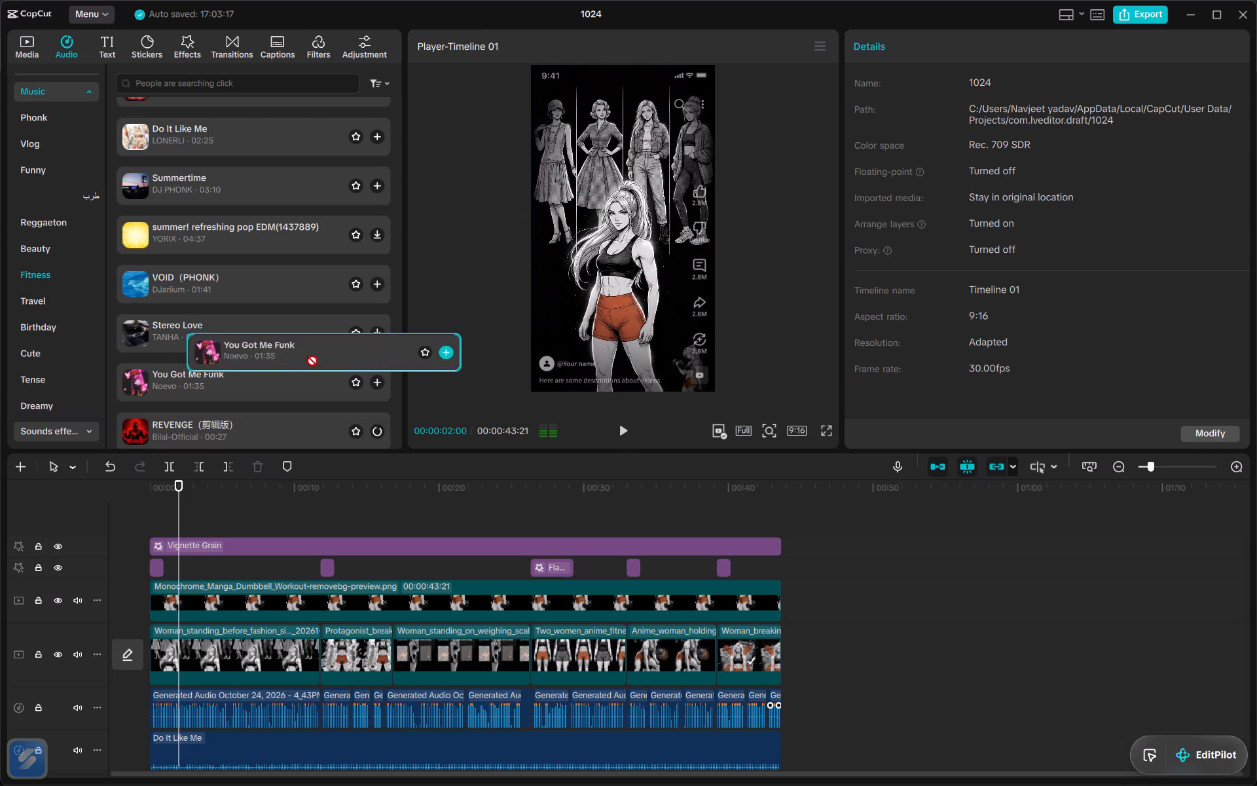
pyautogui.moveTo(307, 356); pyautogui.dragTo(164, 746)
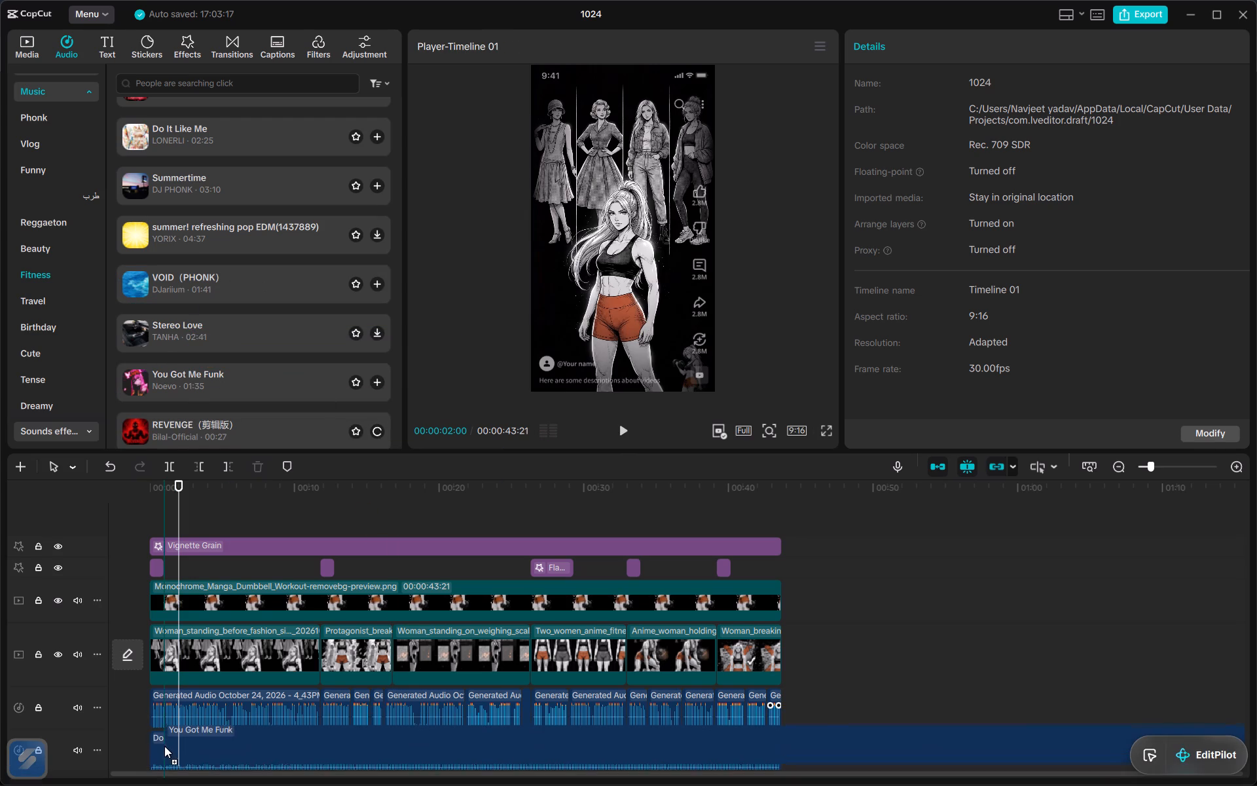
pyautogui.moveTo(164, 746); pyautogui.dragTo(151, 735)
pyautogui.scroll(-1, 151, 735)
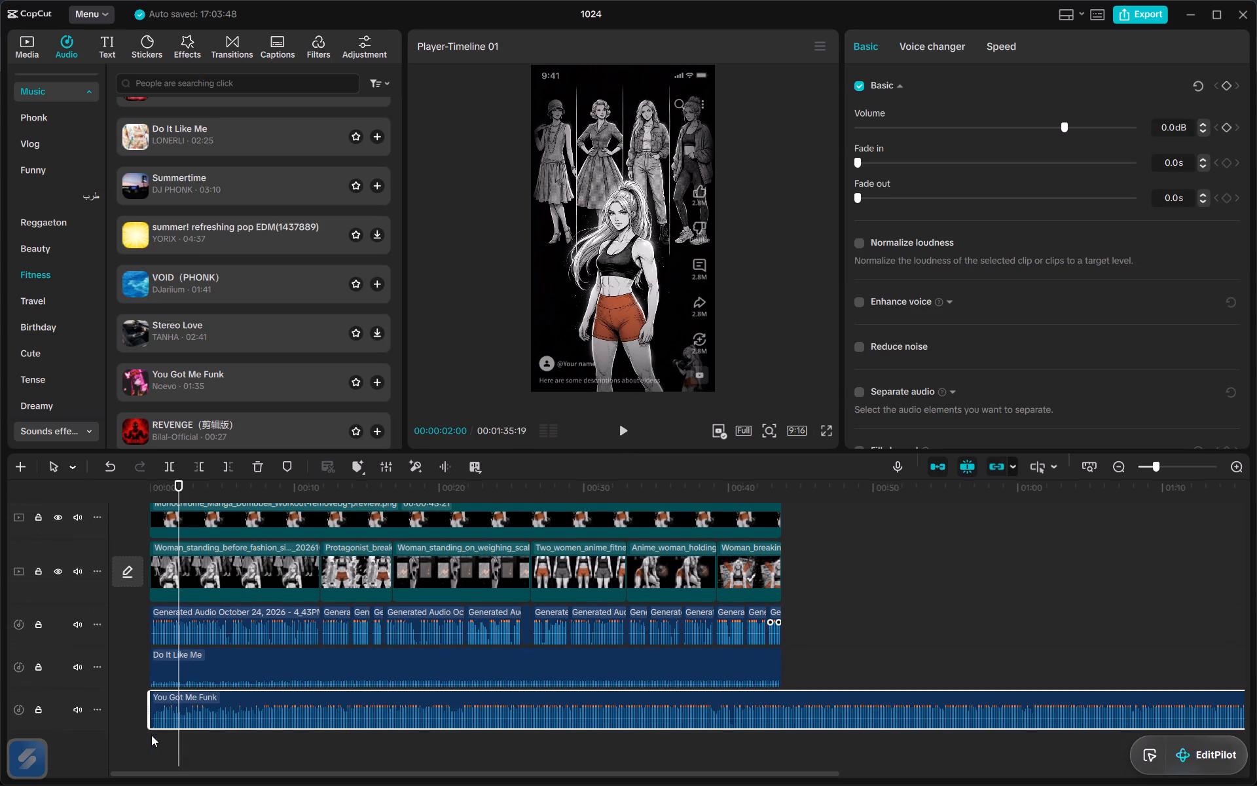
pyautogui.scroll(-1, 151, 735)
pyautogui.click(324, 676)
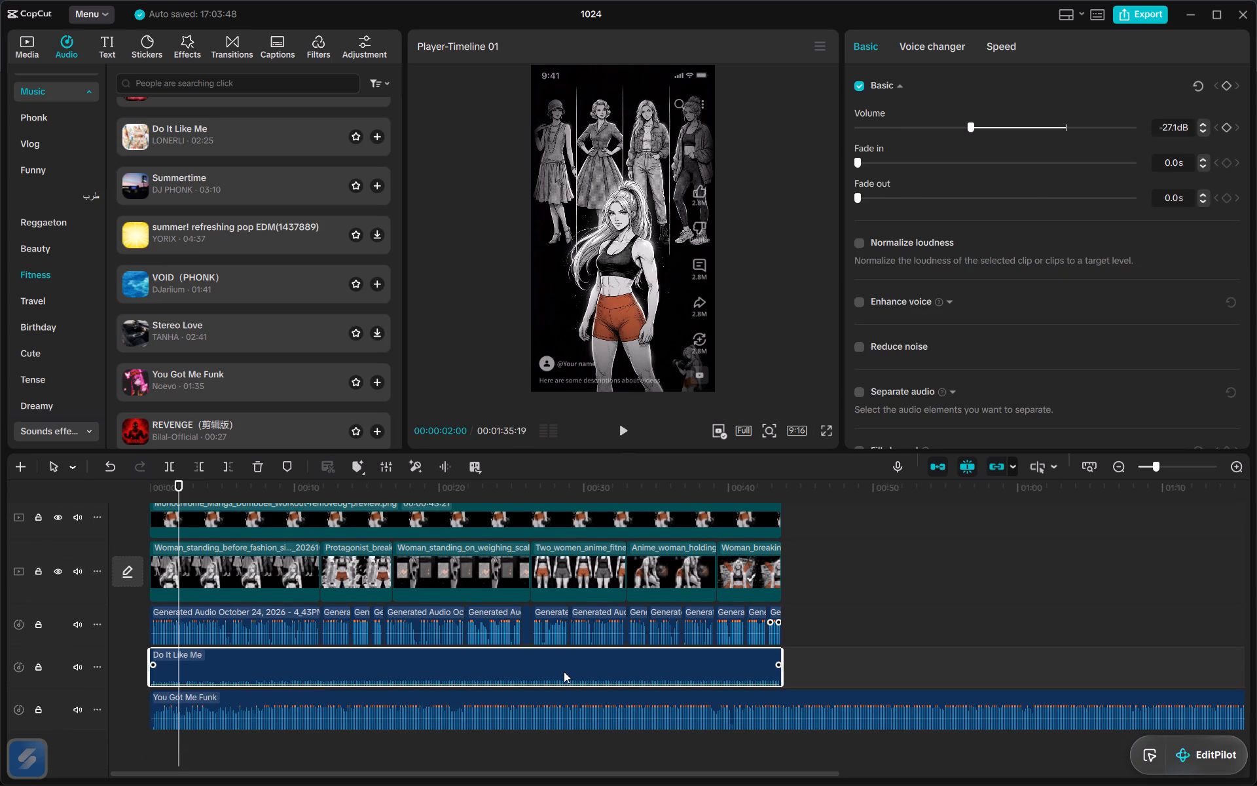
pyautogui.press('Delete')
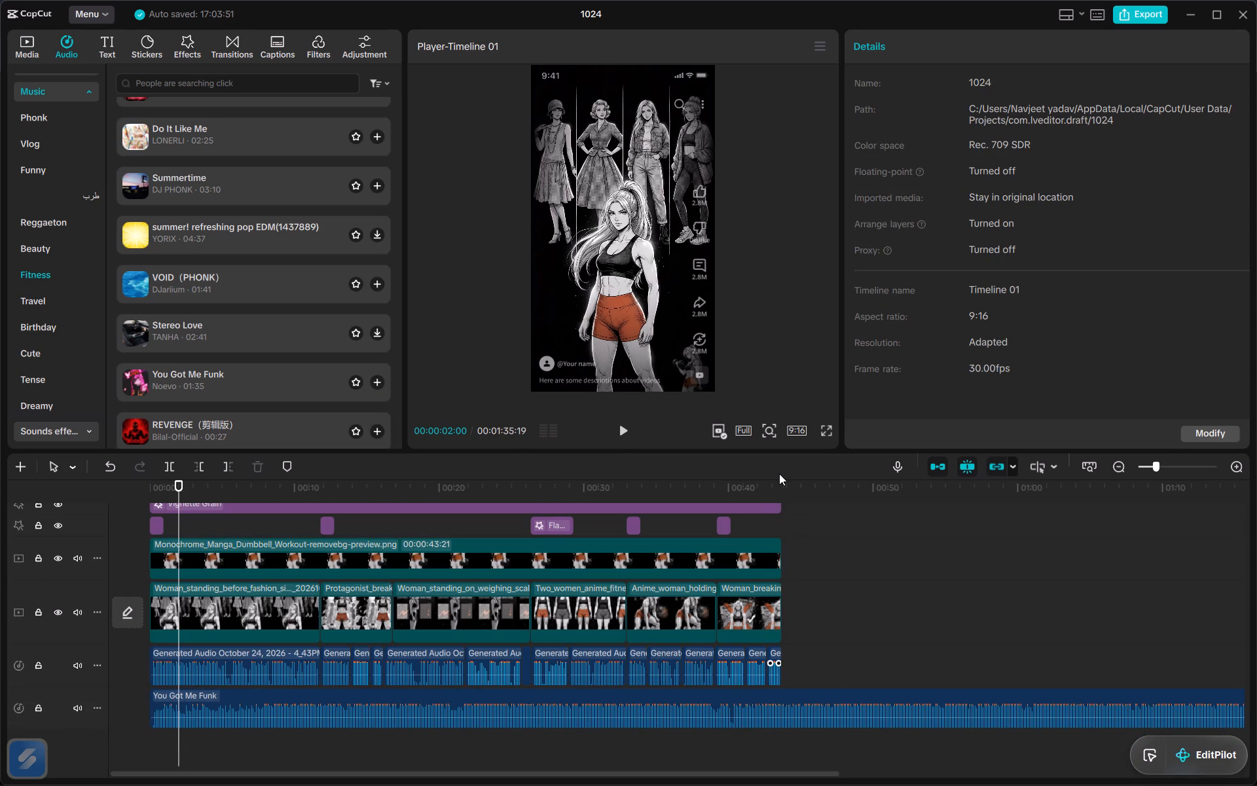
# Split You Got Me Funk at 00:00:43:21, where the last image ends, and delete the remainder.
pyautogui.click(780, 487)
pyautogui.click(767, 722)
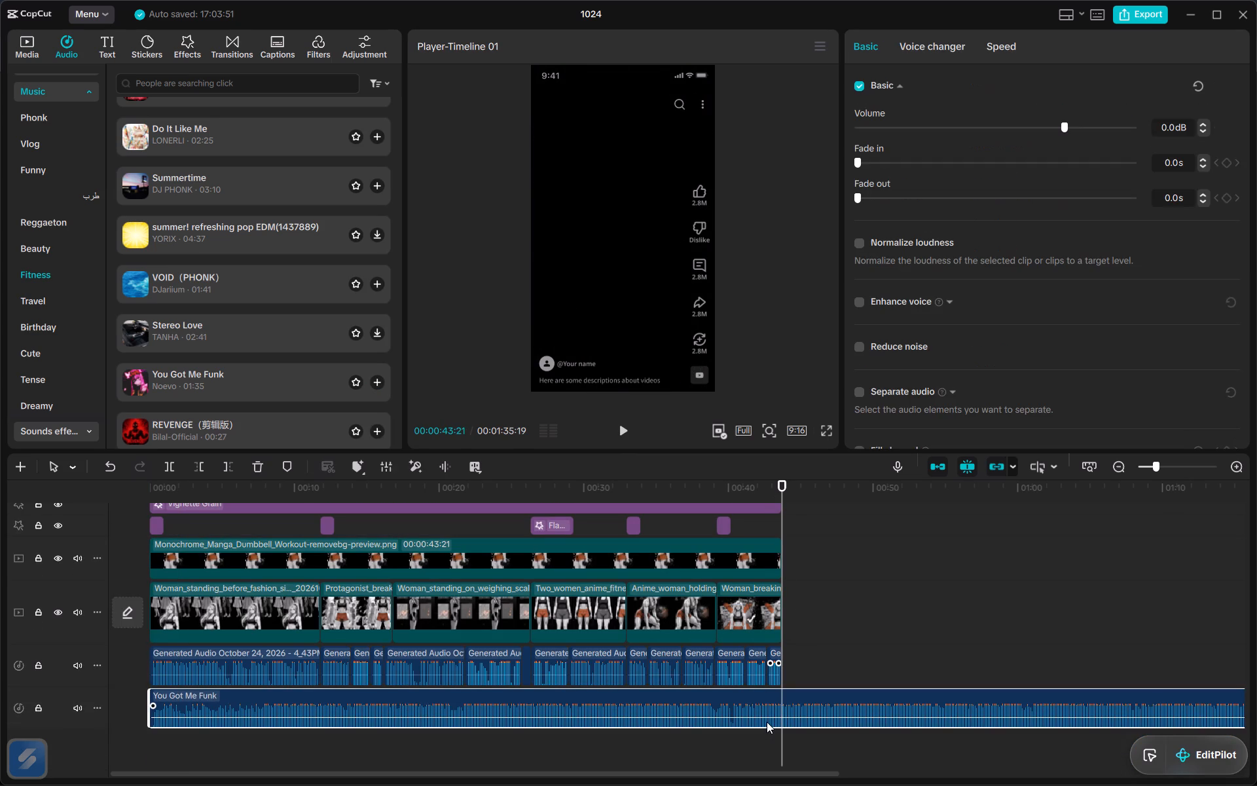
pyautogui.hotkey('ctrl', 'b')
pyautogui.press('Delete')
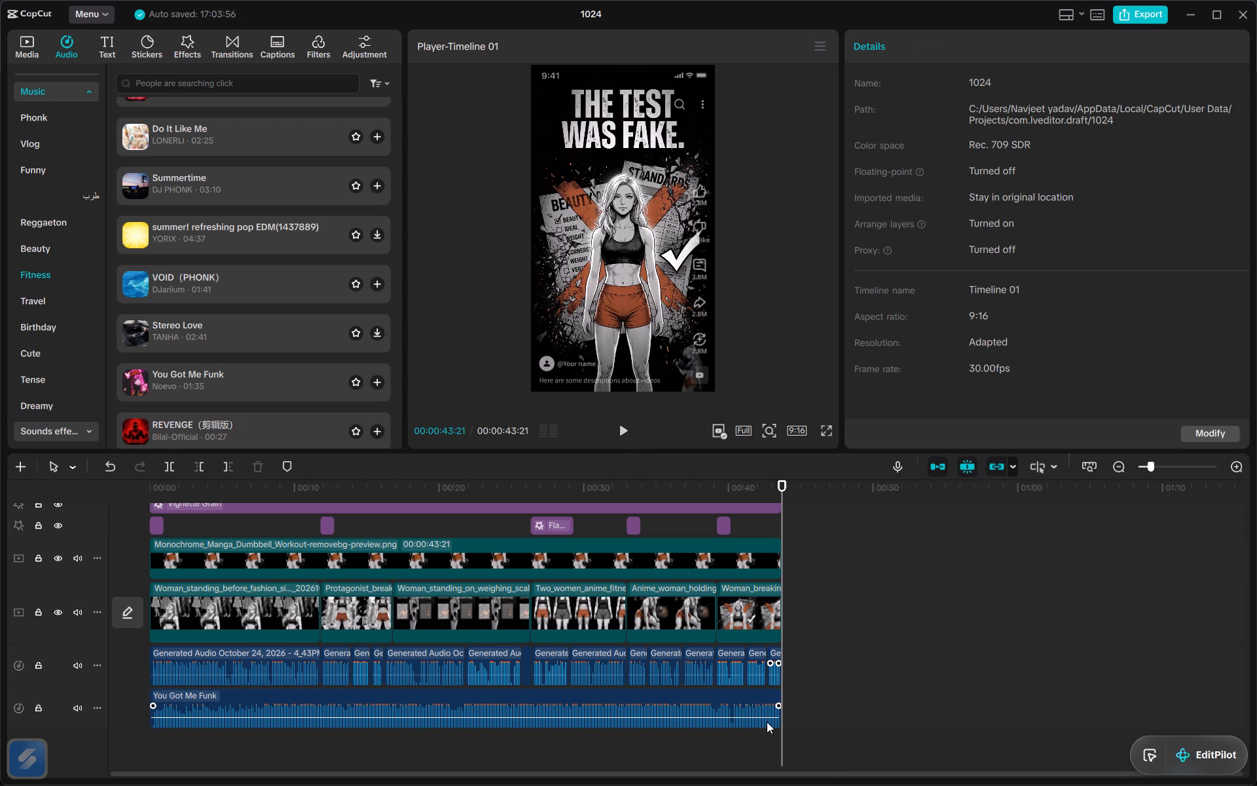
# Lower the You Got Me Funk volume to -15.8 dB and play back part of the video to check the level.
pyautogui.tripleClick(766, 715)
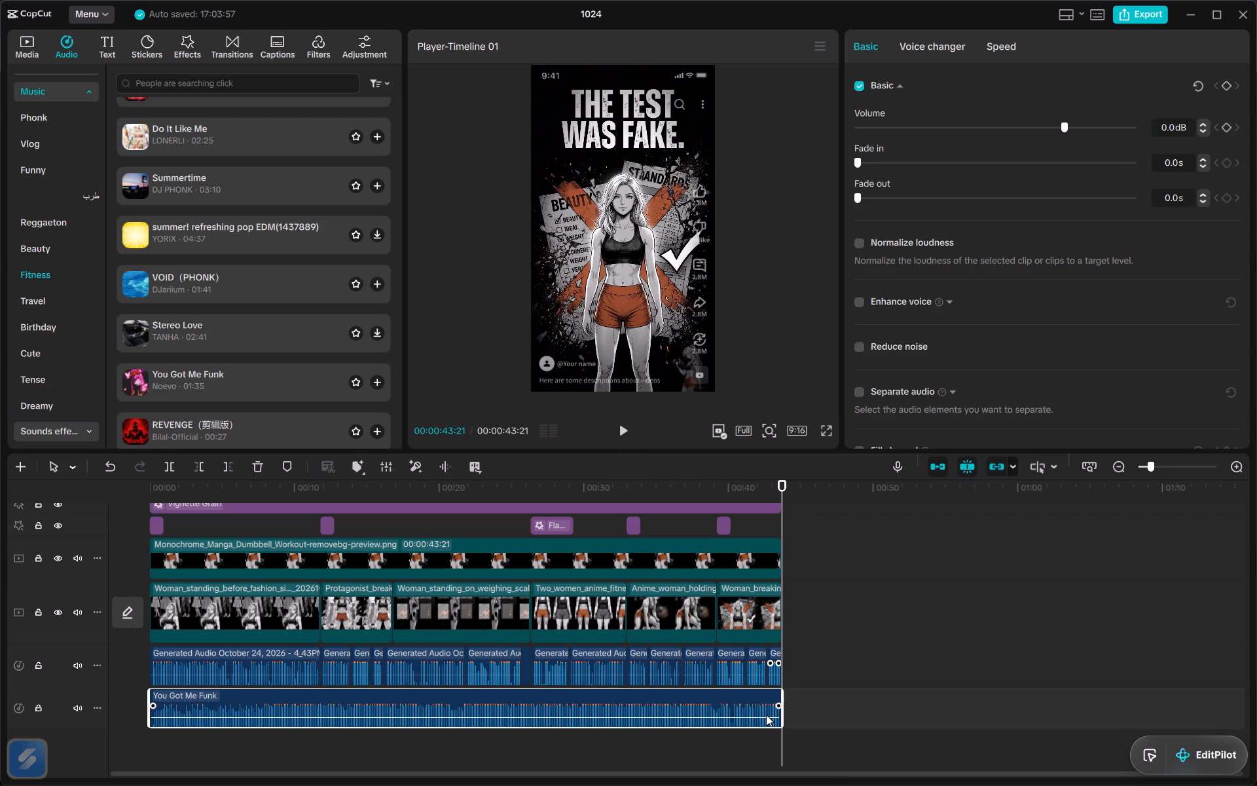
pyautogui.moveTo(1068, 133); pyautogui.dragTo(1045, 133)
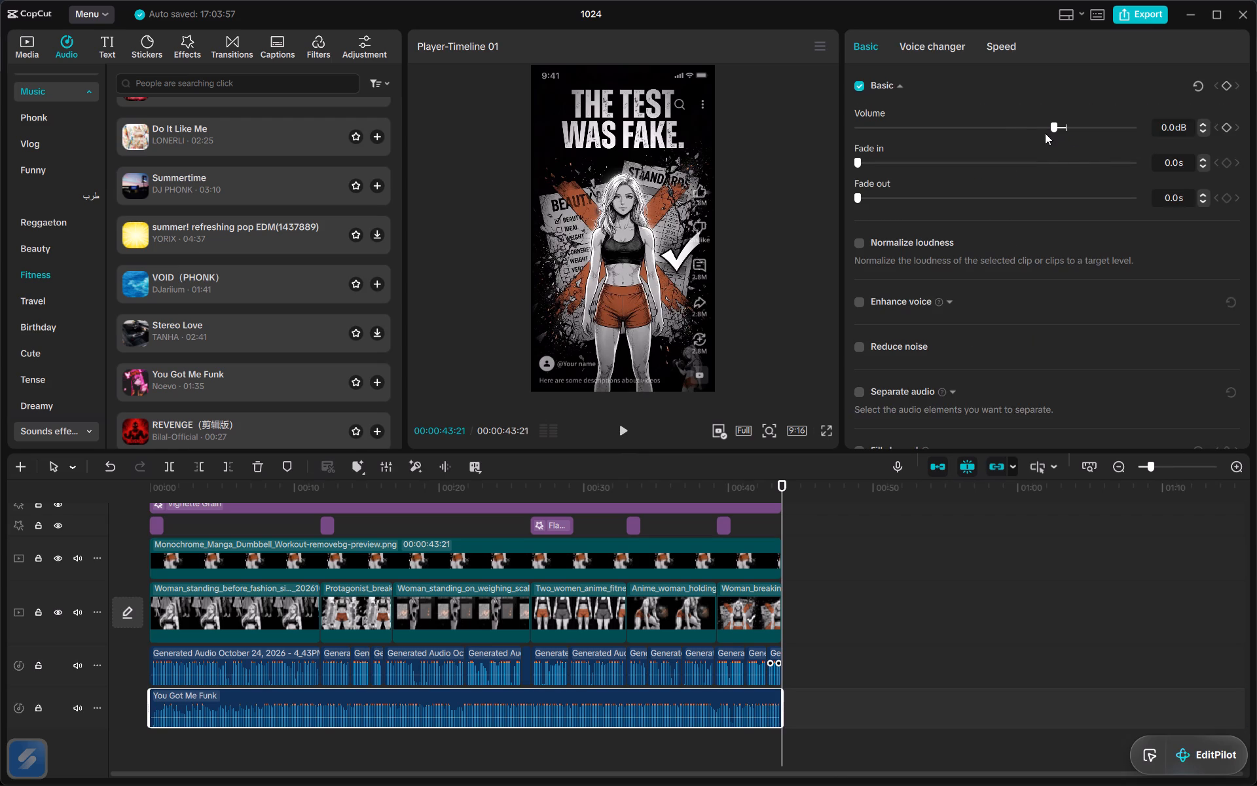
pyautogui.moveTo(1045, 133); pyautogui.dragTo(1007, 143)
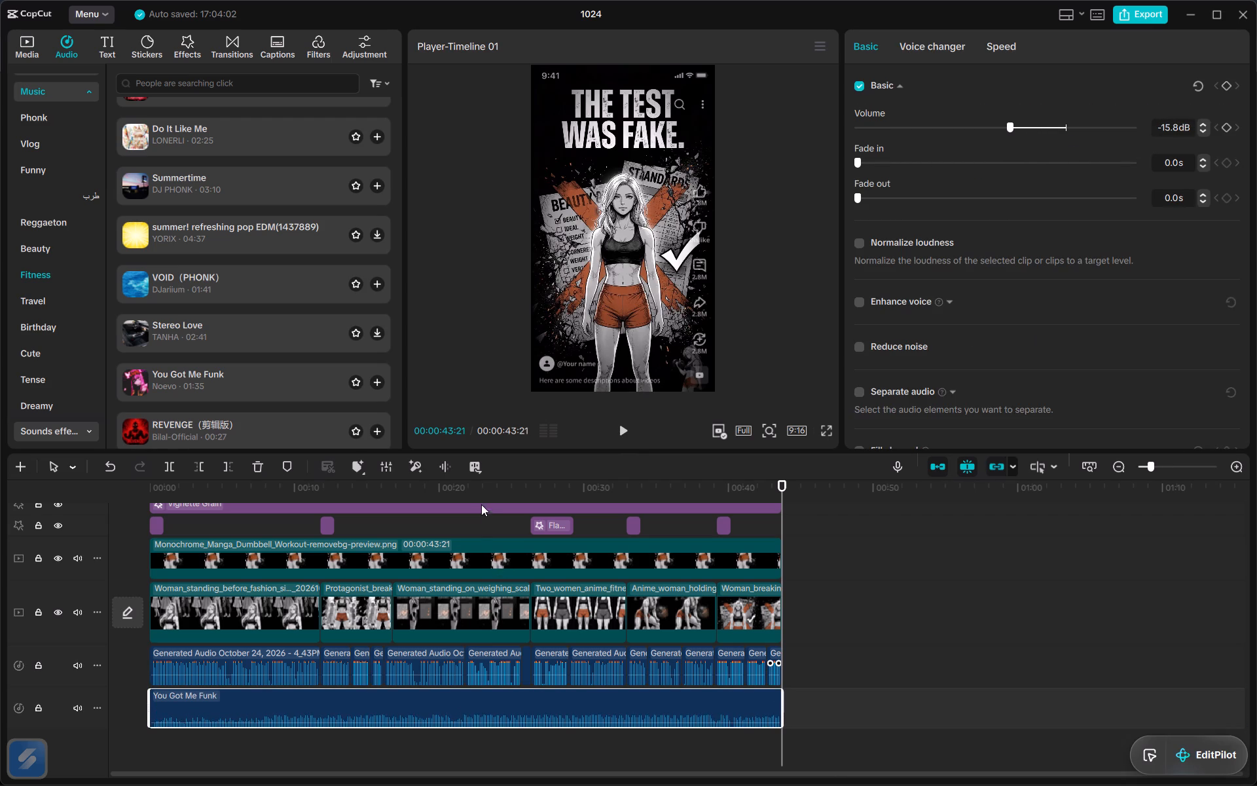
pyautogui.click(480, 485)
pyautogui.press('space')
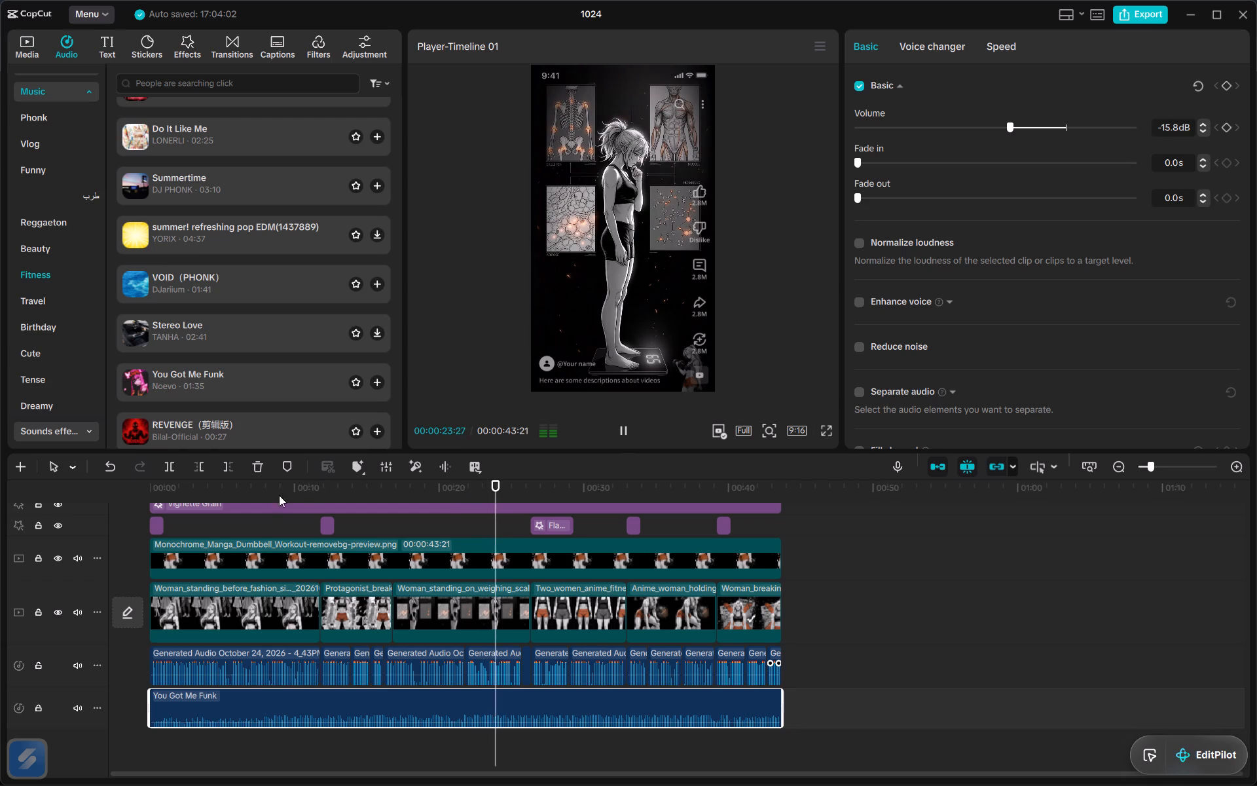
pyautogui.moveTo(236, 483); pyautogui.dragTo(198, 491)
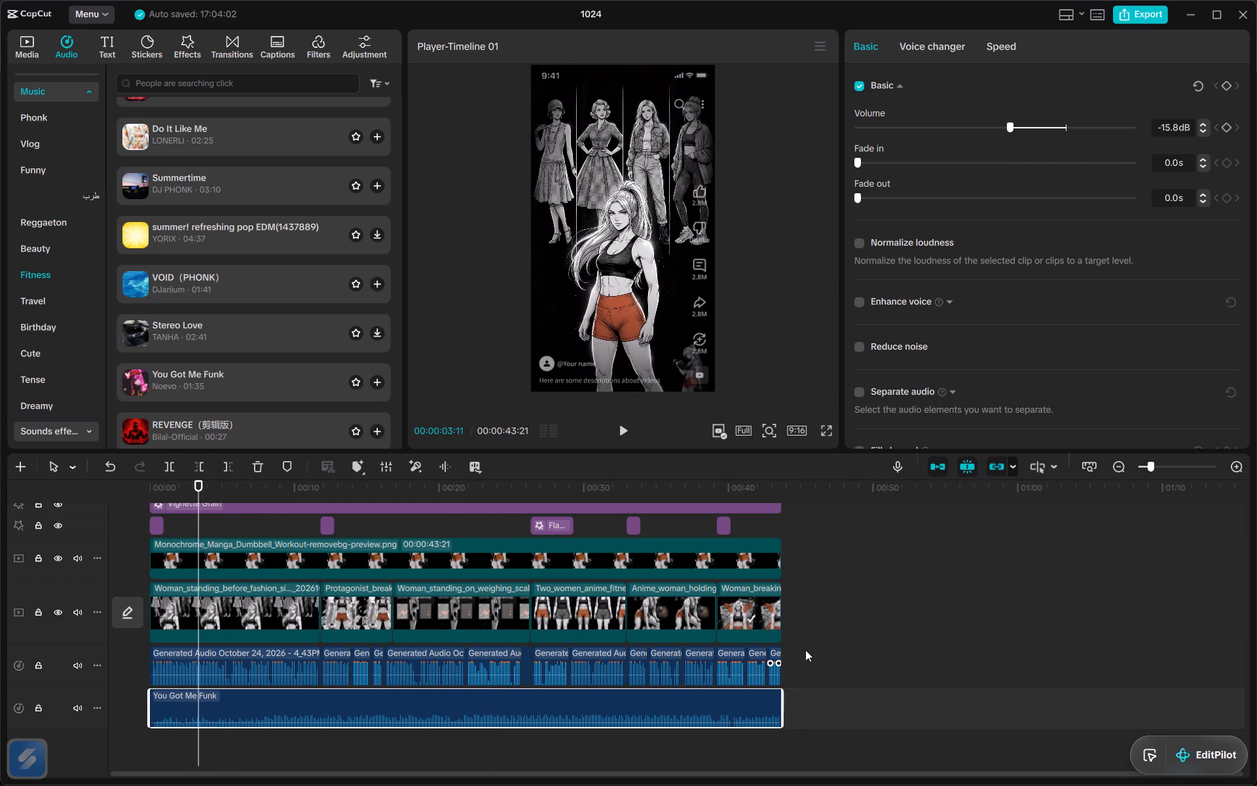
# Select all the generated voice-over clips, raise their volume to 1.8 dB, and play back the mix from 00:00:03:11.
pyautogui.moveTo(807, 650); pyautogui.dragTo(110, 668)
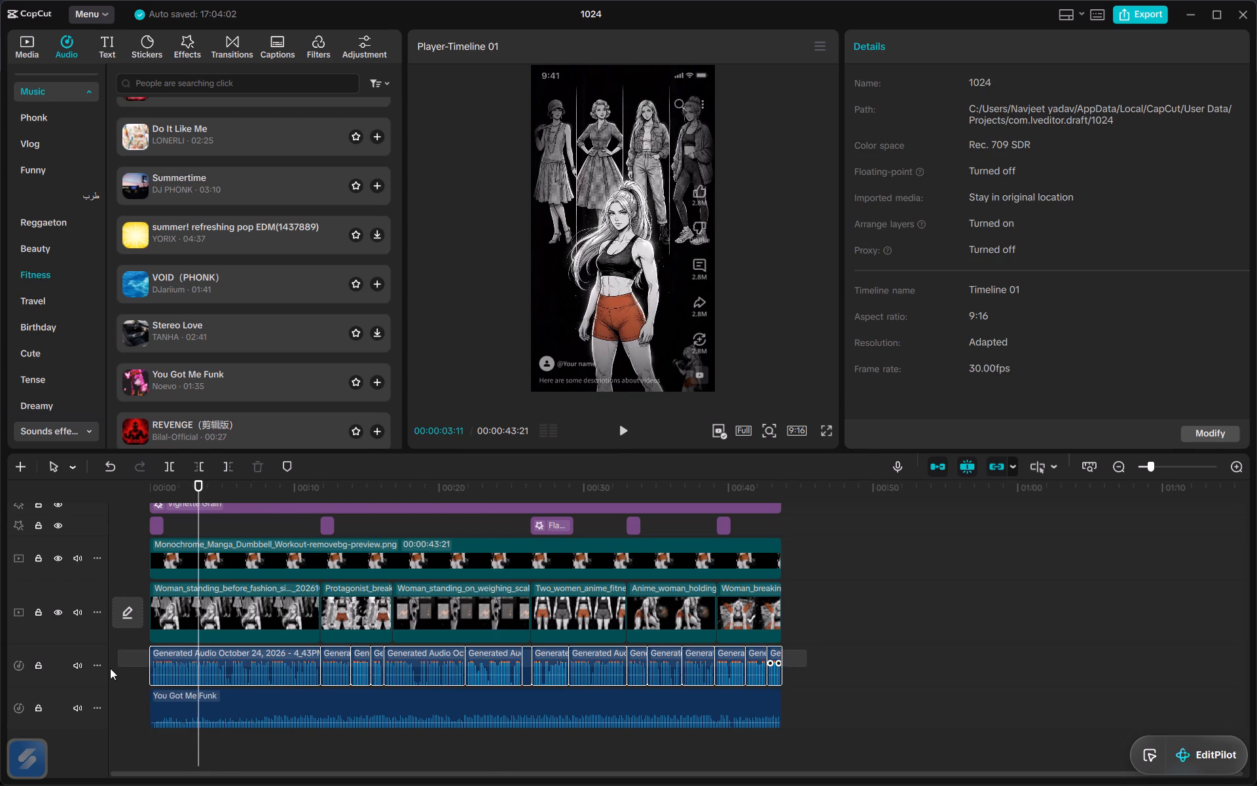
pyautogui.moveTo(110, 668); pyautogui.dragTo(113, 673)
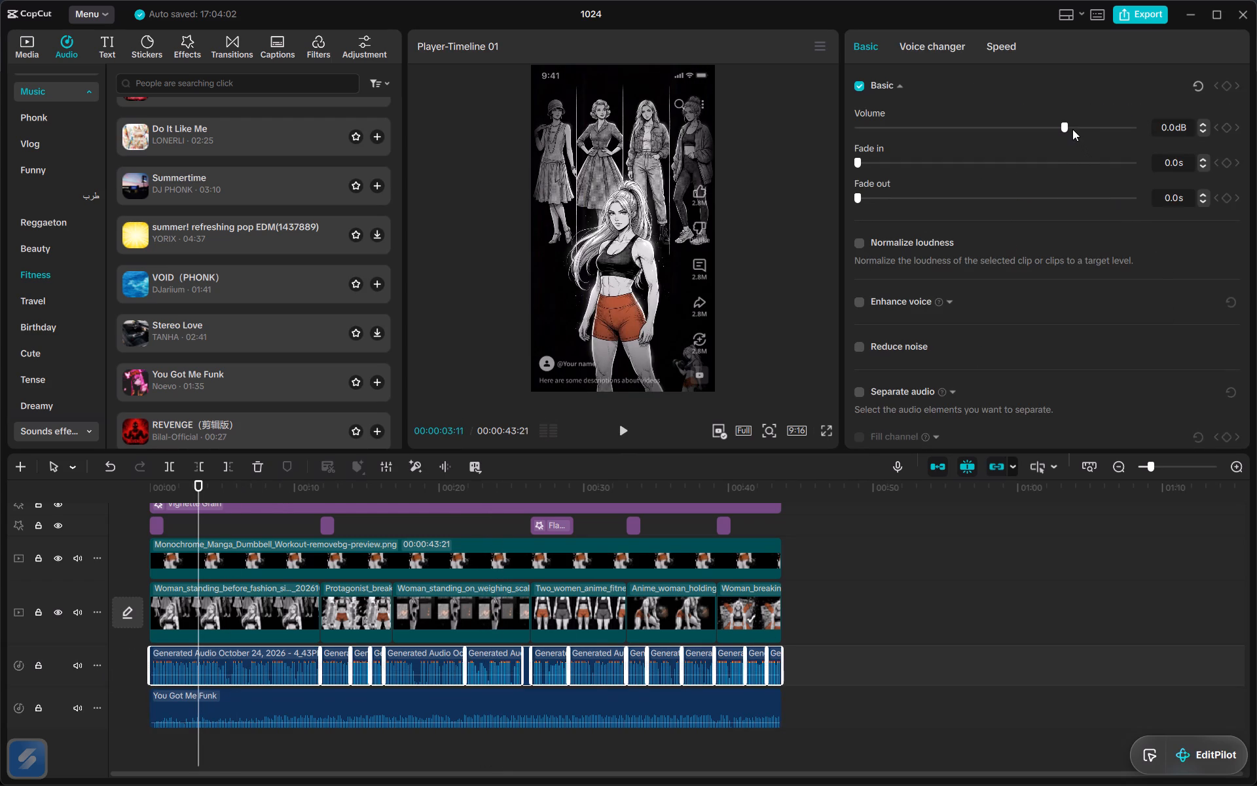
pyautogui.click(1069, 128)
pyautogui.tripleClick(1202, 122)
pyautogui.tripleClick(1202, 122)
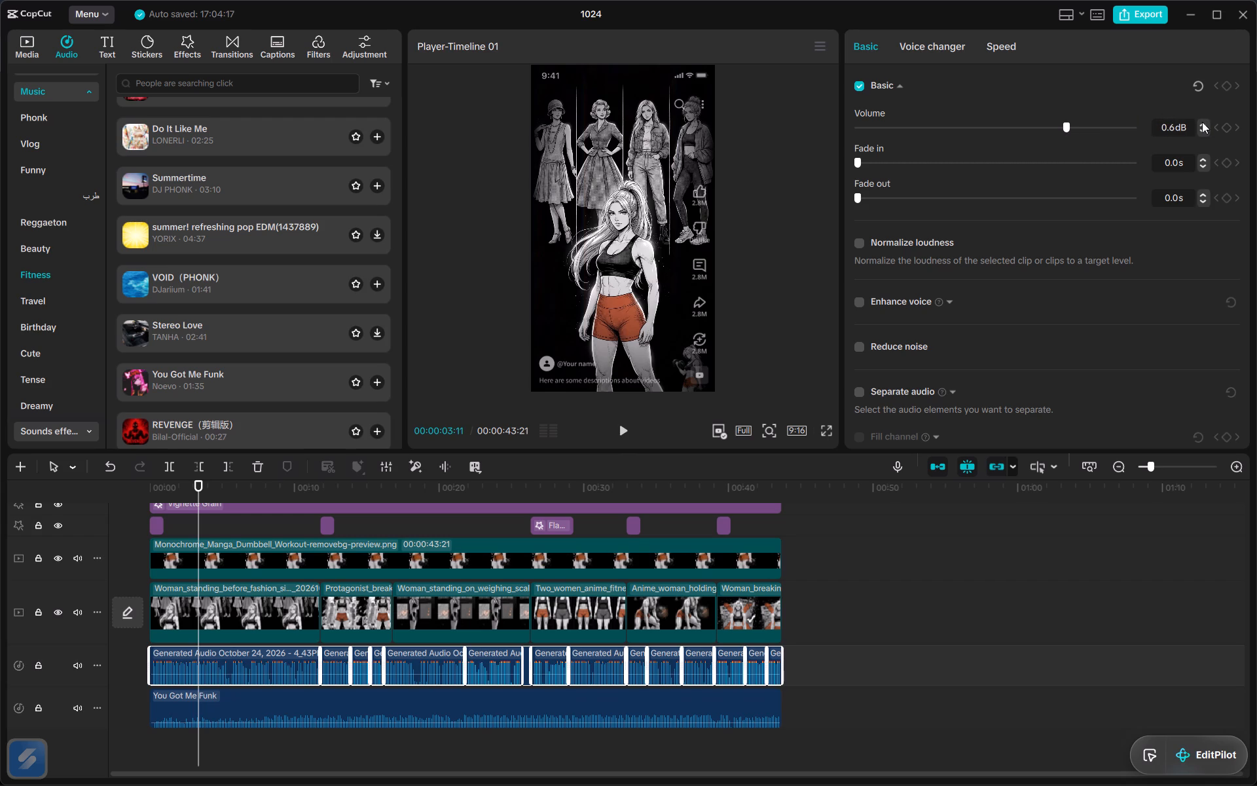
pyautogui.tripleClick(1202, 122)
pyautogui.tripleClick(1202, 122)
pyautogui.tripleClick(1202, 122)
pyautogui.tripleClick(1202, 122)
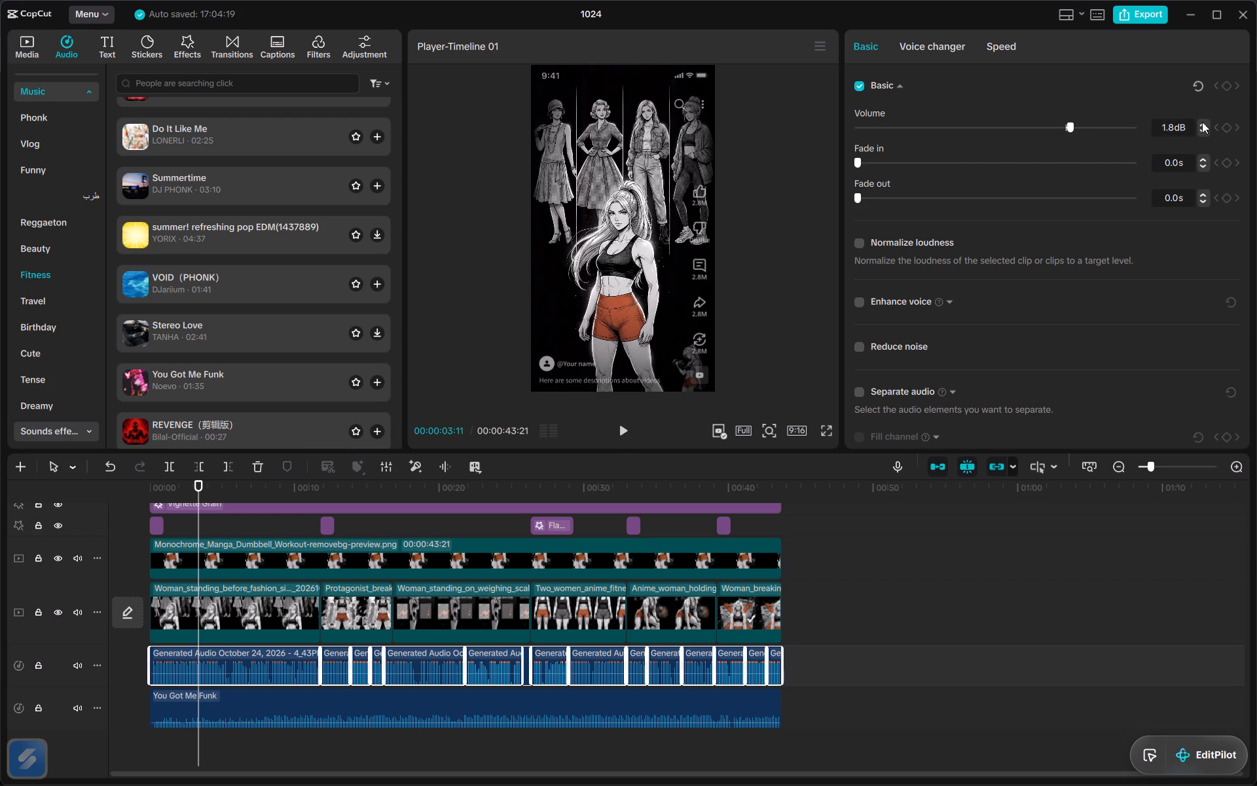
pyautogui.press('space')
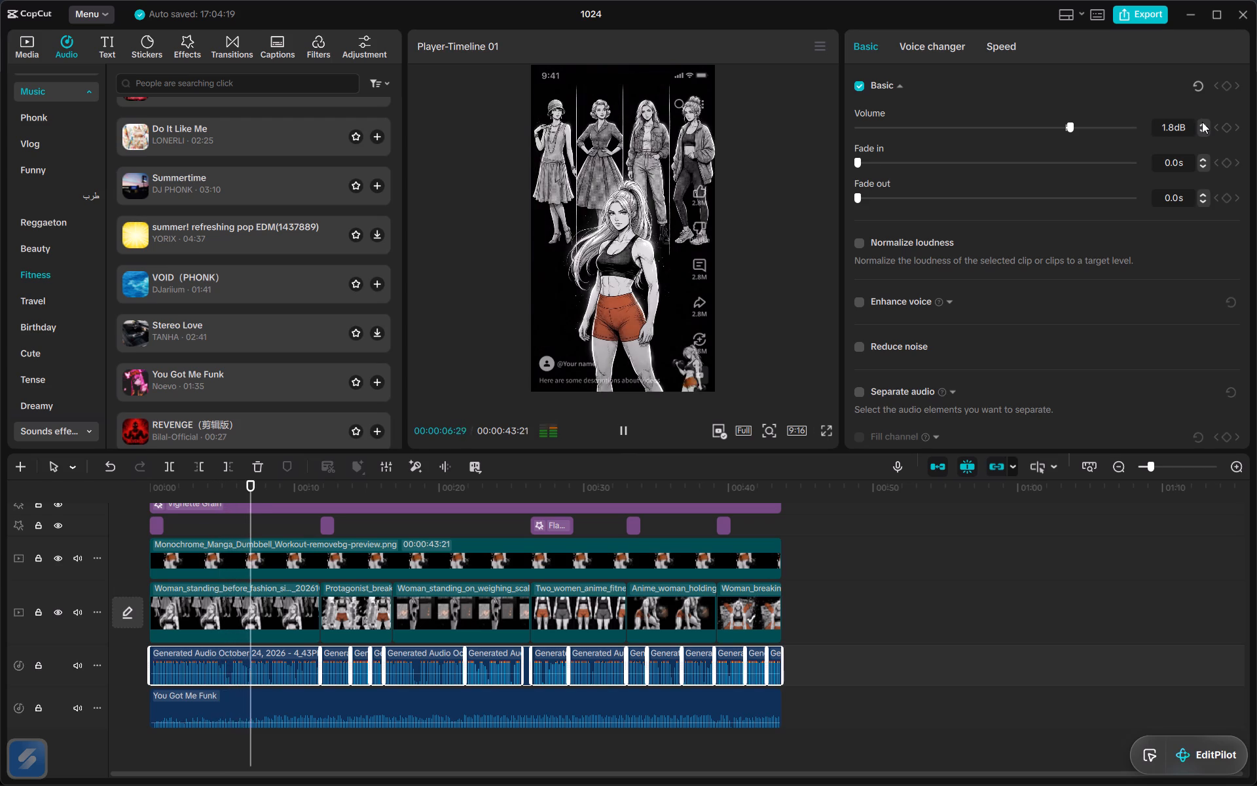
pyautogui.click(887, 504)
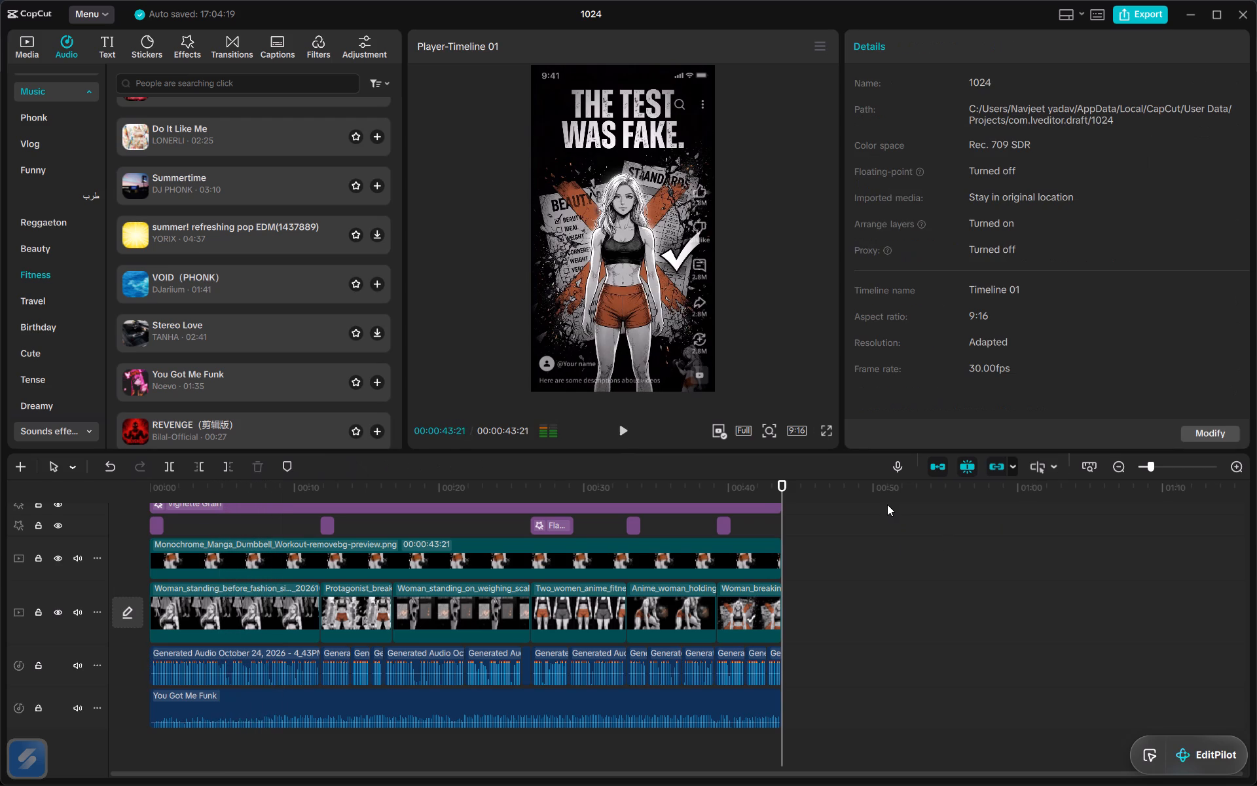
# Play back the Two_women_anime_fitne image from its start and delete the Flashback effect above it.
pyautogui.click(531, 483)
pyautogui.press('space')
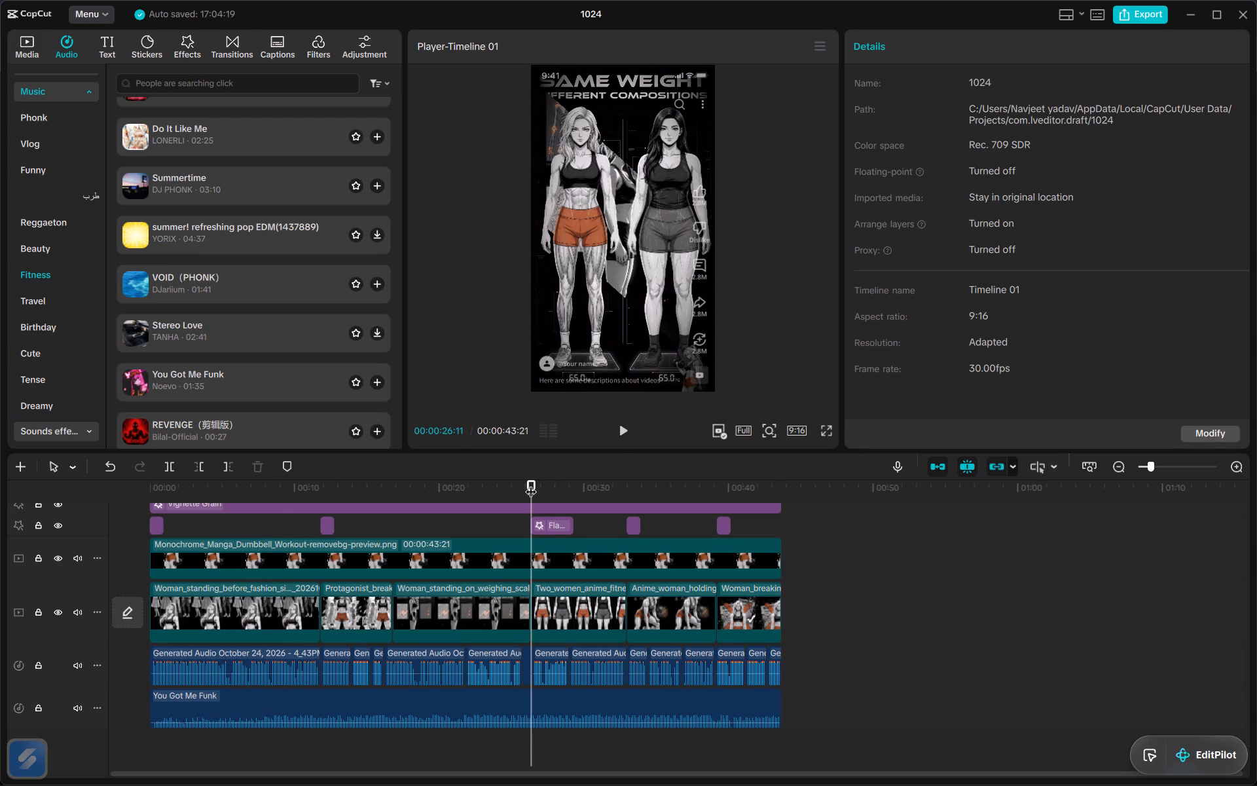
pyautogui.press('space')
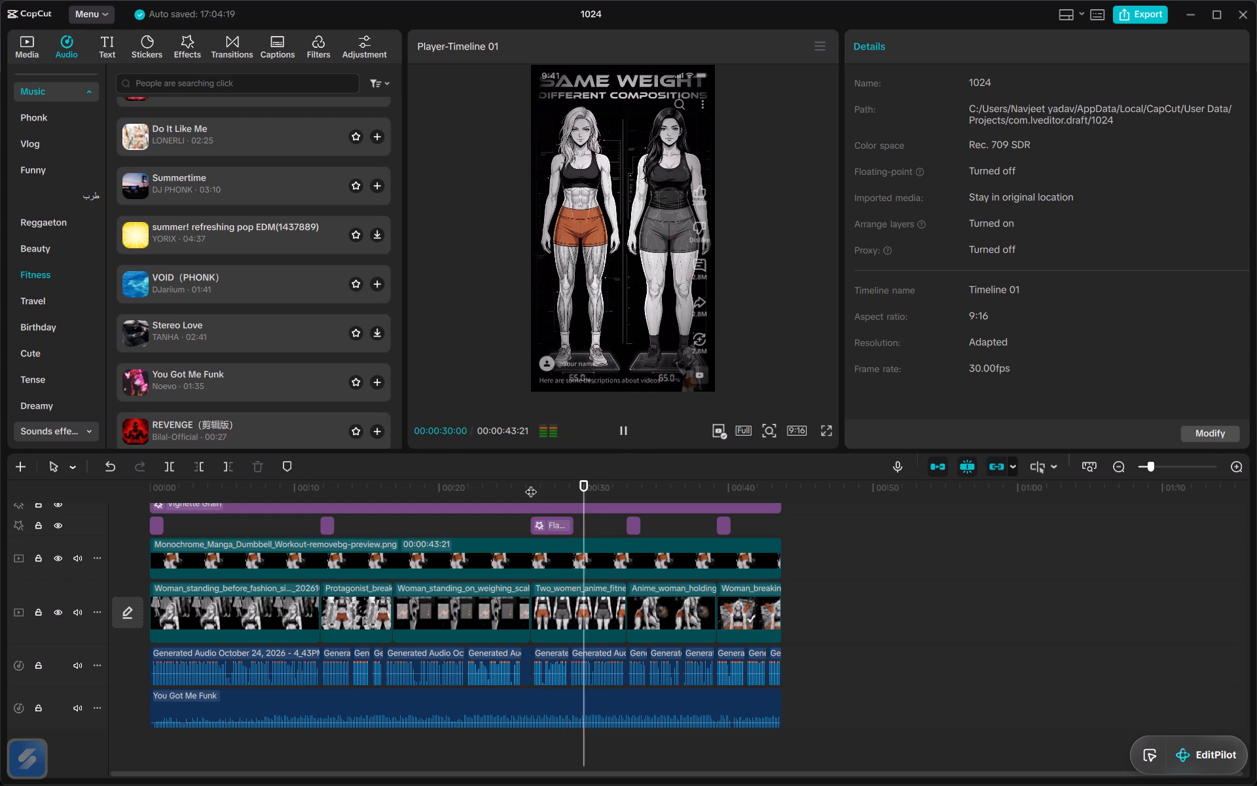
pyautogui.click(562, 521)
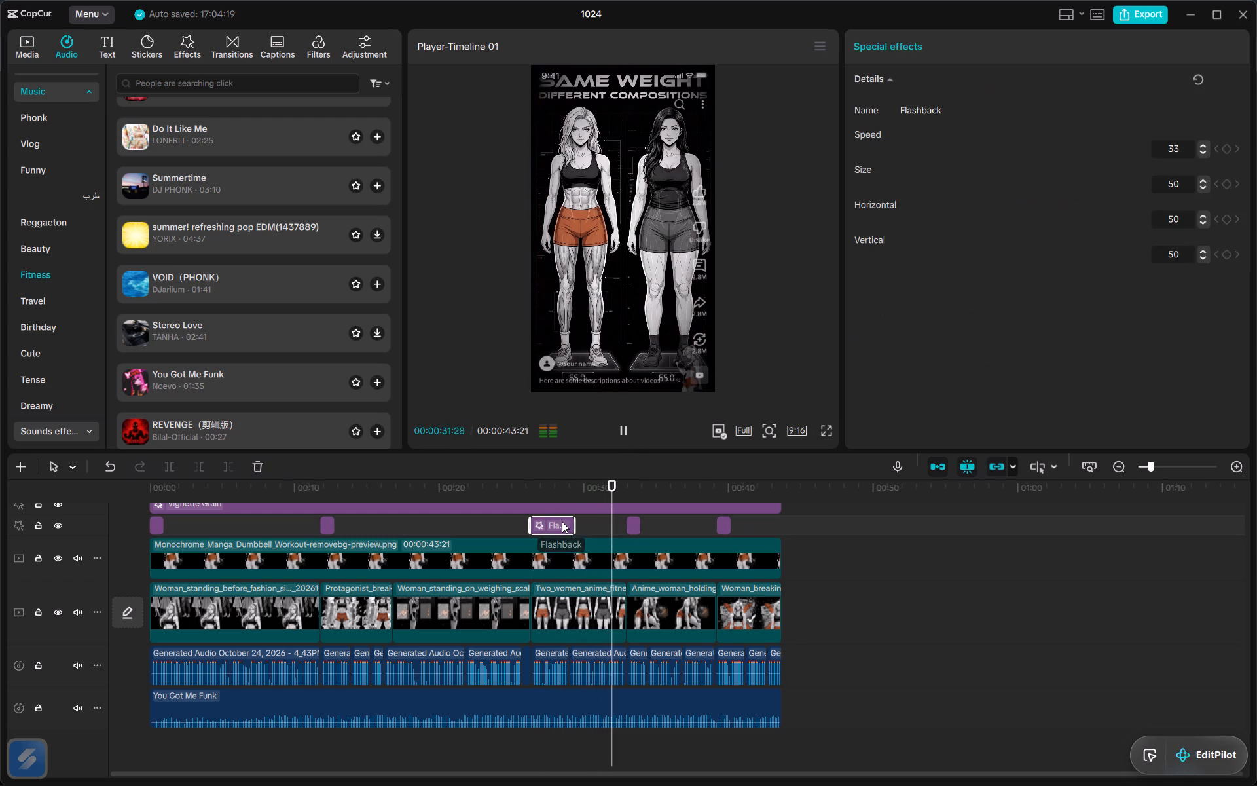
pyautogui.press('Delete')
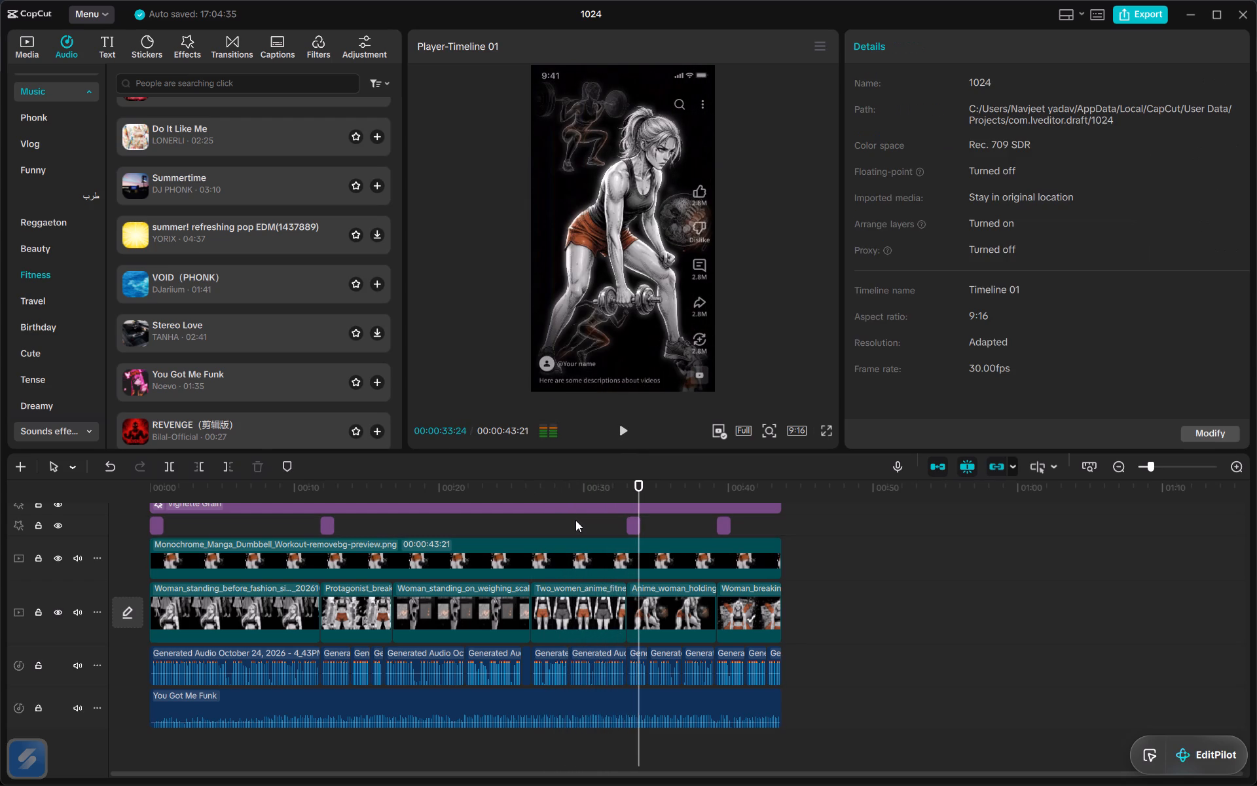
# Play back the change from the Two_women_anime_fitne image to the Anime_woman_holding image, starting at 00:00:32:17.
pyautogui.click(621, 491)
pyautogui.press('space')
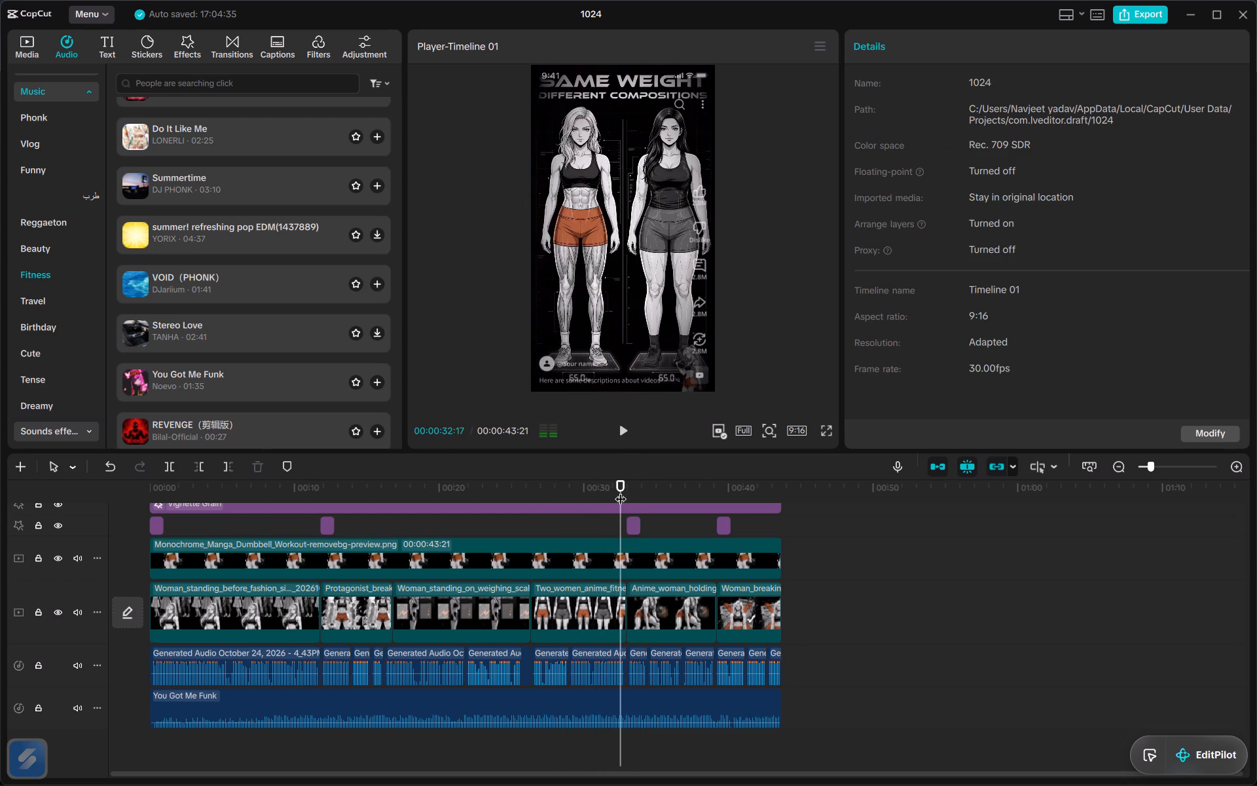
pyautogui.press('space')
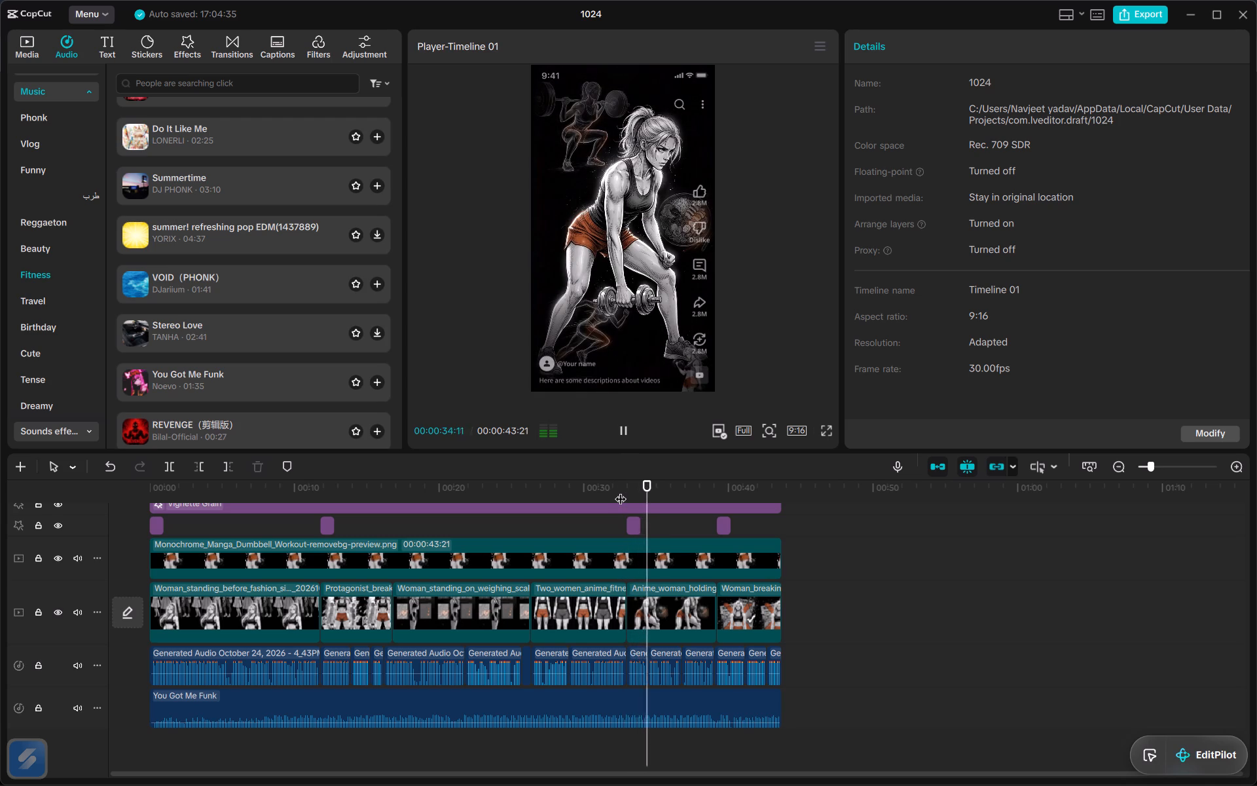
pyautogui.press('space')
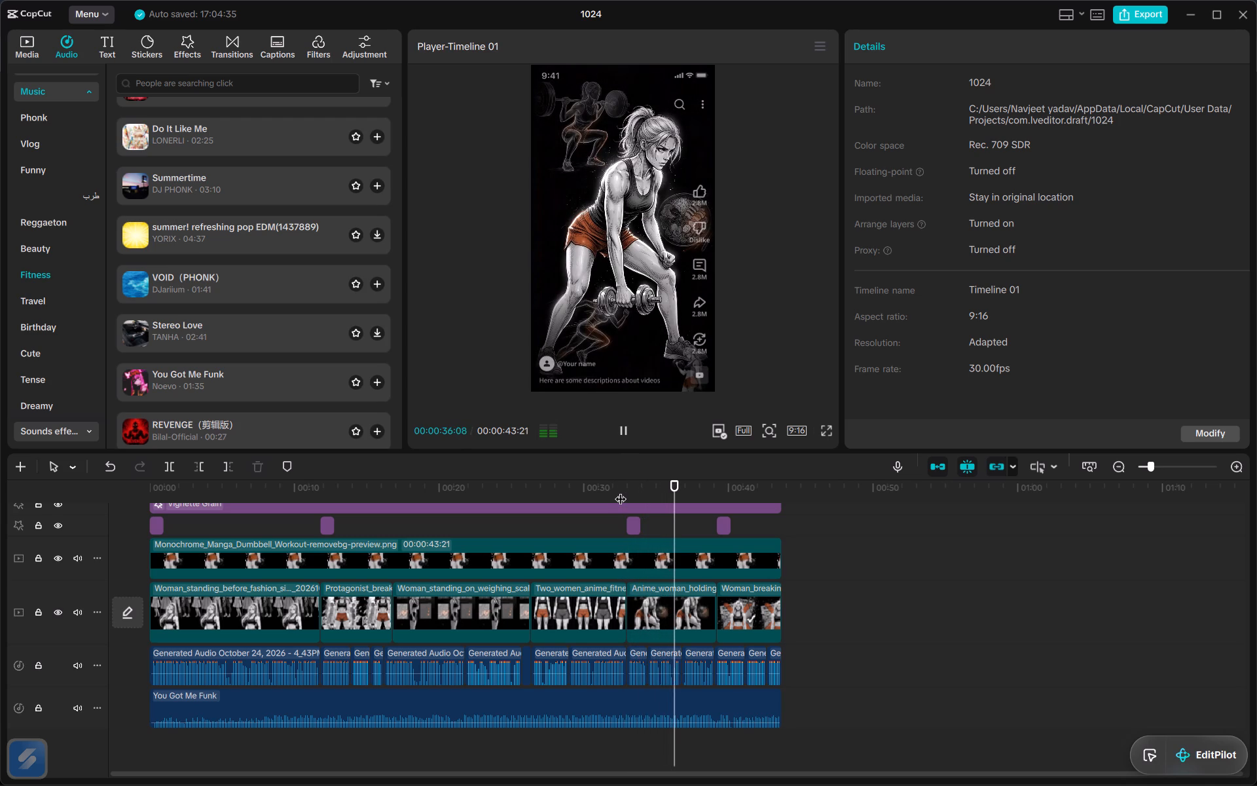
# Generate auto captions with English as the spoken language and filler-word identification off.
pyautogui.click(112, 42)
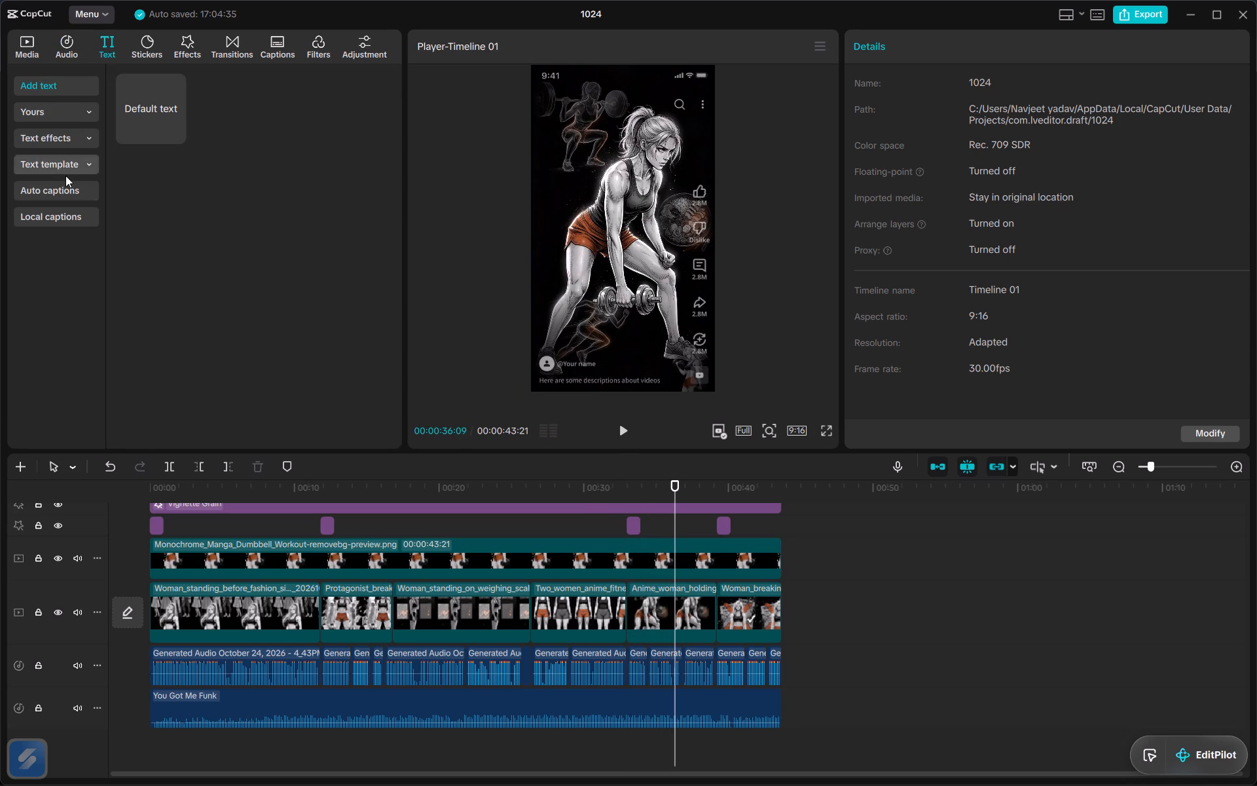
pyautogui.click(62, 187)
pyautogui.click(353, 431)
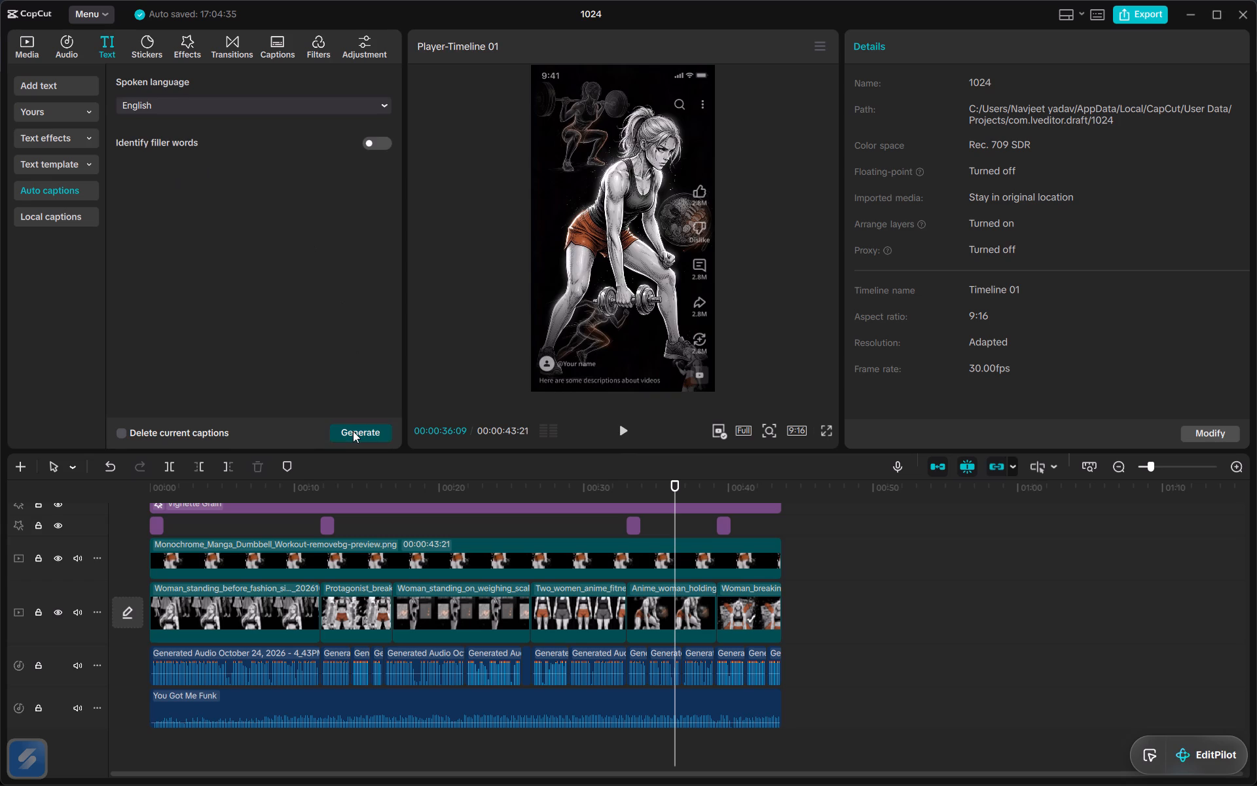
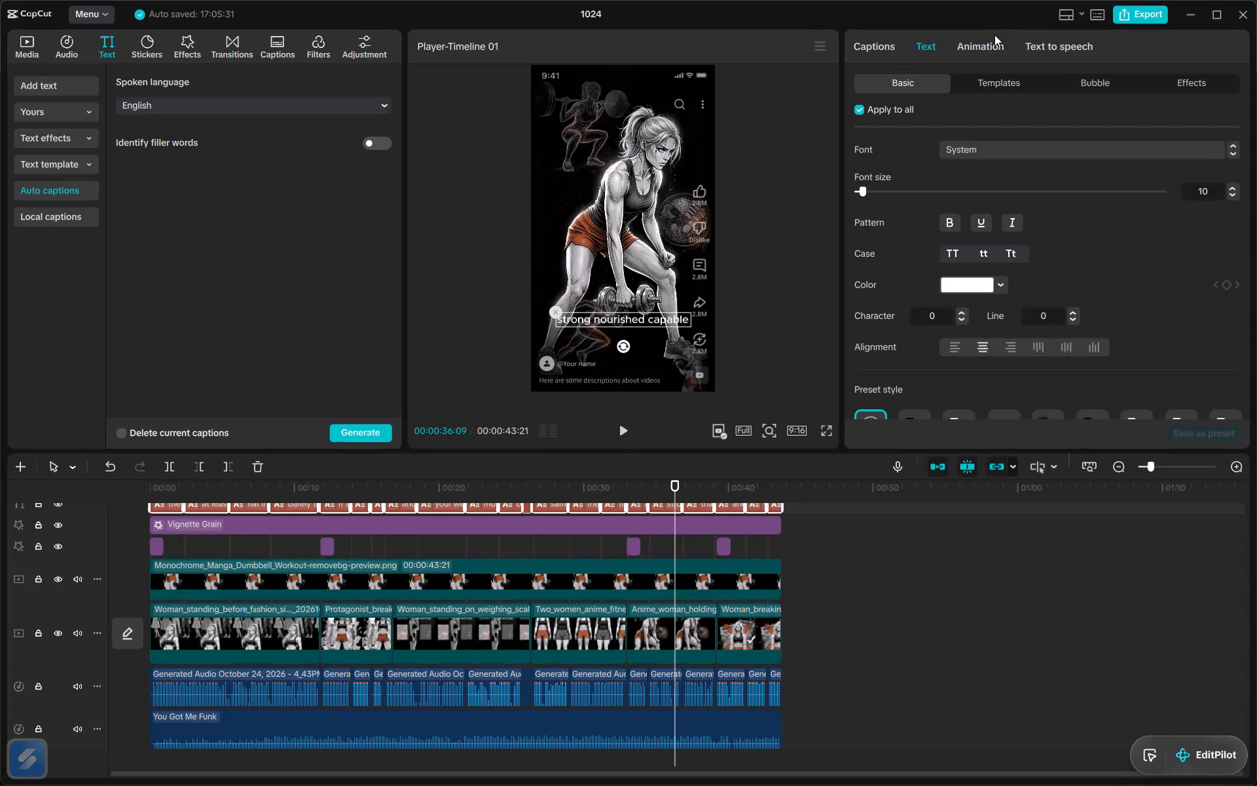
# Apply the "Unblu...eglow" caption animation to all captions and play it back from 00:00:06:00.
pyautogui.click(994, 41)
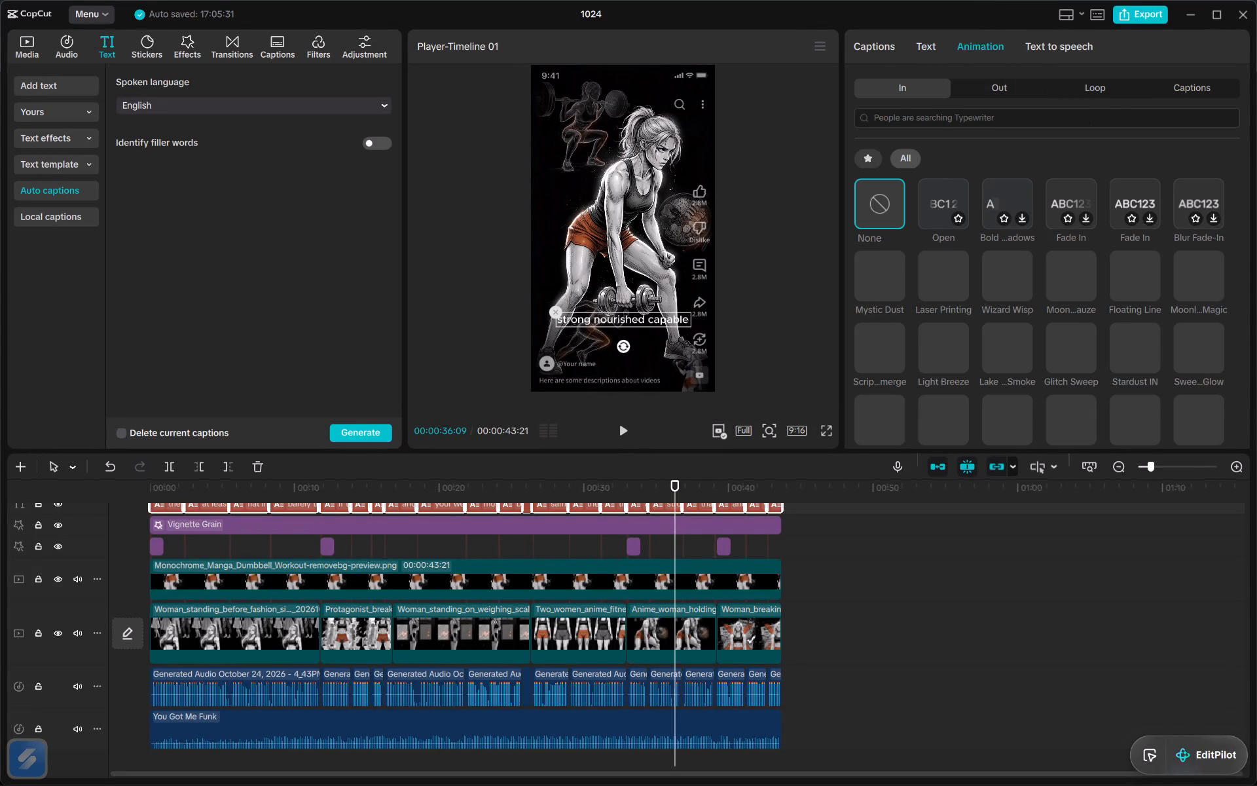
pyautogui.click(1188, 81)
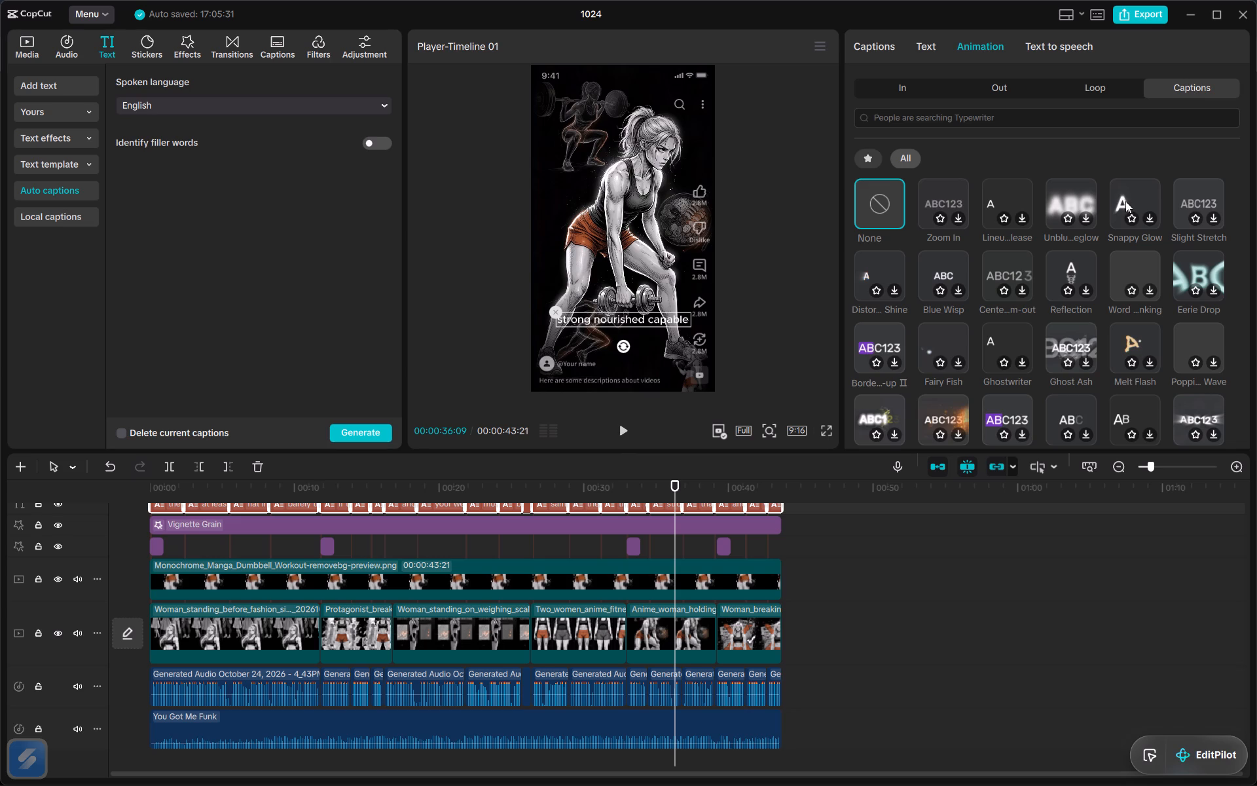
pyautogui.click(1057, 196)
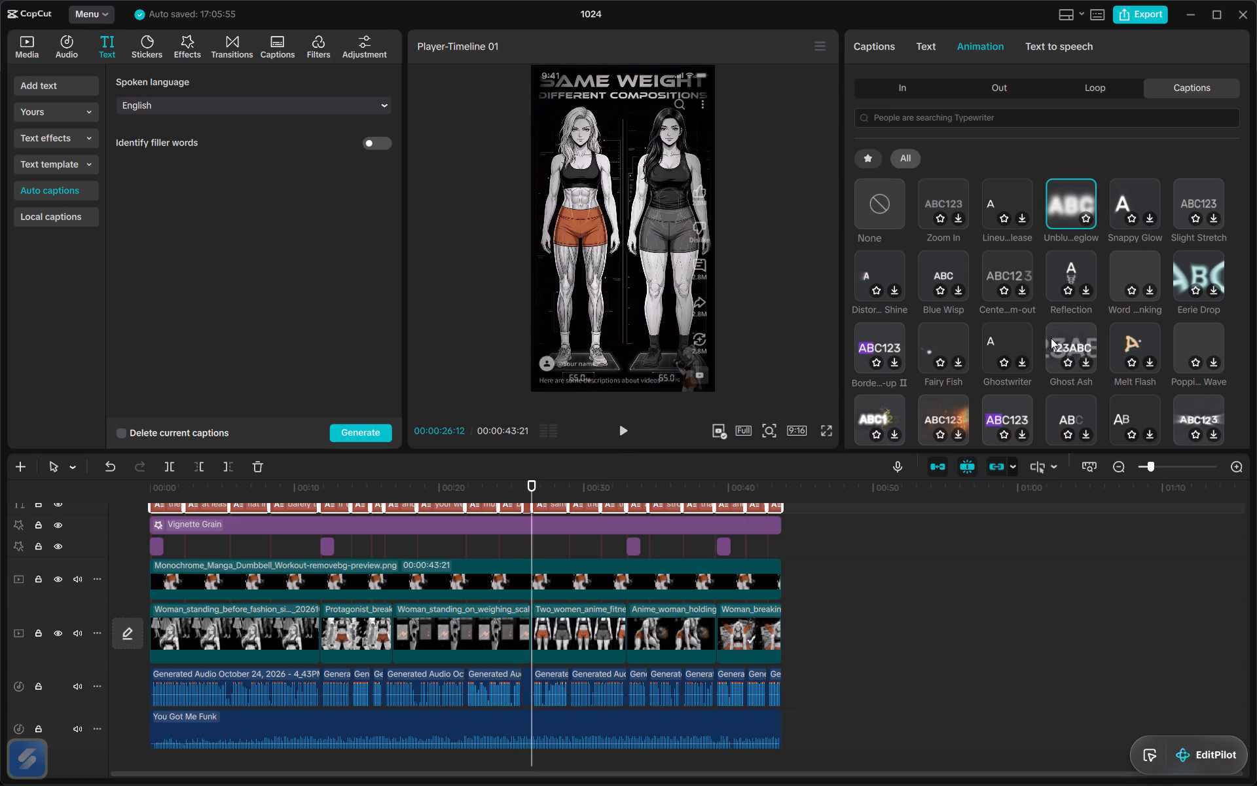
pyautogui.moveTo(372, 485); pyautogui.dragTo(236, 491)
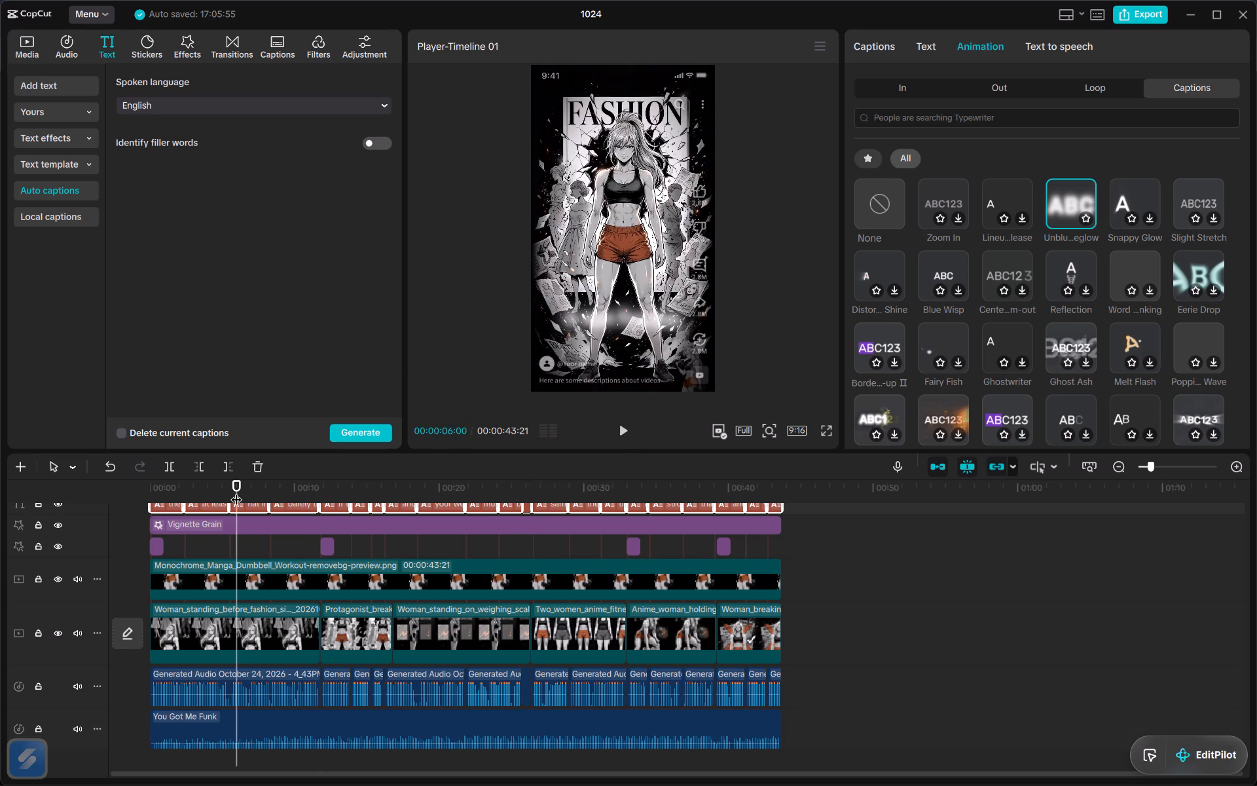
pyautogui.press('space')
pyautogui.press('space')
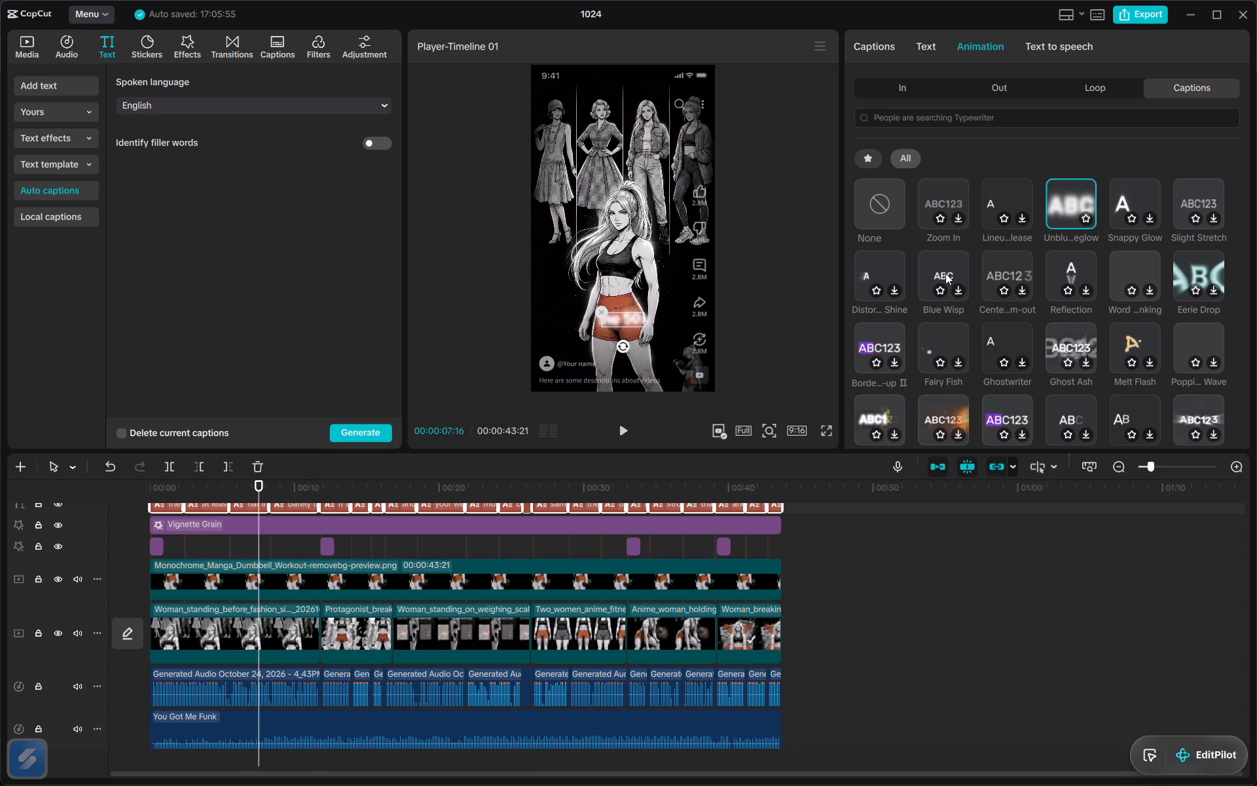
# Apply the "Cente...m-out" caption animation to all captions and play the video back from the beginning.
pyautogui.click(1012, 271)
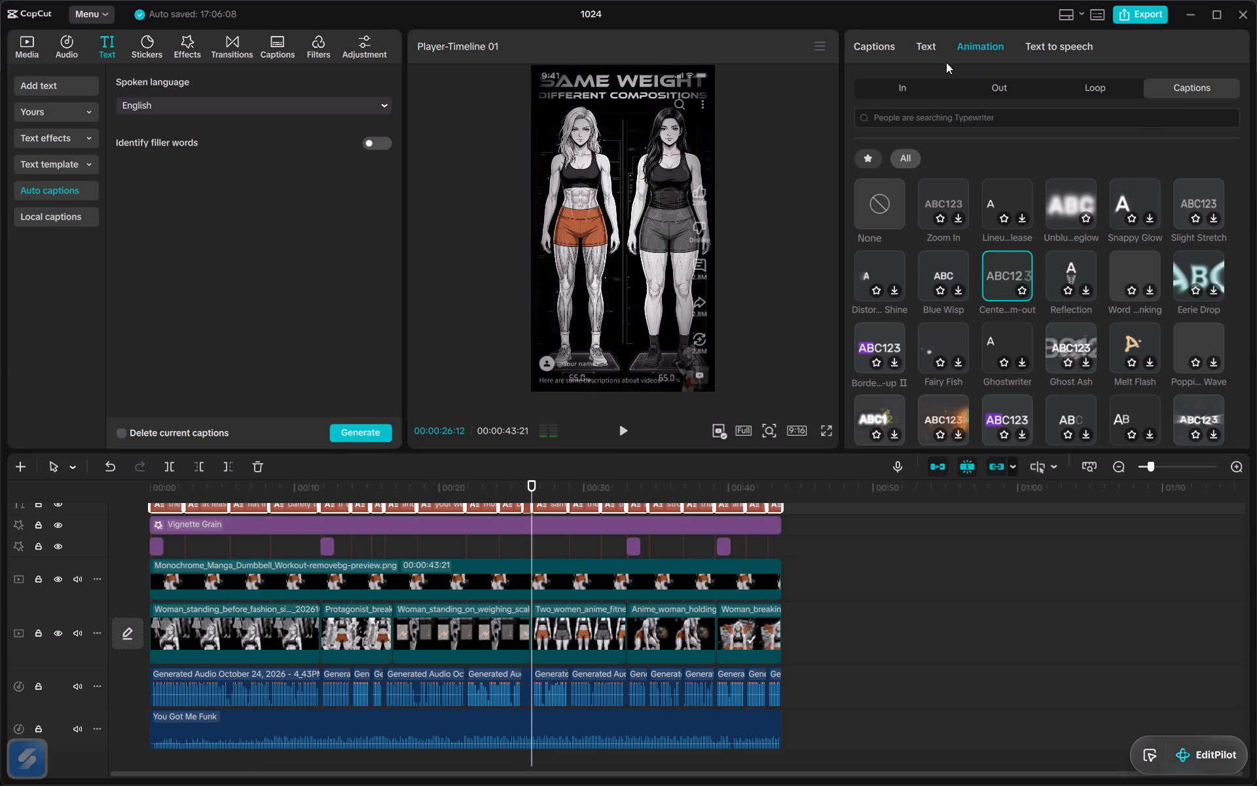
pyautogui.click(884, 48)
pyautogui.click(748, 478)
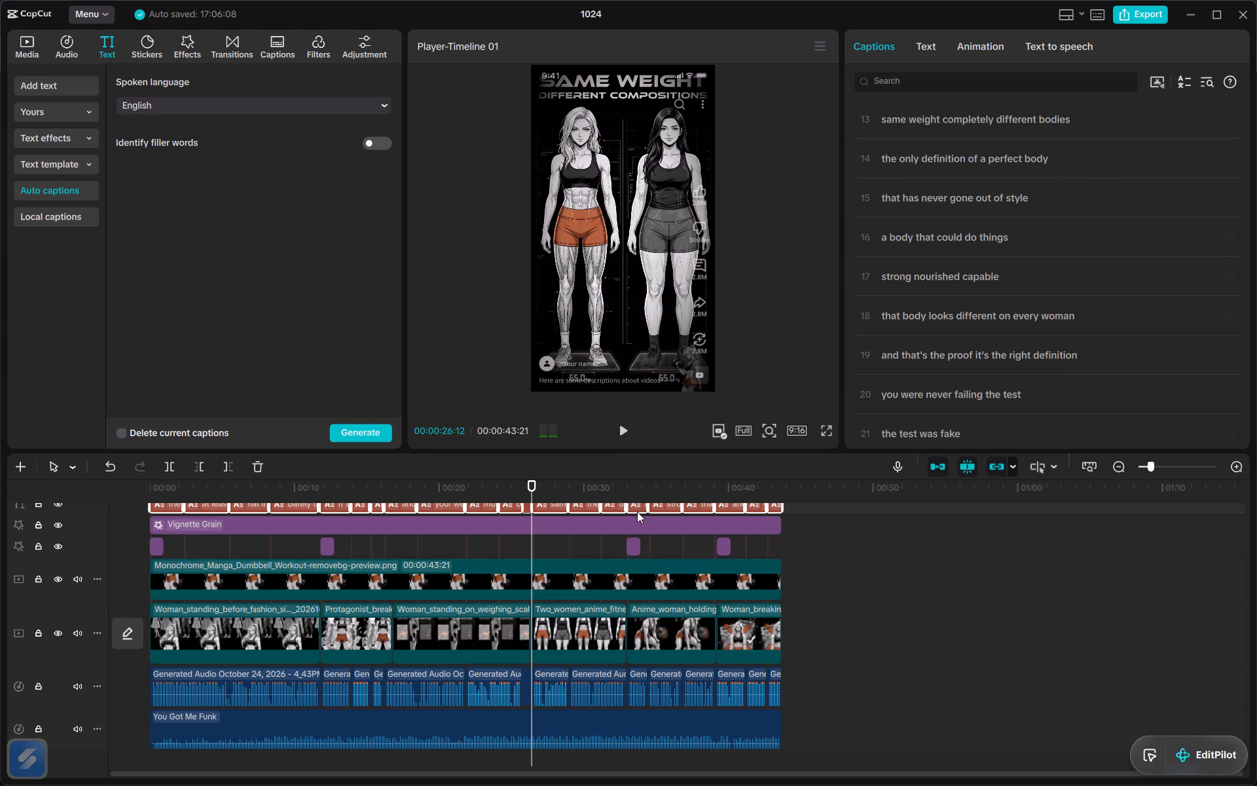
pyautogui.moveTo(535, 491); pyautogui.dragTo(196, 512)
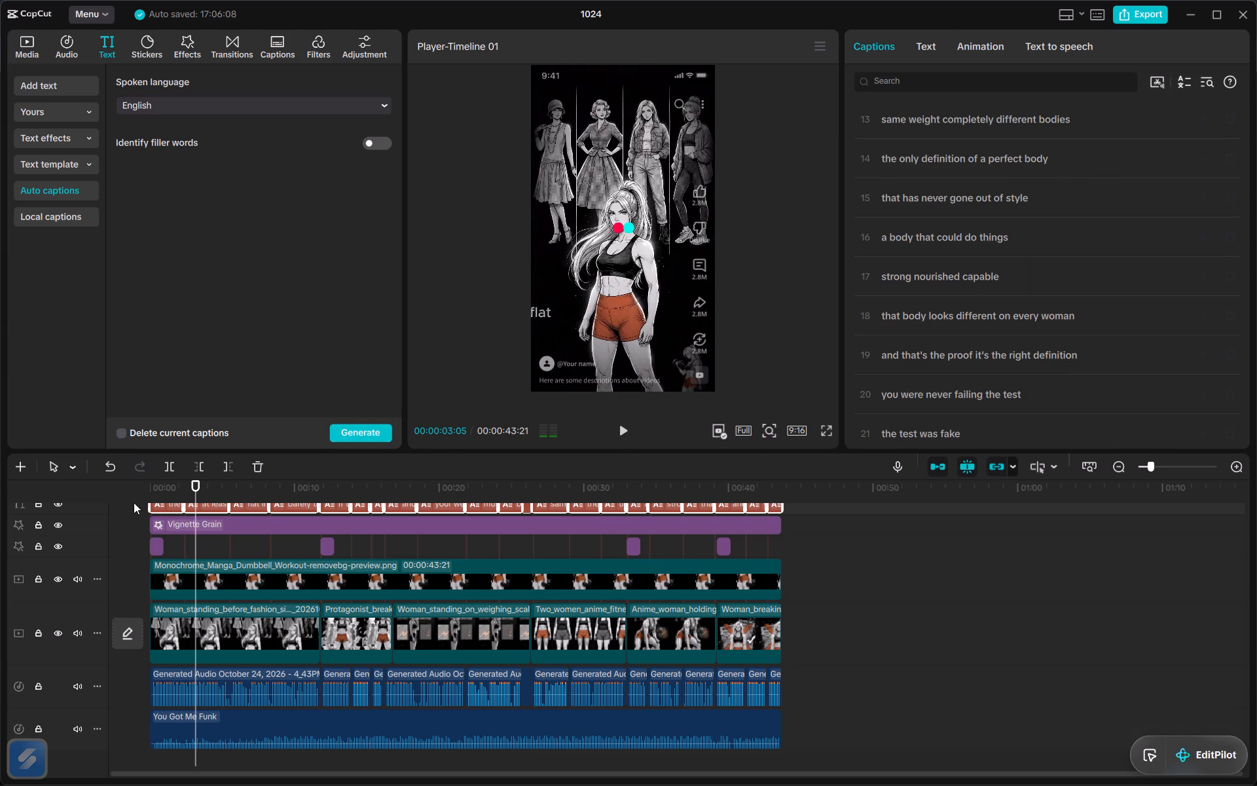
pyautogui.moveTo(172, 488); pyautogui.dragTo(120, 489)
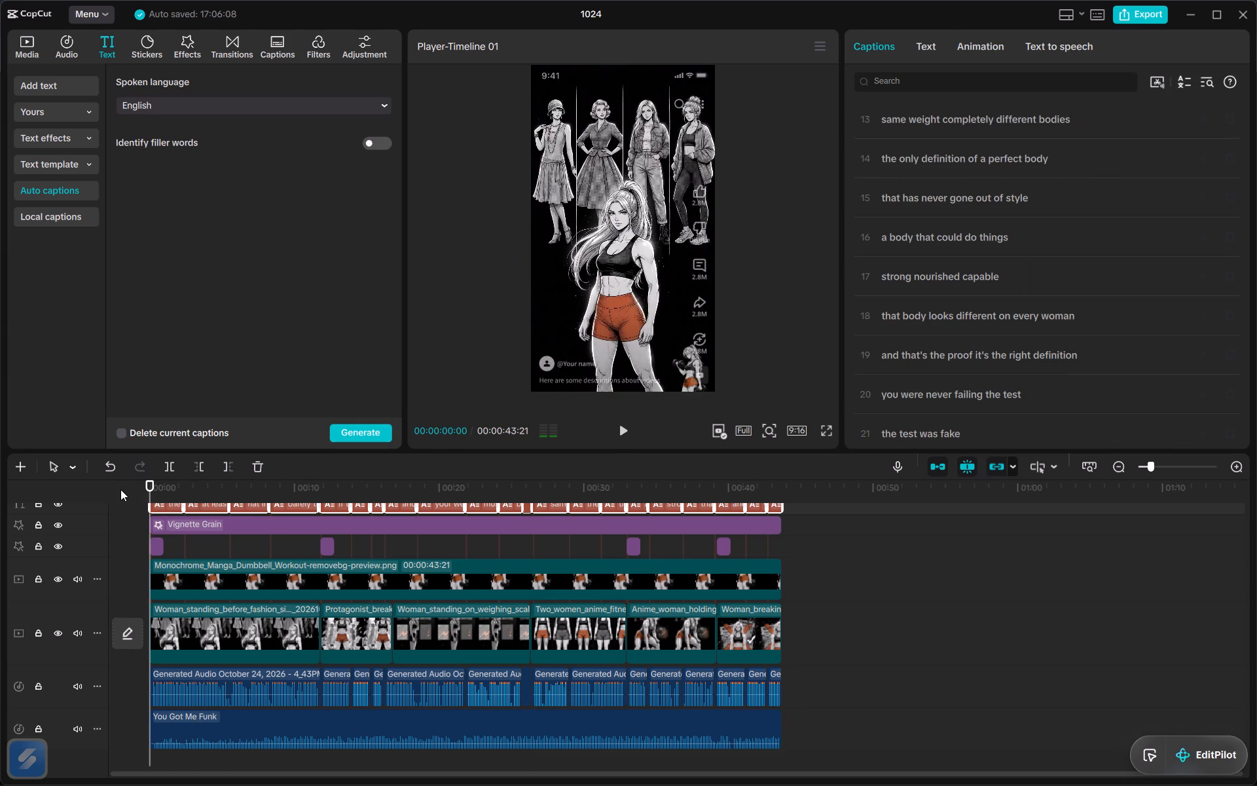
pyautogui.press('space')
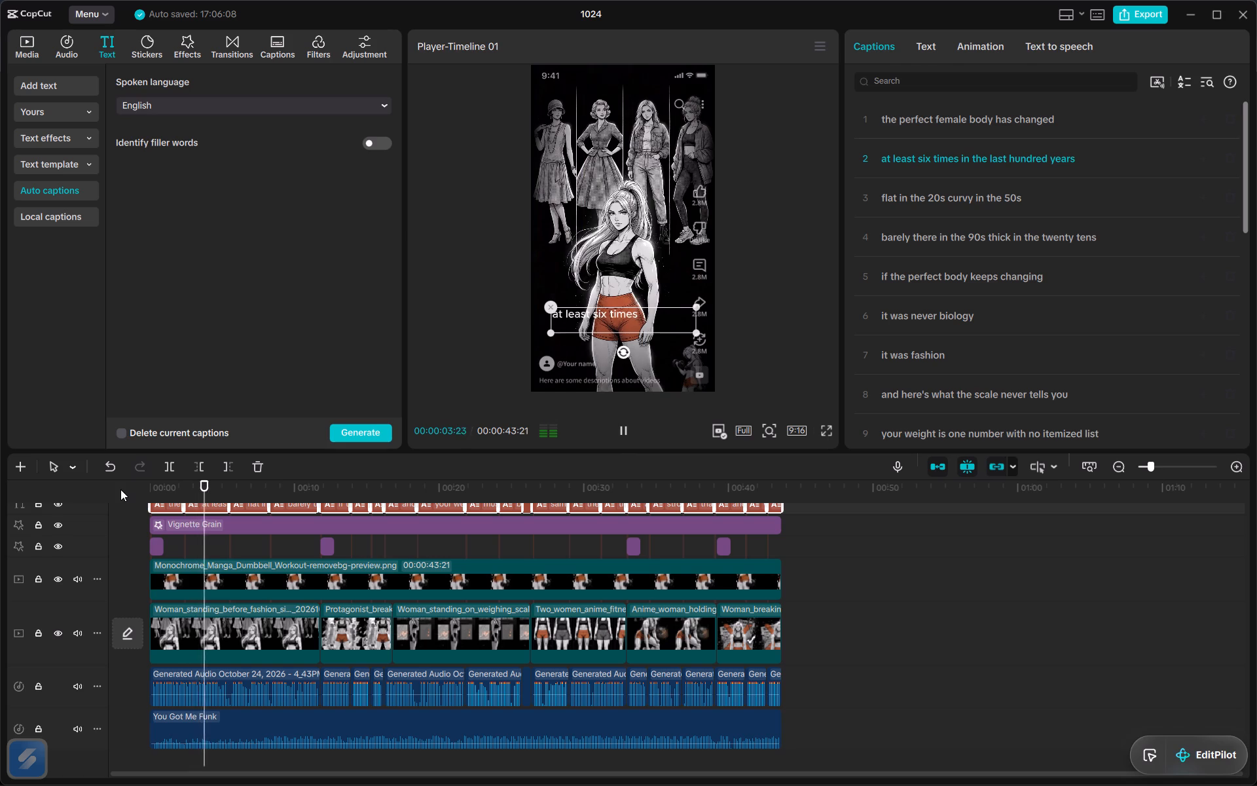
pyautogui.press('space')
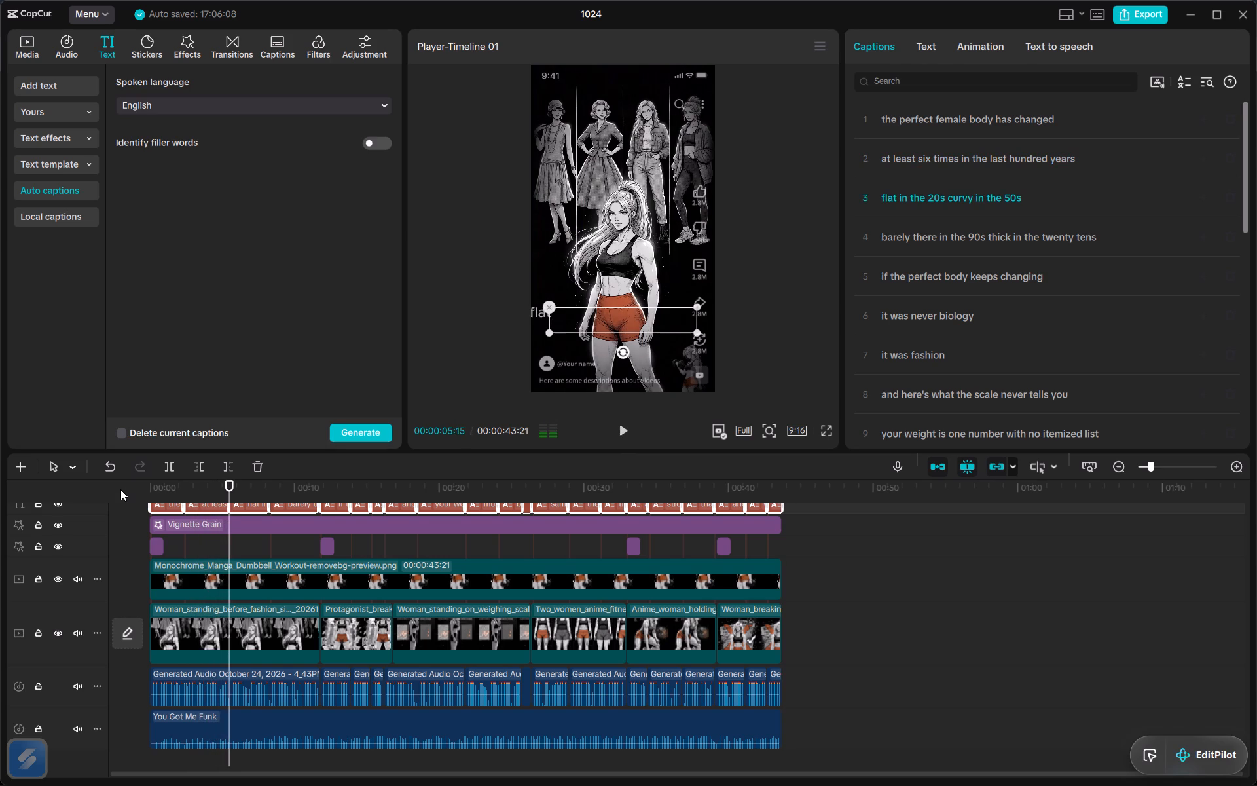
# Change the font of all captions to Copperplate CC-Bd and play back the result from 00:00:05:15.
pyautogui.click(925, 50)
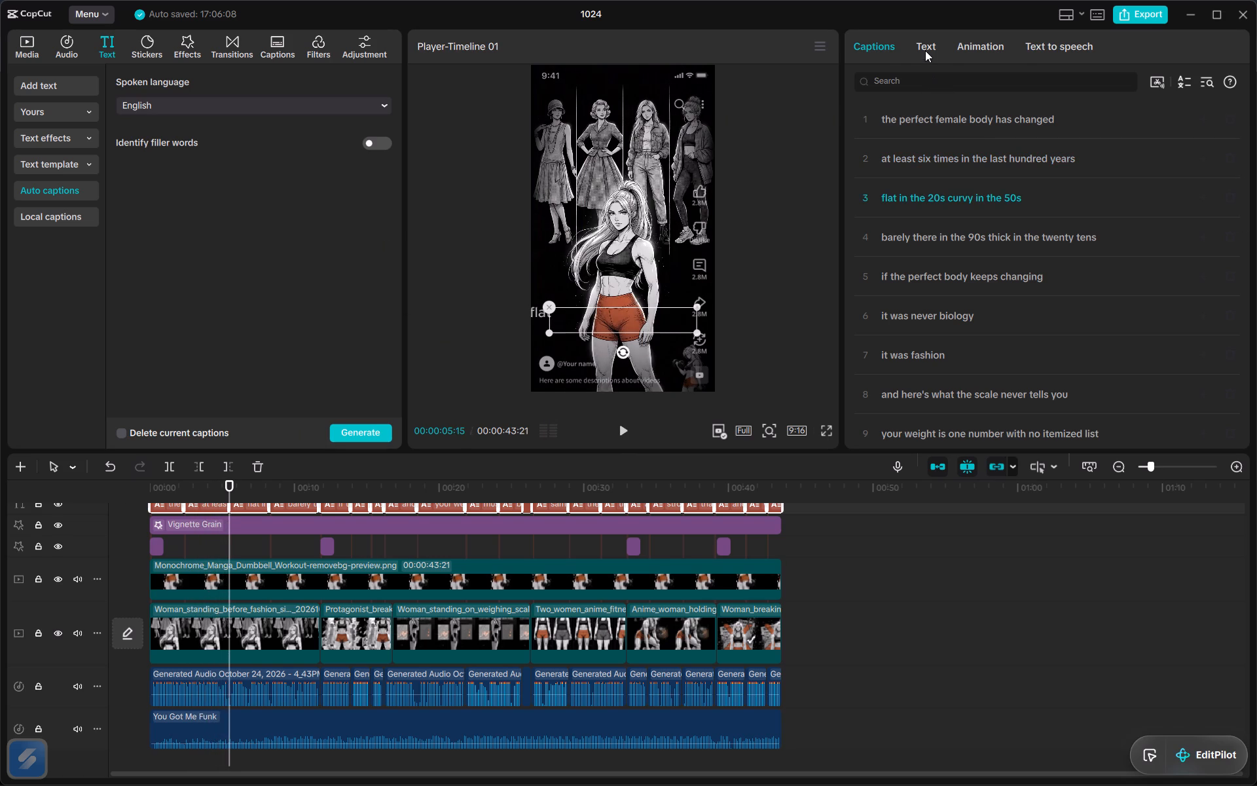
pyautogui.click(1236, 152)
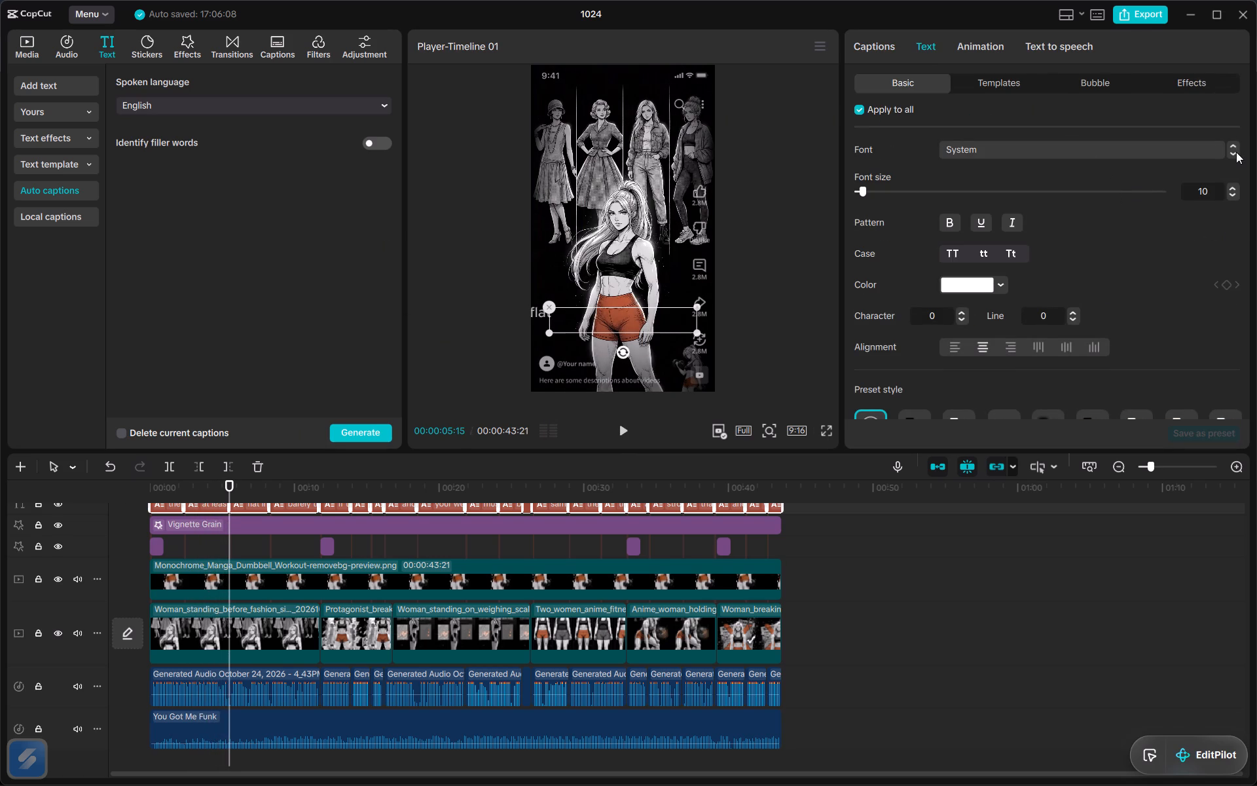
pyautogui.click(1232, 154)
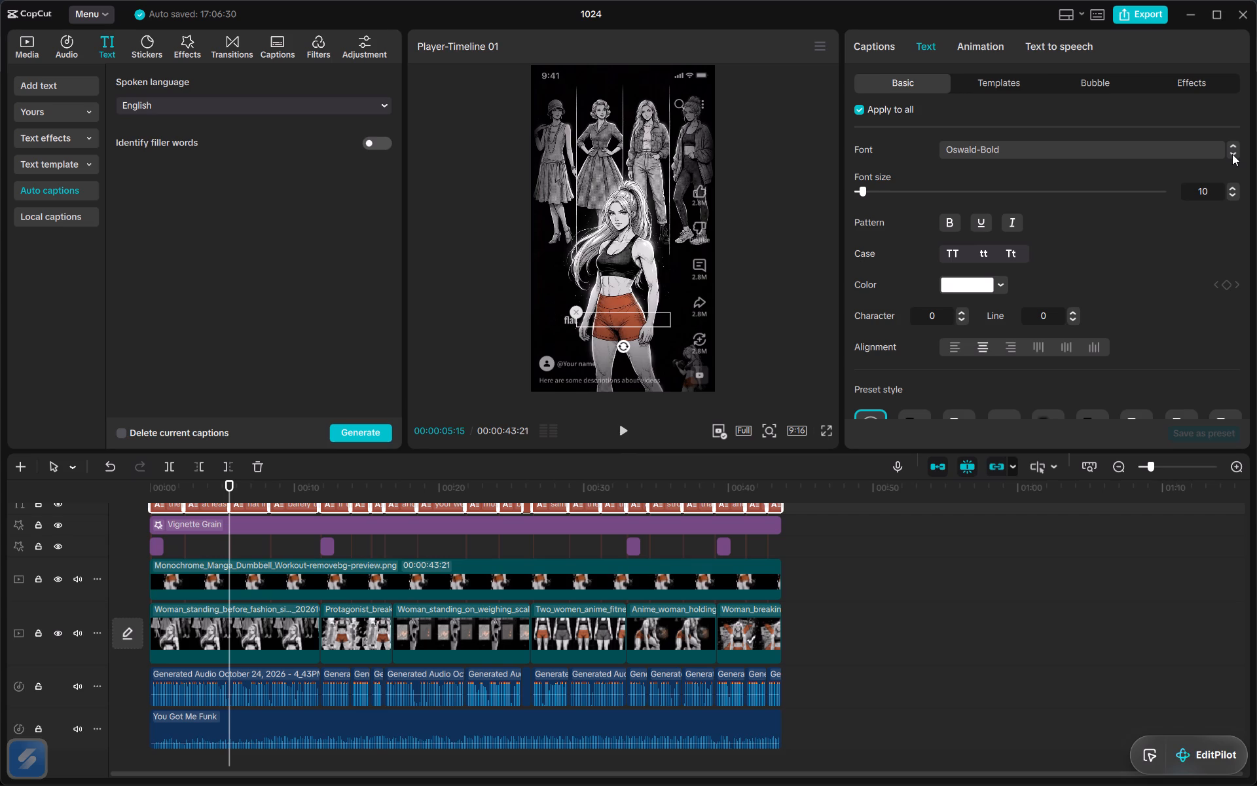
pyautogui.click(1232, 154)
pyautogui.click(1232, 154)
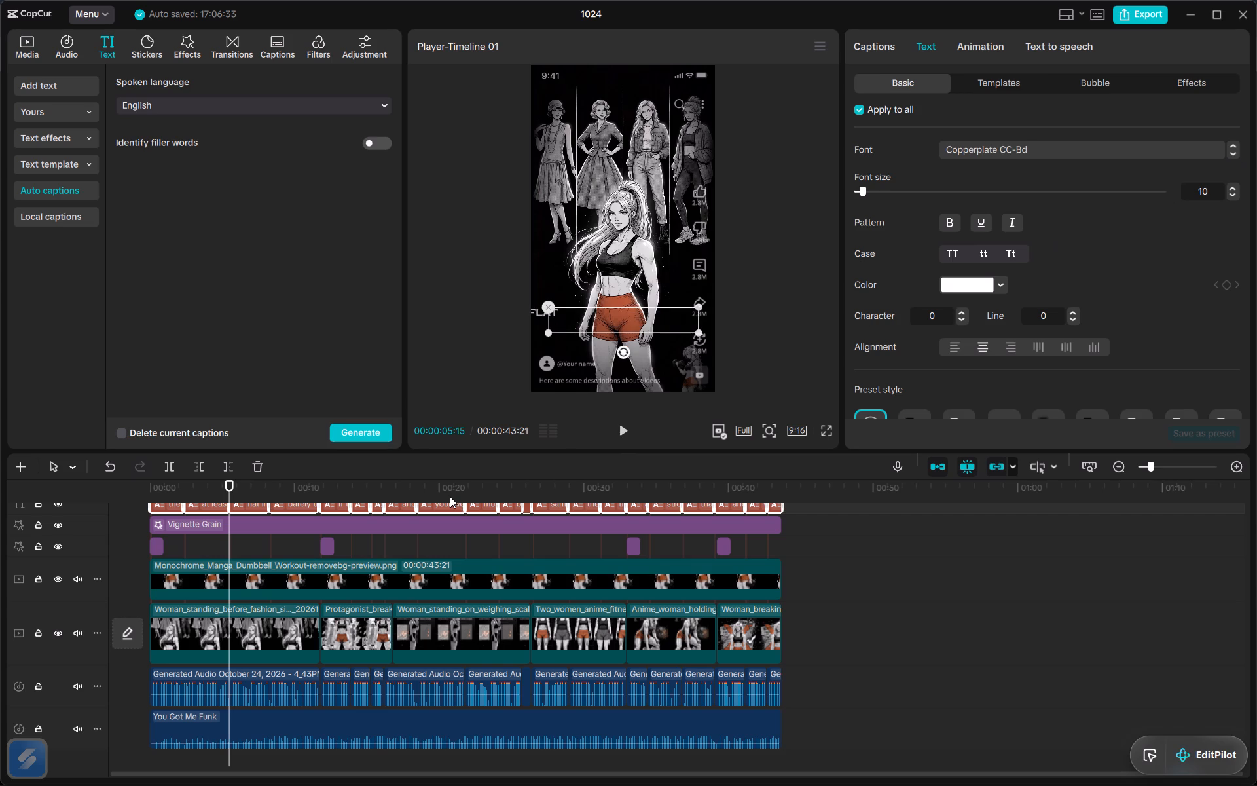
pyautogui.press('space')
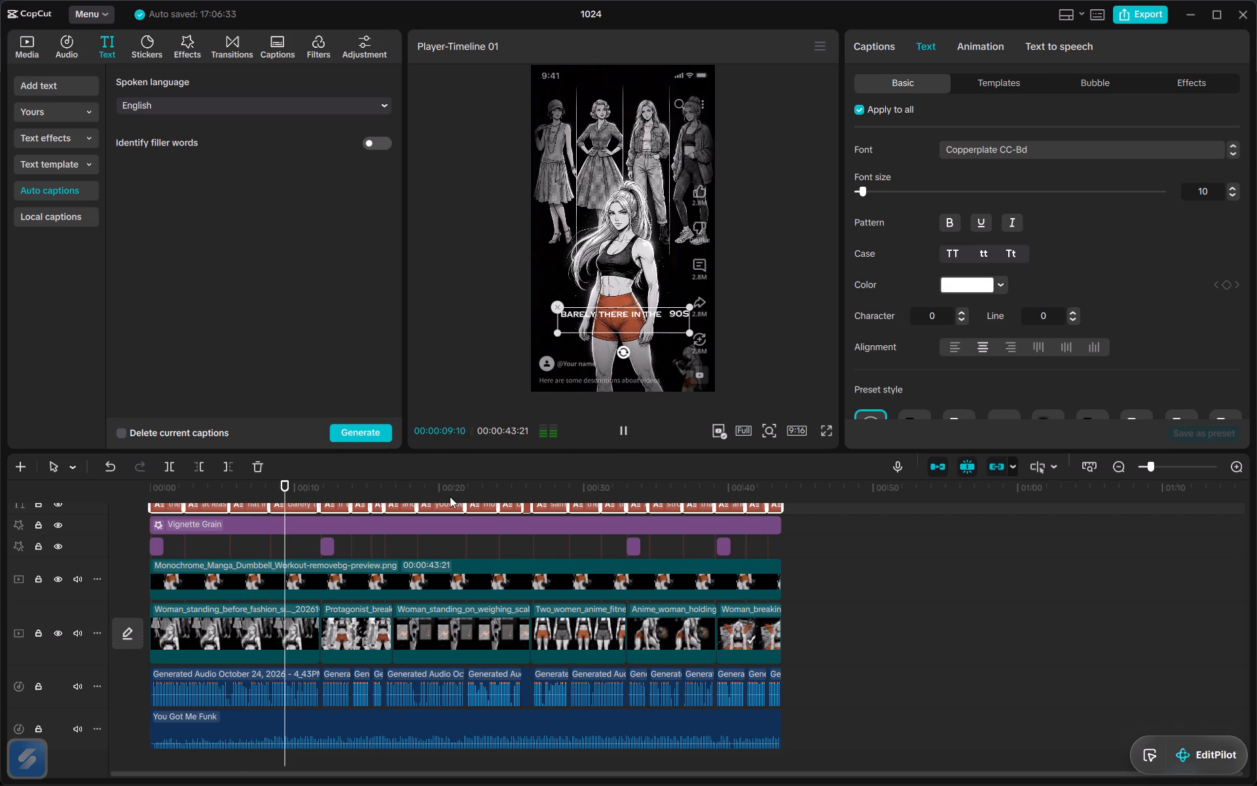
pyautogui.press('space')
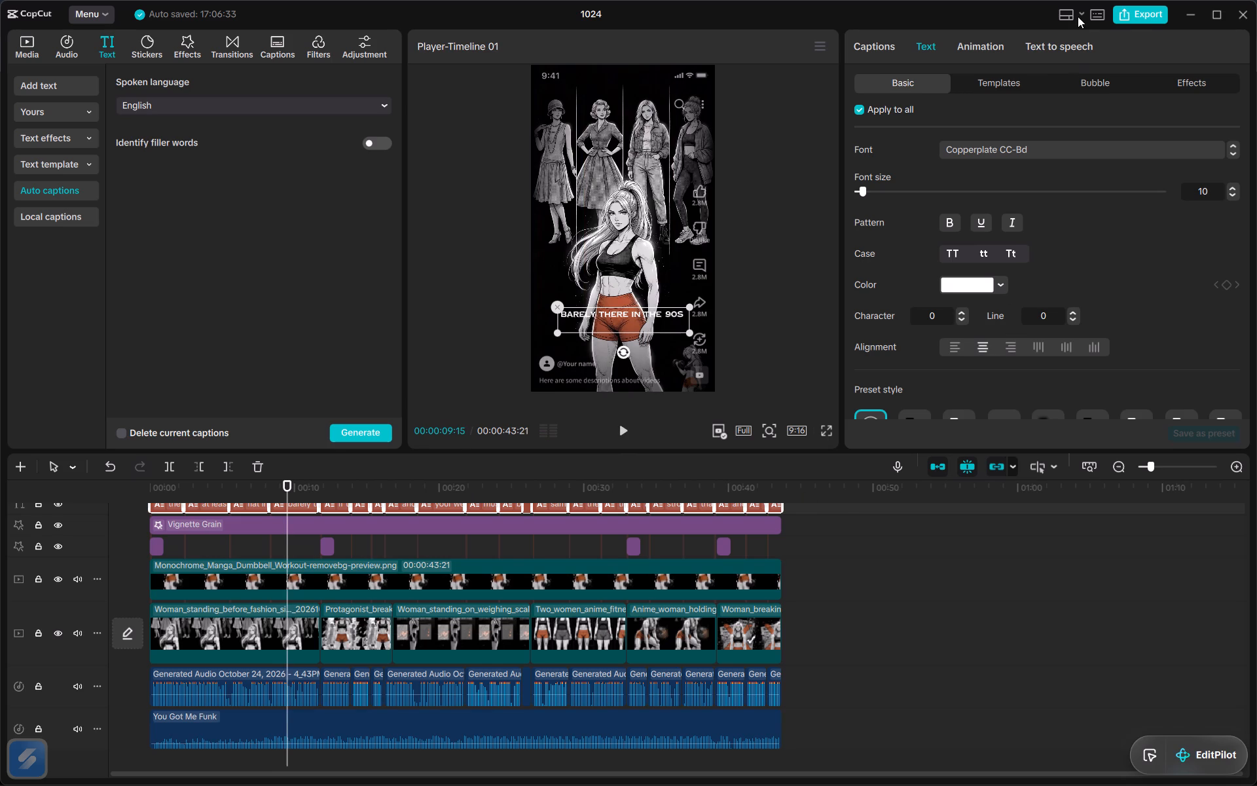
# Export the video at 2K resolution in mp4 format with the frame rate set to 60fps.
pyautogui.click(1124, 18)
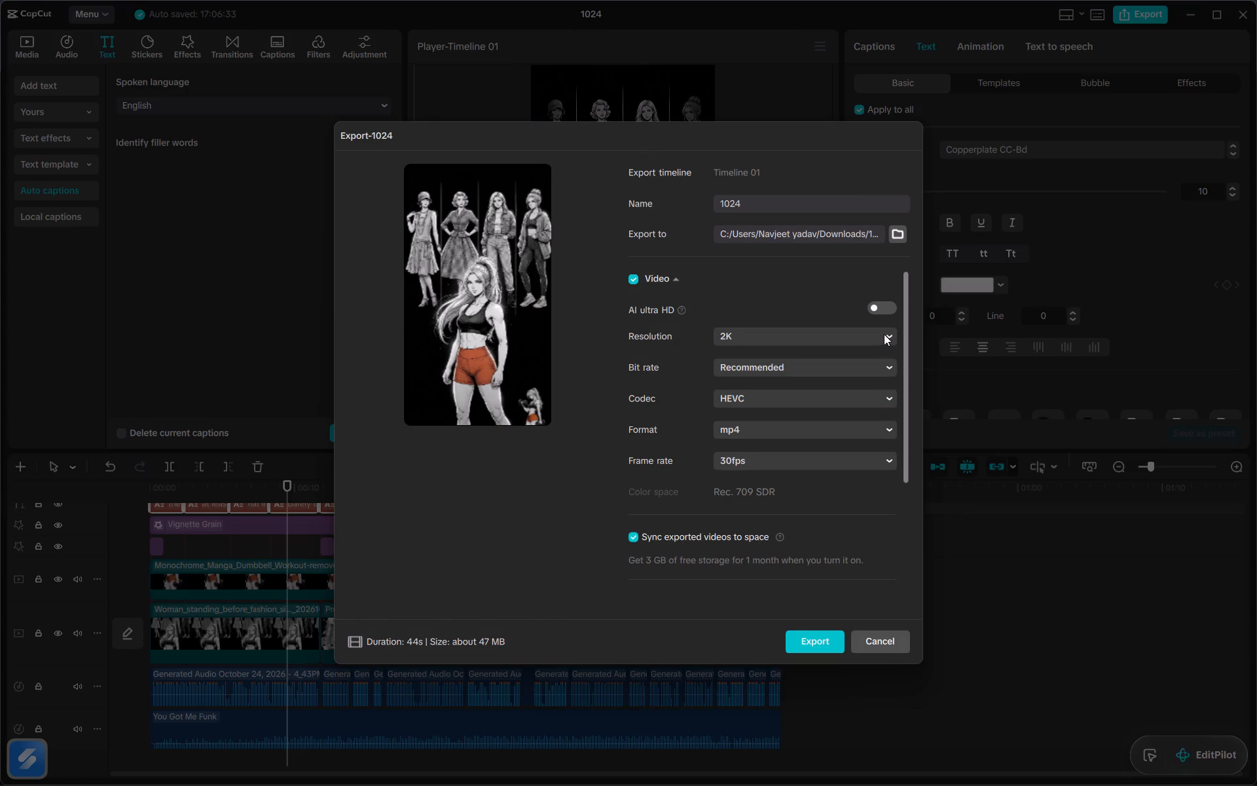
pyautogui.click(884, 335)
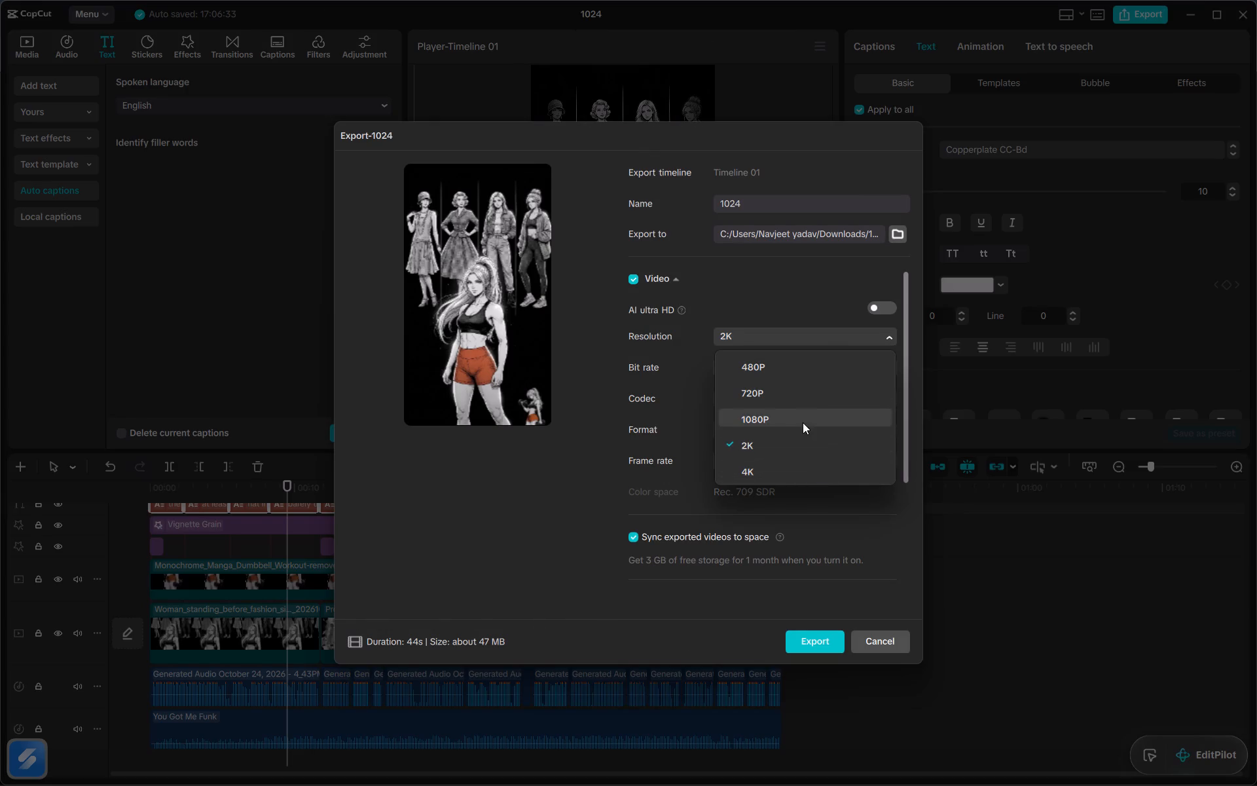
pyautogui.click(807, 603)
pyautogui.click(886, 460)
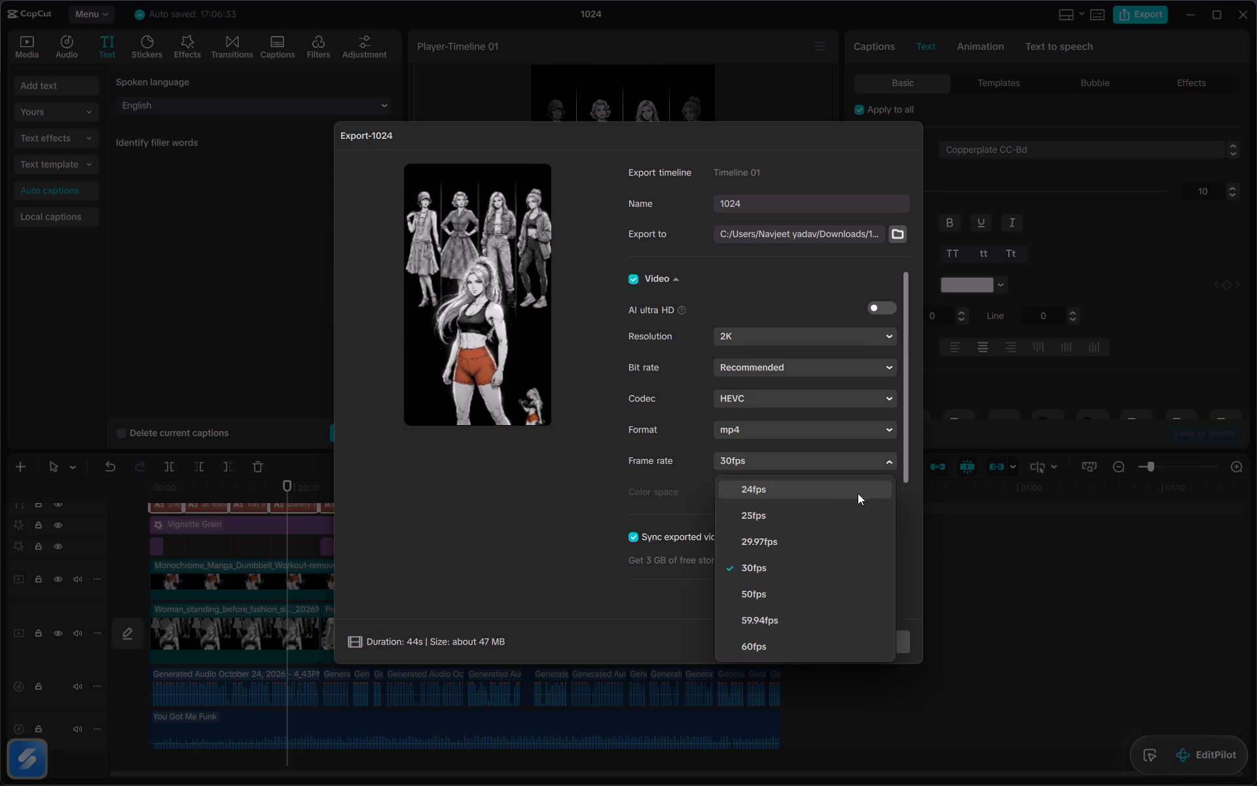
pyautogui.click(744, 641)
pyautogui.scroll(-3, 832, 547)
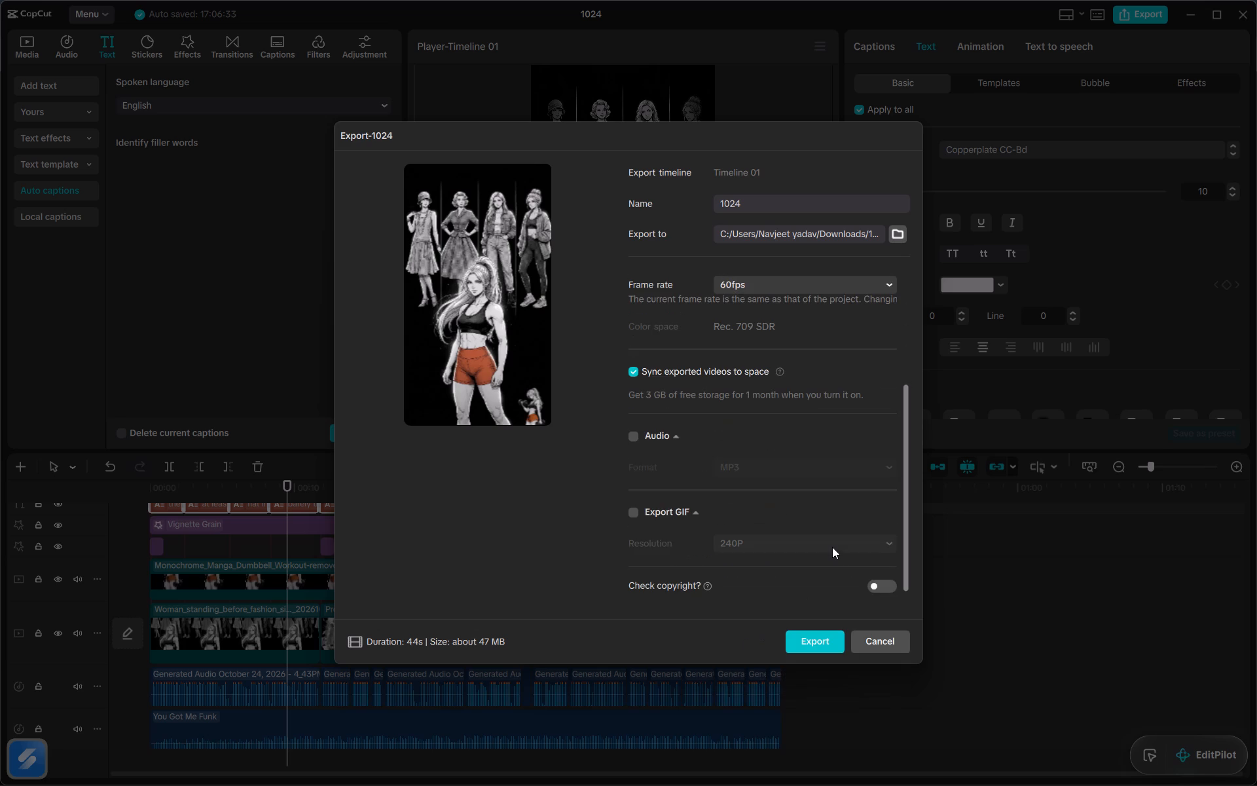
pyautogui.click(814, 639)
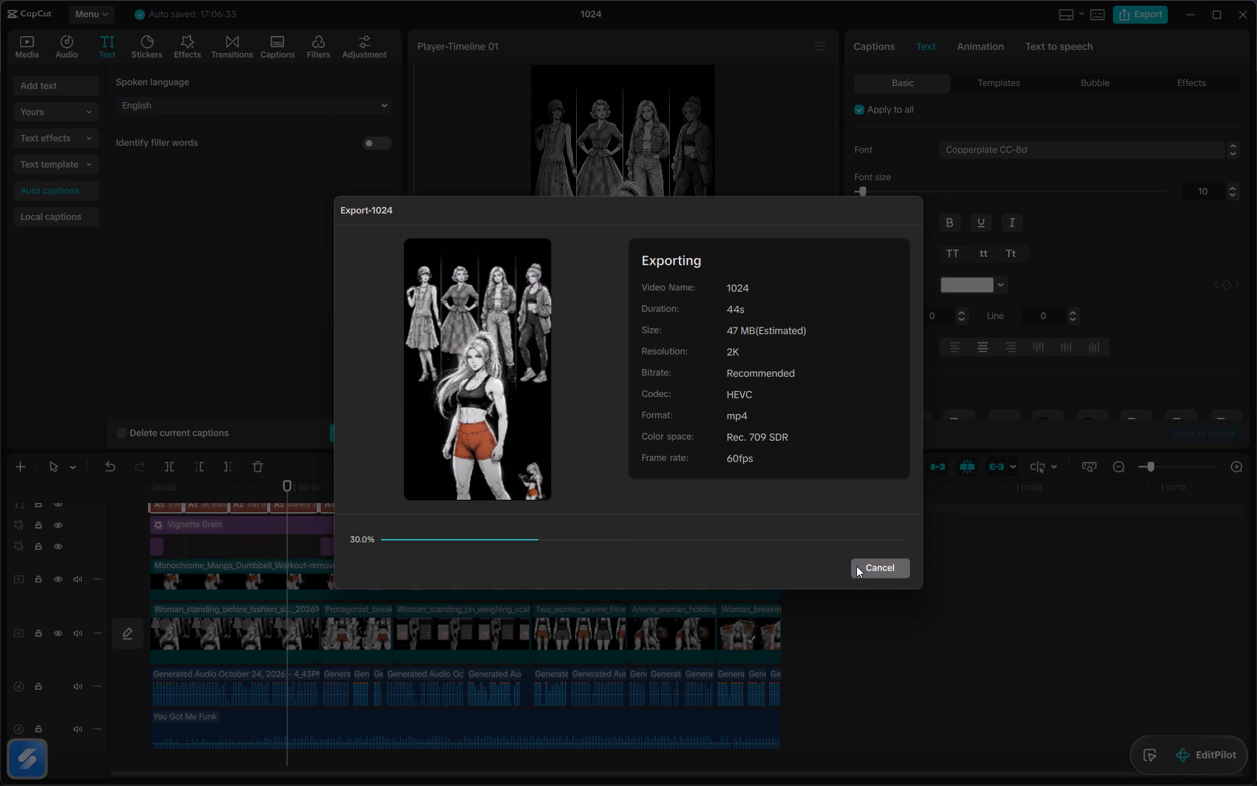